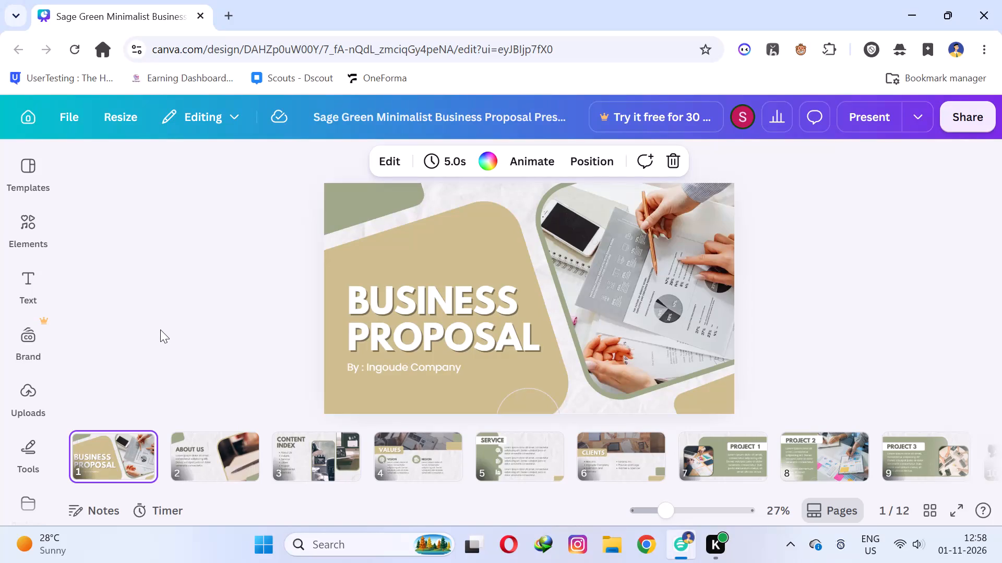
# Replace the cover slide's title "Business Proposal" with "Sahil Digital Service".
pyautogui.doubleClick(409, 296)
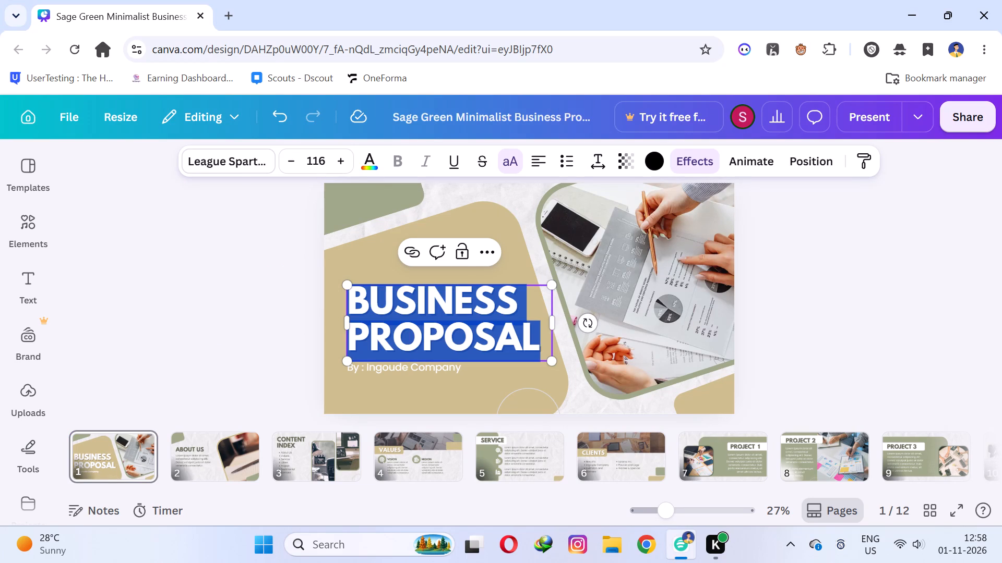
pyautogui.write('sahil dig')
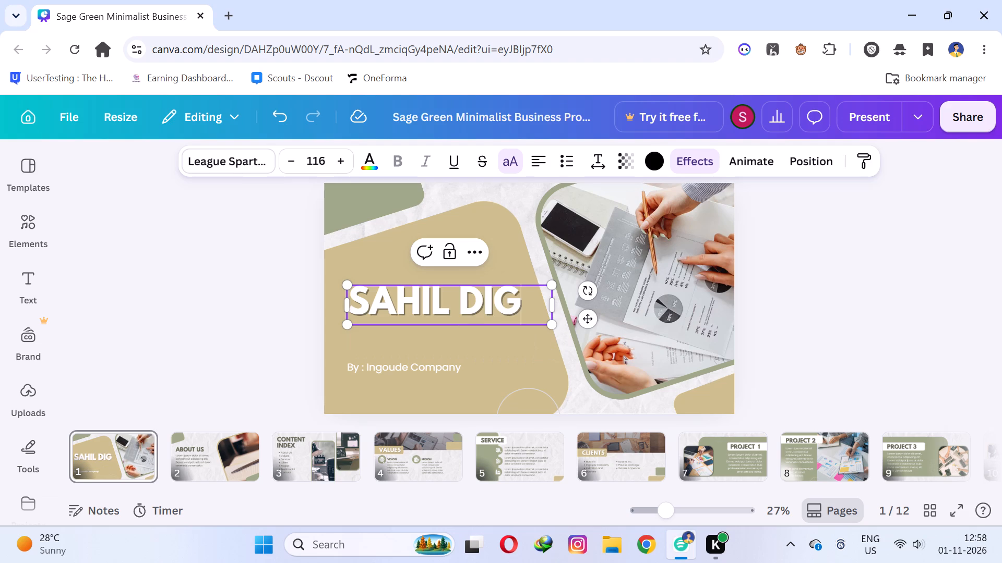
pyautogui.write('ital service')
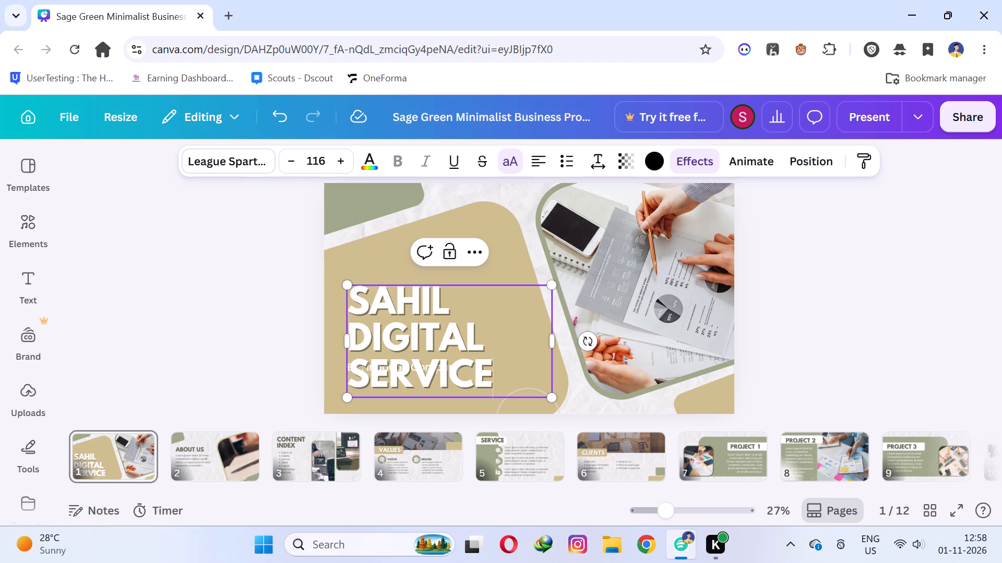
pyautogui.click(166, 227)
# Move the three-line title up on the cover slide so it clears the subtitle, keeping its left alignment.
pyautogui.moveTo(431, 314); pyautogui.dragTo(430, 310)
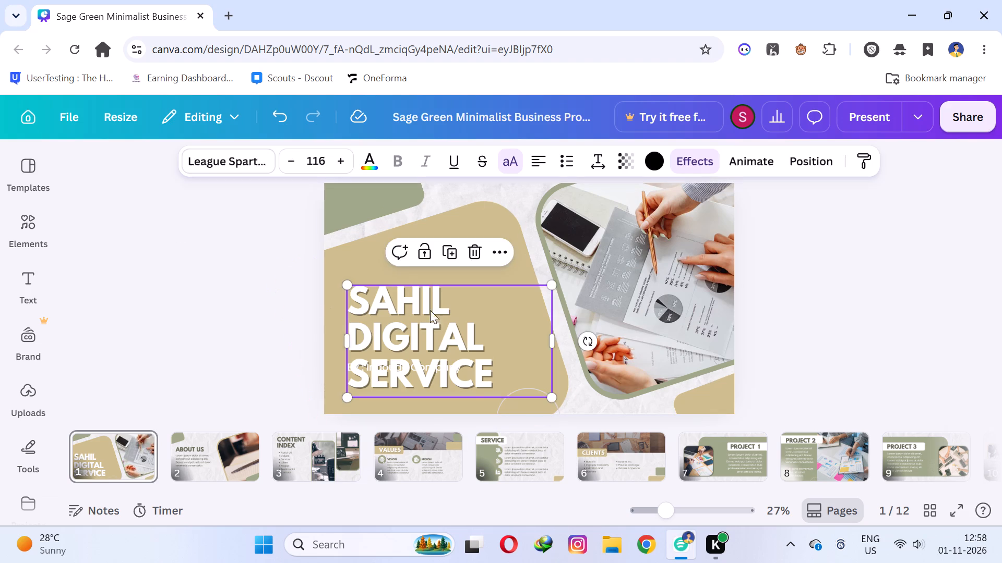
pyautogui.moveTo(430, 310); pyautogui.dragTo(428, 263)
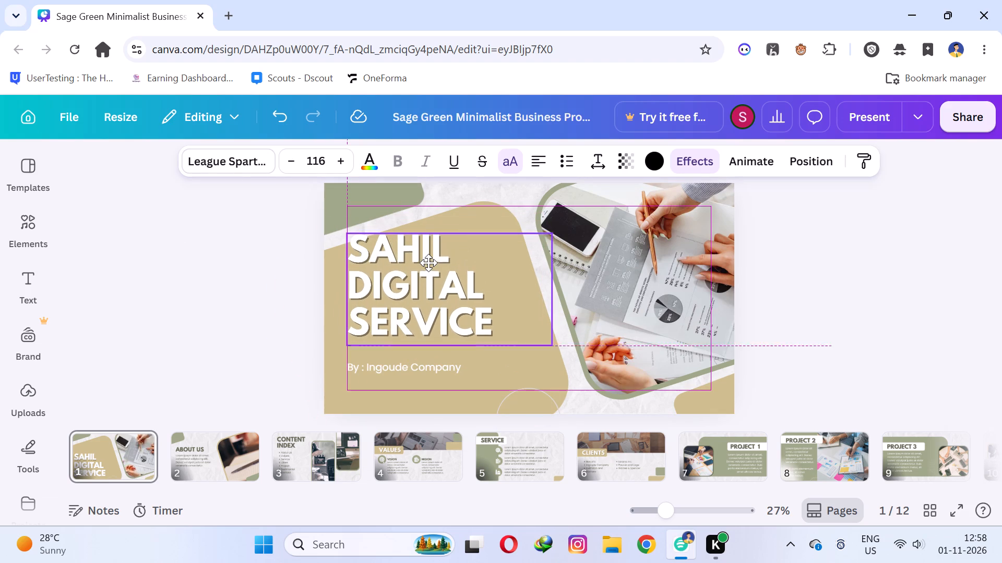
pyautogui.moveTo(428, 263); pyautogui.dragTo(432, 268)
pyautogui.click(287, 261)
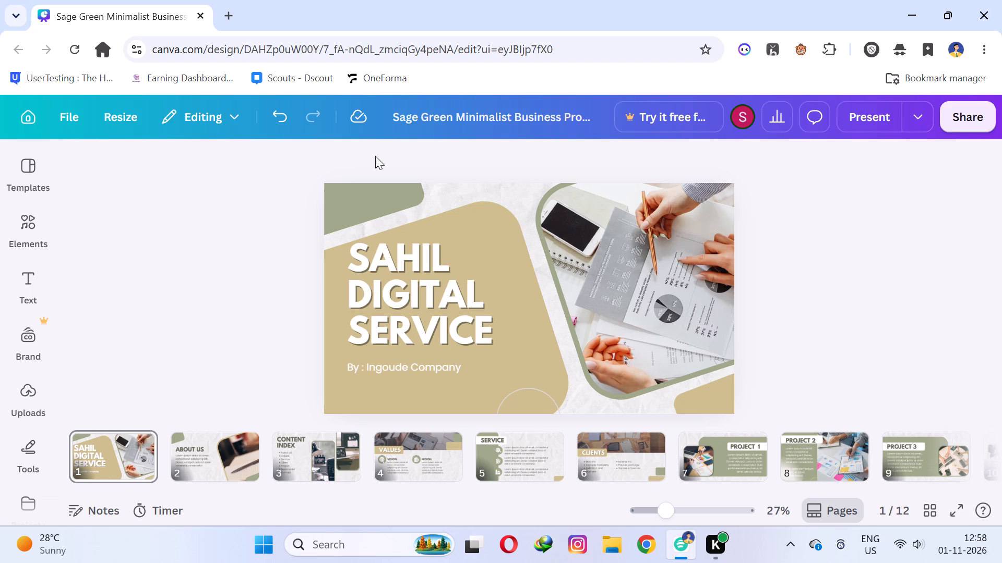
# Delete the "By : Ingoude Company" subtitle from the cover slide.
pyautogui.click(414, 368)
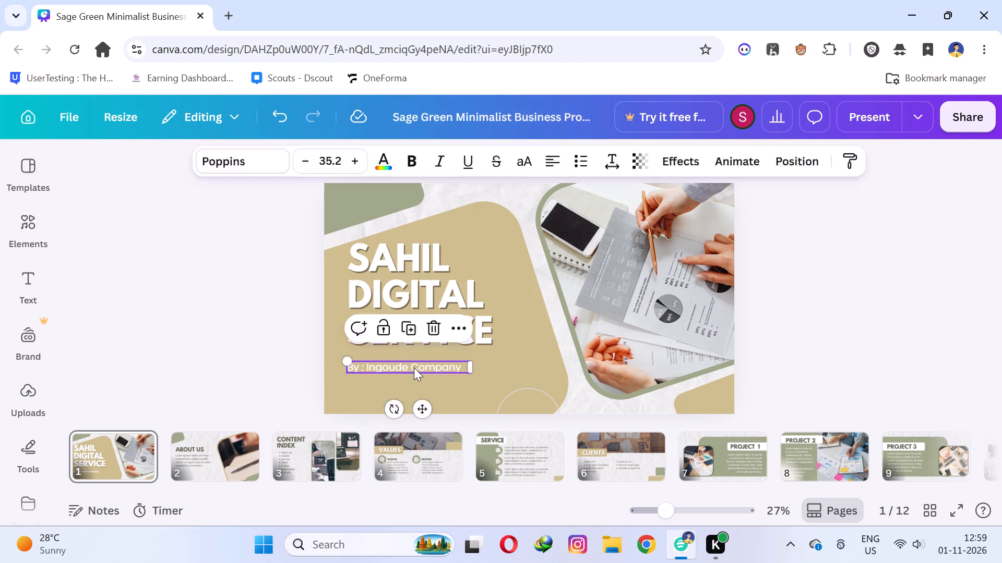
pyautogui.press('Delete')
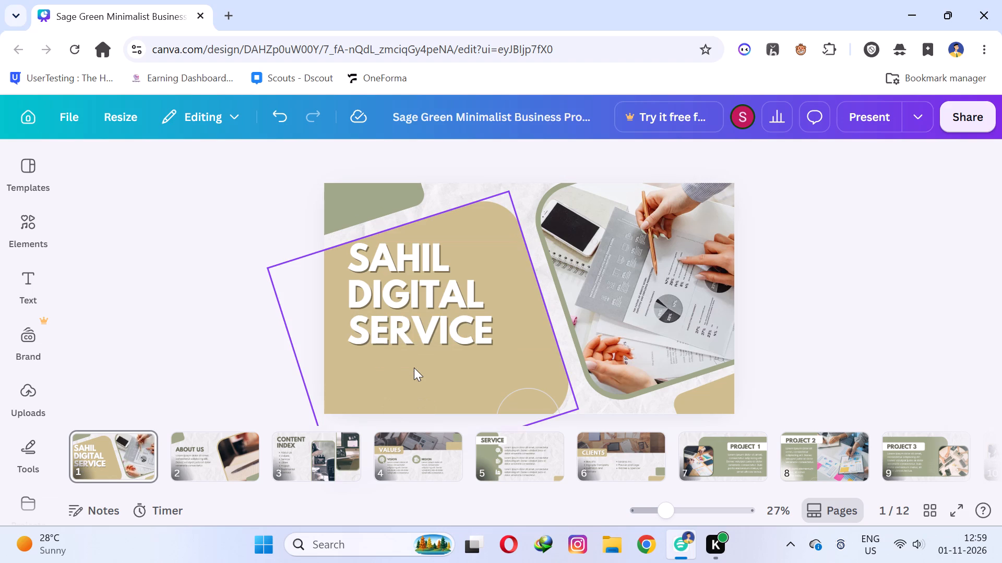
# Add a new text box to the cover slide and clear its placeholder text.
pyautogui.press('t')
pyautogui.click(527, 298)
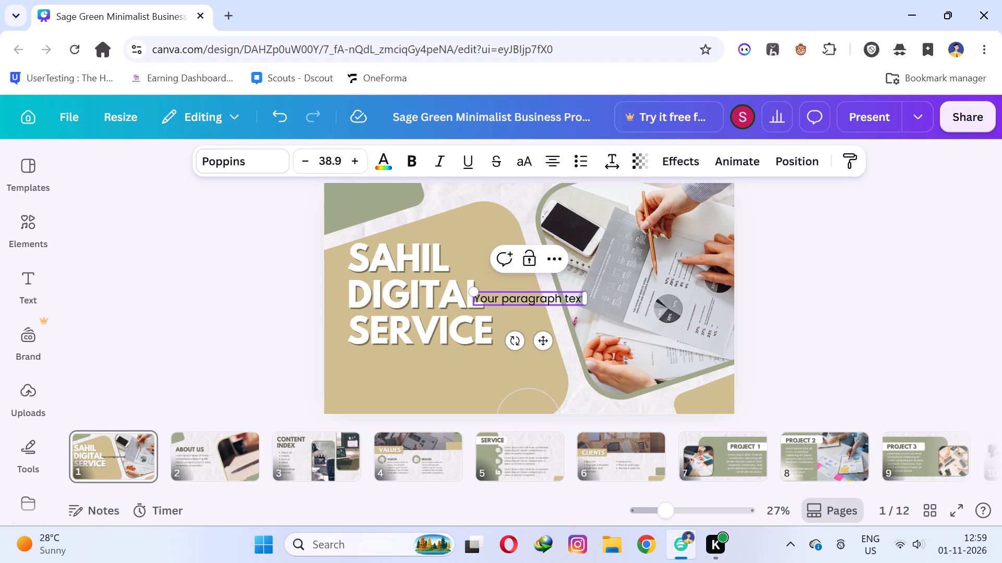
pyautogui.write('202')
pyautogui.press('6')
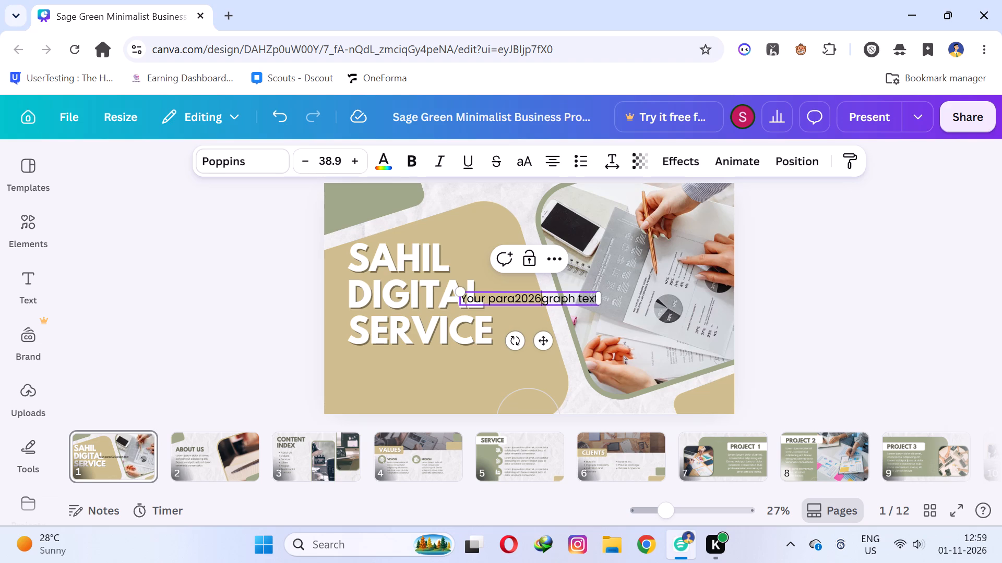
pyautogui.press('BackSpace')
pyautogui.press('BackSpace')
pyautogui.press('BackSpace')
pyautogui.press('BackSpace')
pyautogui.press('BackSpace')
pyautogui.press('BackSpace')
pyautogui.press('BackSpace')
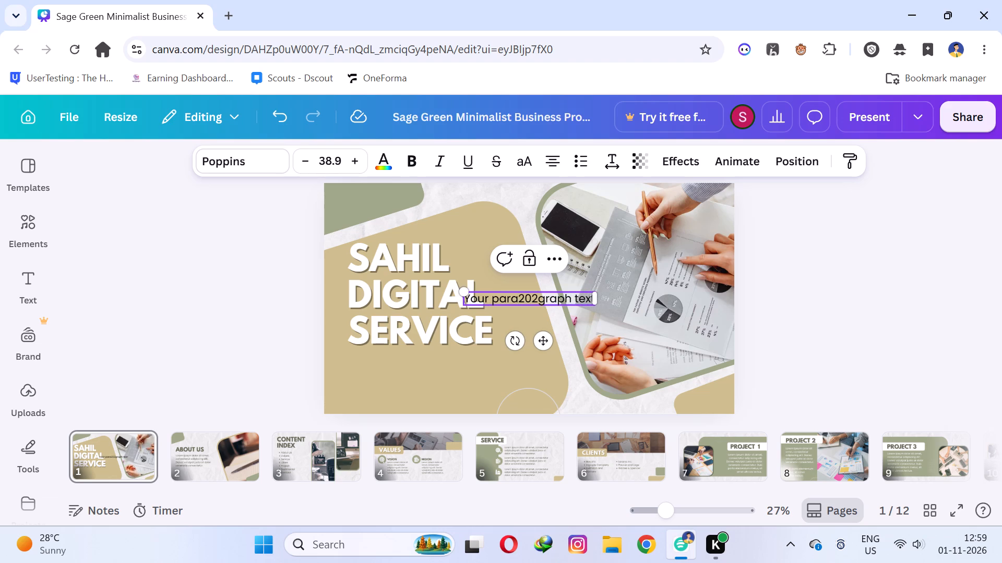
pyautogui.press('BackSpace')
pyautogui.press('BackSpace')
pyautogui.press('BackSpace')
pyautogui.press('BackSpace')
pyautogui.press('BackSpace')
pyautogui.press('BackSpace')
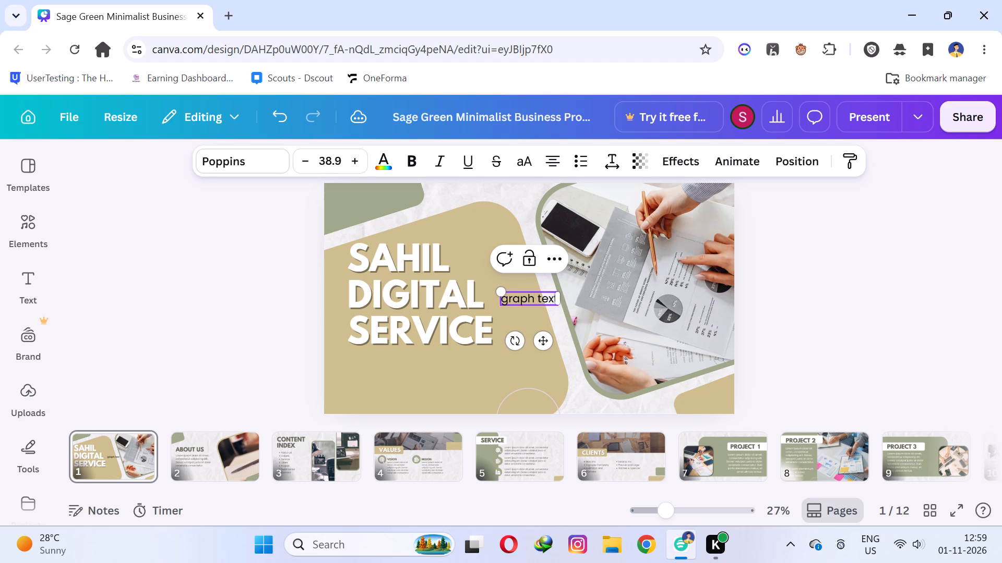
pyautogui.press('Delete')
pyautogui.press('Delete')
pyautogui.press('Delete')
pyautogui.press('Delete')
pyautogui.press('Delete')
pyautogui.press('Delete')
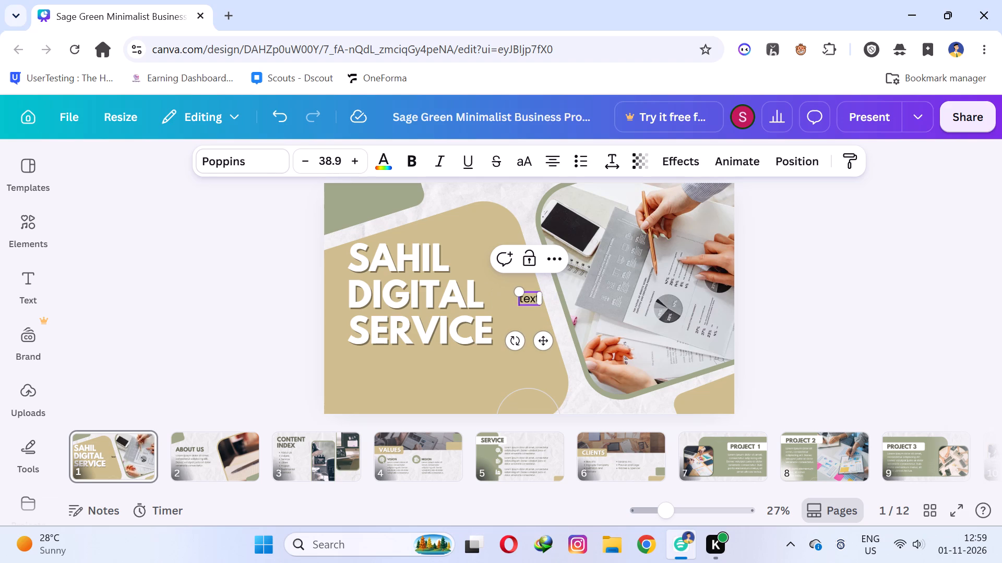
pyautogui.press('Delete')
pyautogui.press('Delete')
pyautogui.press('Delete')
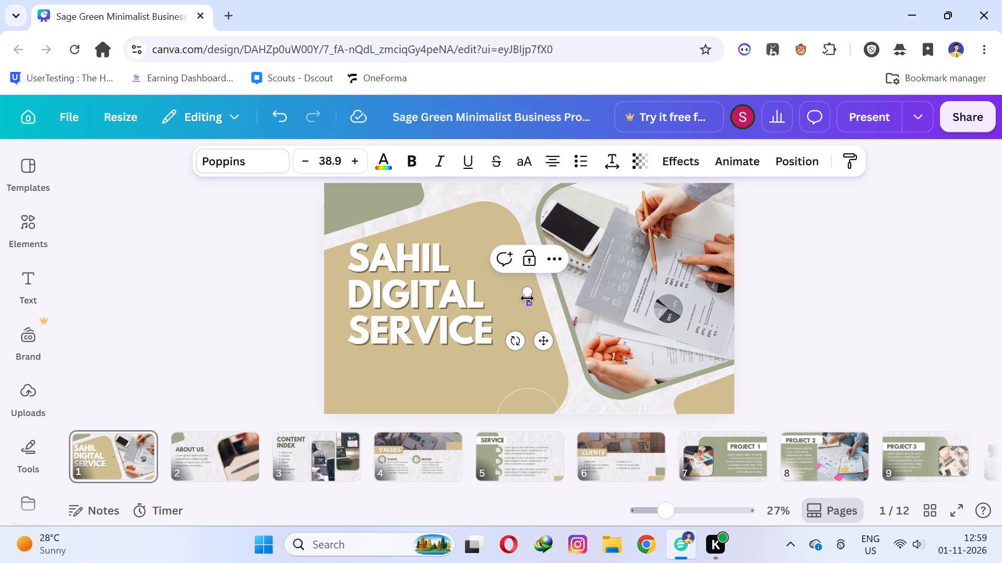
# Enter "2026 growth plan" in the new text box on the cover slide.
pyautogui.write('2026')
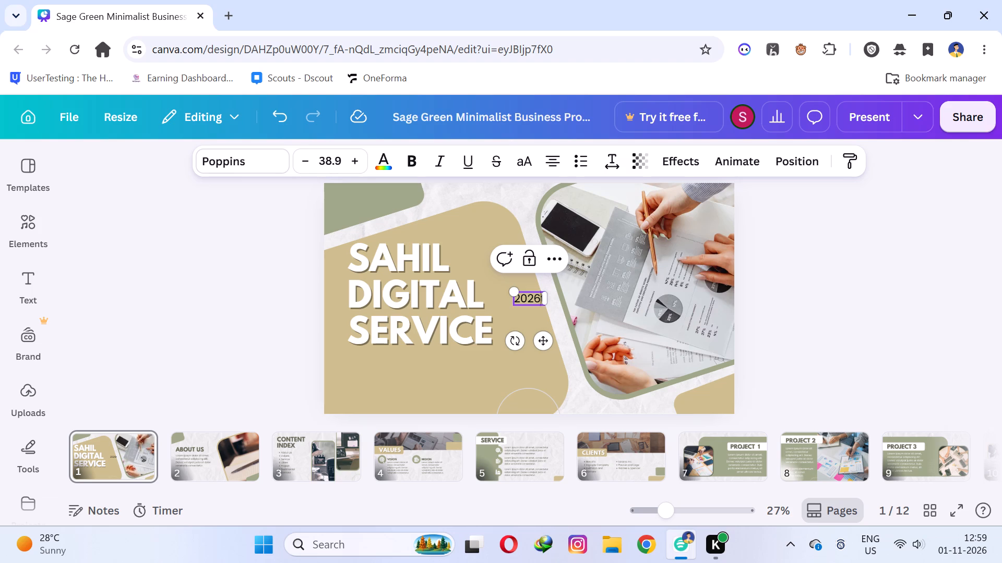
pyautogui.press('space')
pyautogui.write('growth')
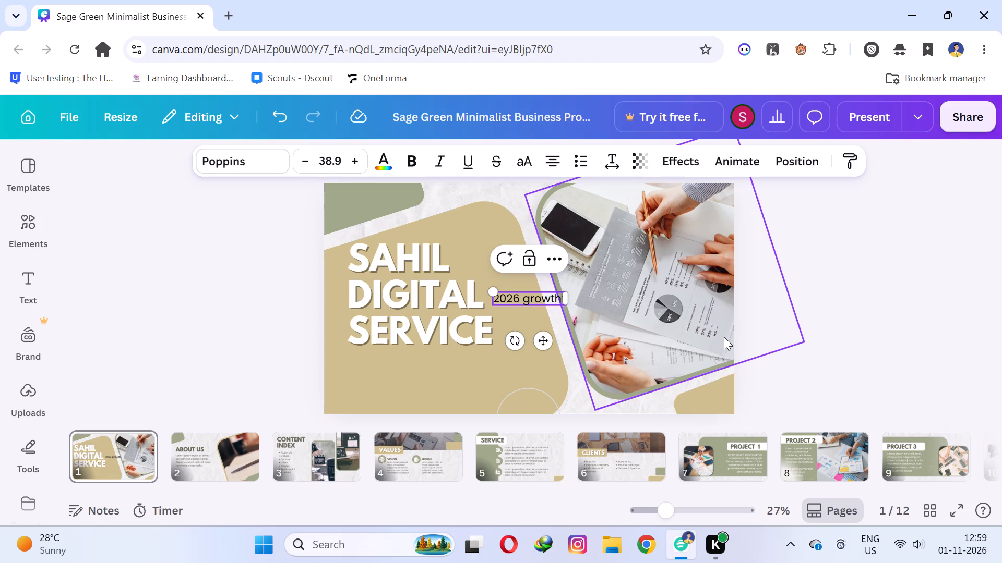
pyautogui.press('space')
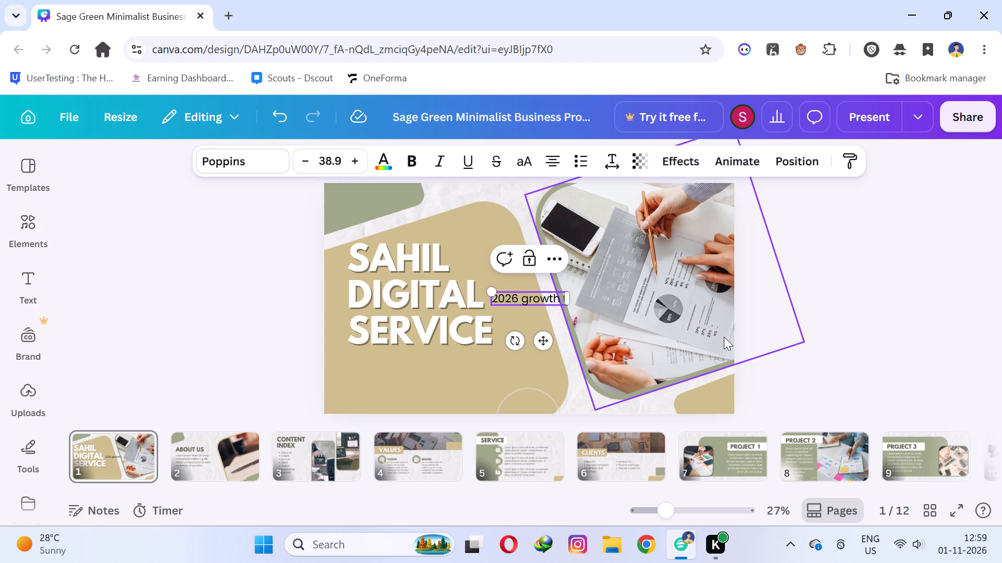
pyautogui.write('plan')
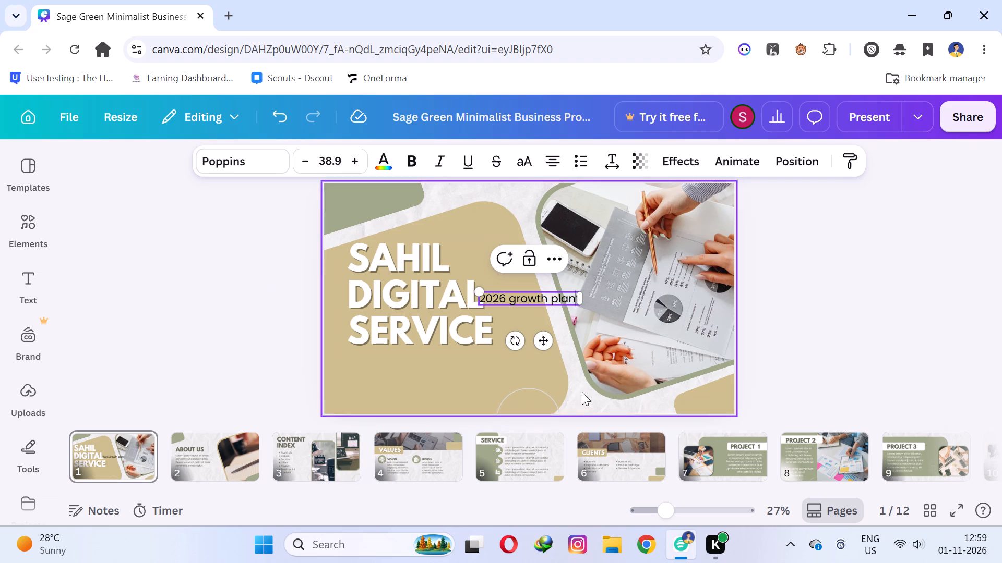
pyautogui.click(586, 409)
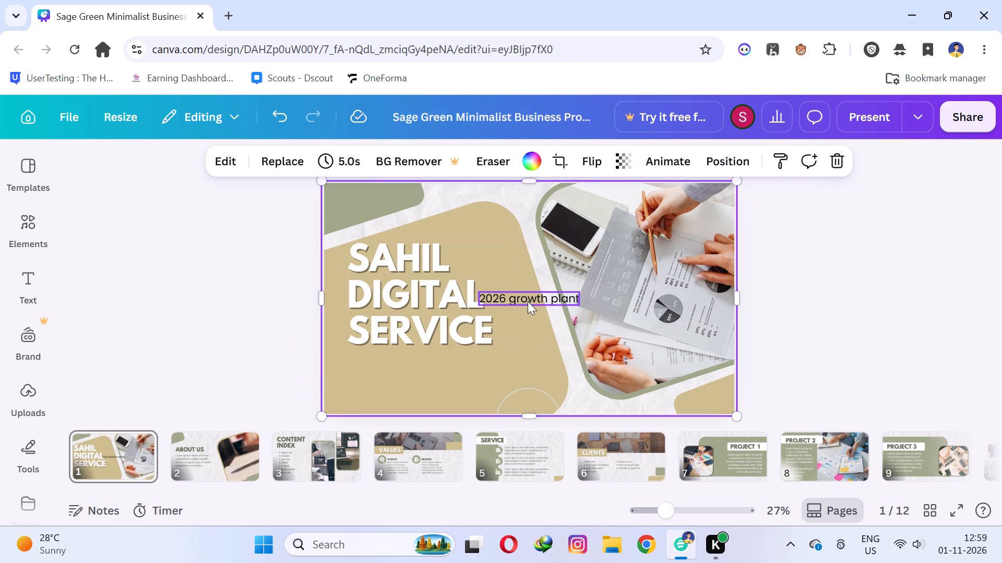
# Move the 2026 growth text directly below the title, aligned with the title's left edge.
pyautogui.moveTo(528, 301); pyautogui.dragTo(397, 364)
pyautogui.click(508, 365)
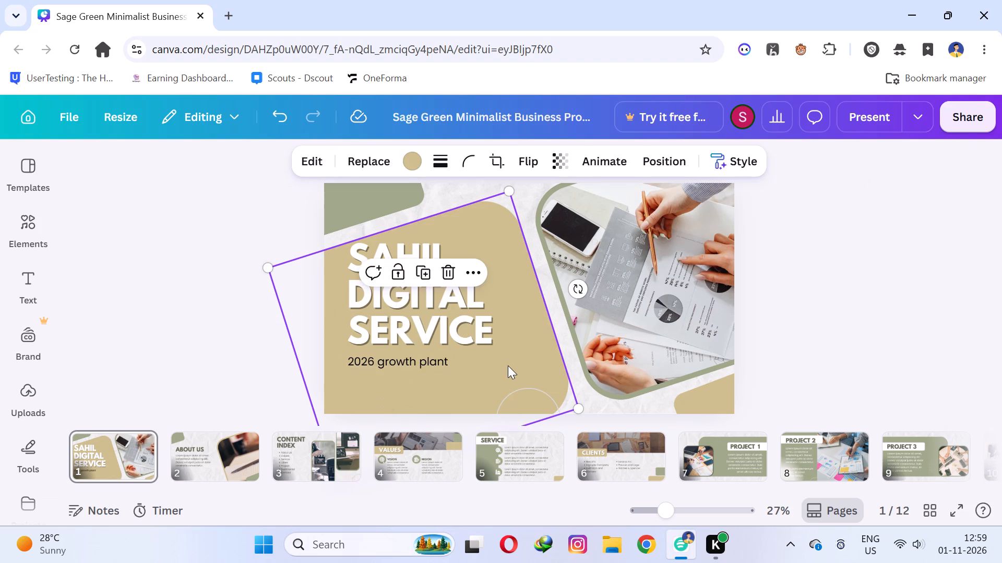
pyautogui.click(411, 382)
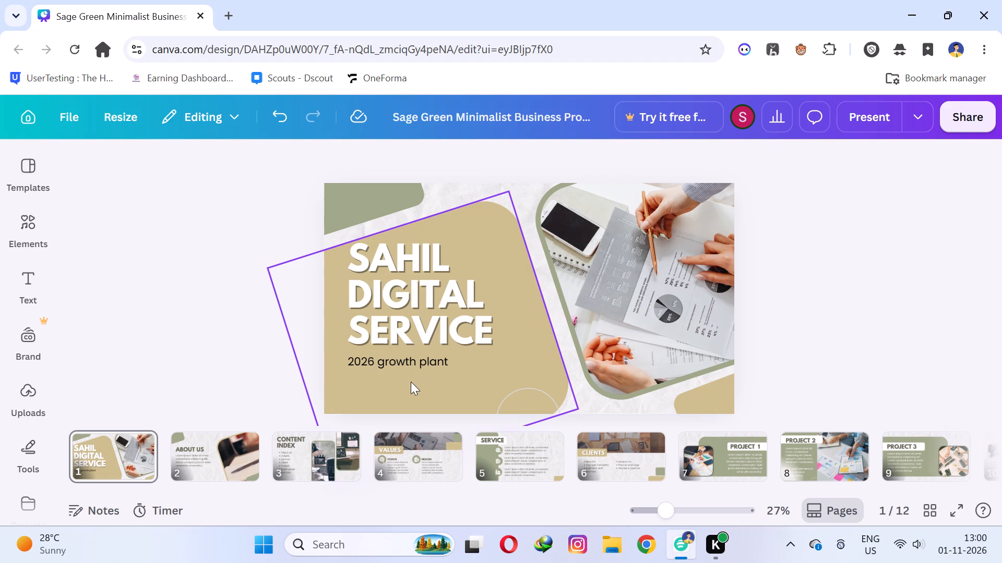
# Search colors for "dark olive green" and apply the first Alpine Tumble swatch to the 2026 growth text.
pyautogui.click(414, 364)
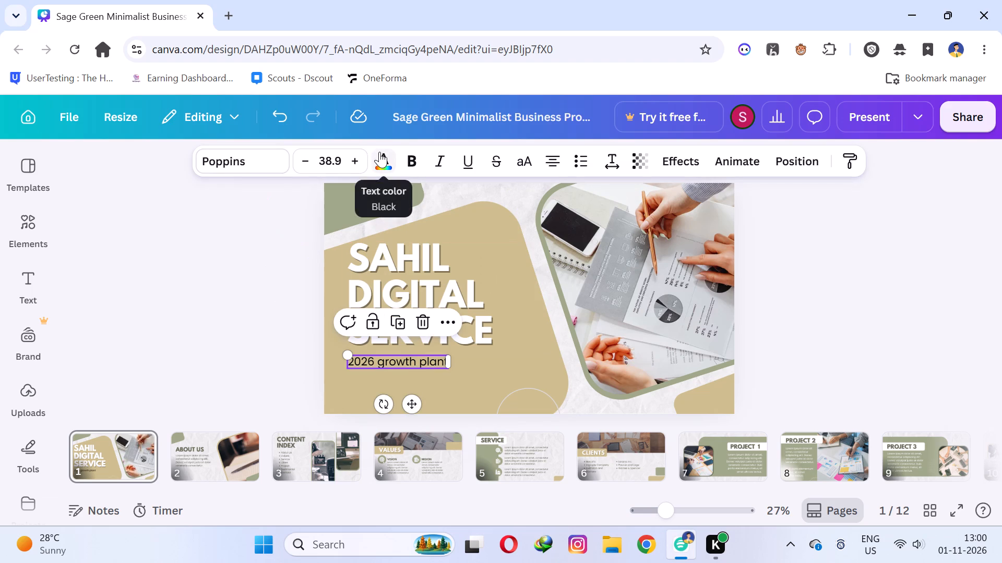
pyautogui.click(379, 152)
pyautogui.click(211, 242)
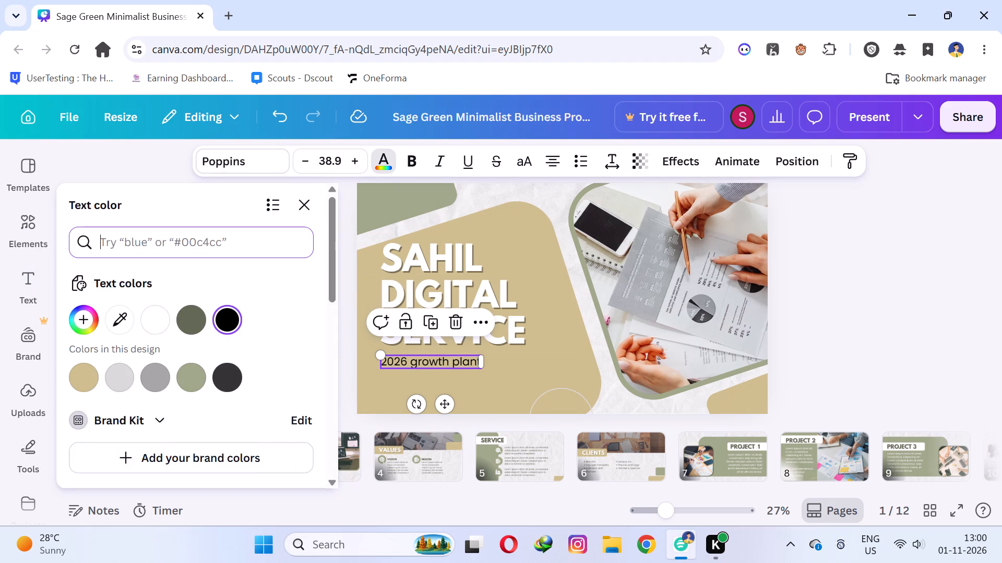
pyautogui.write('dark')
pyautogui.press('space')
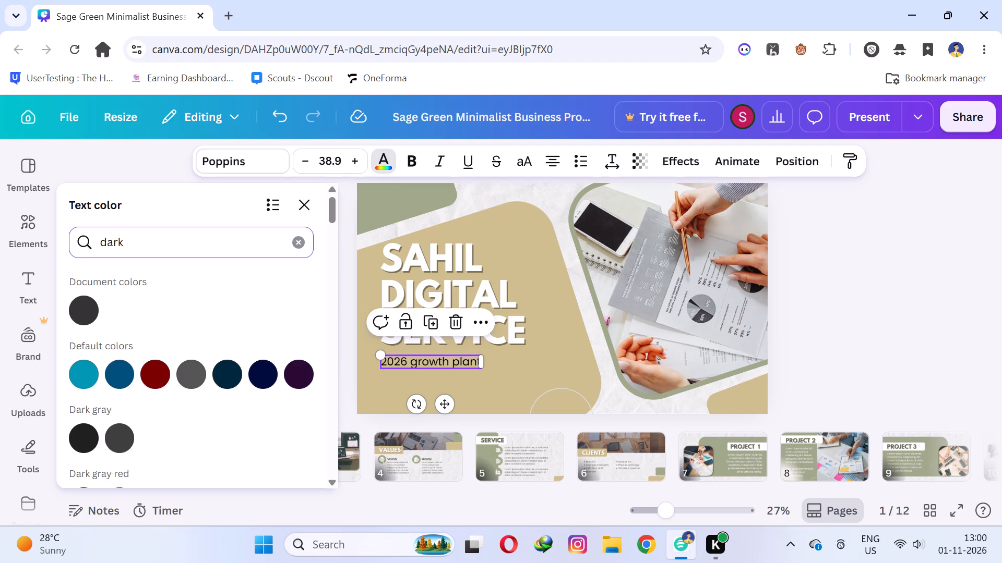
pyautogui.write('olive')
pyautogui.press('space')
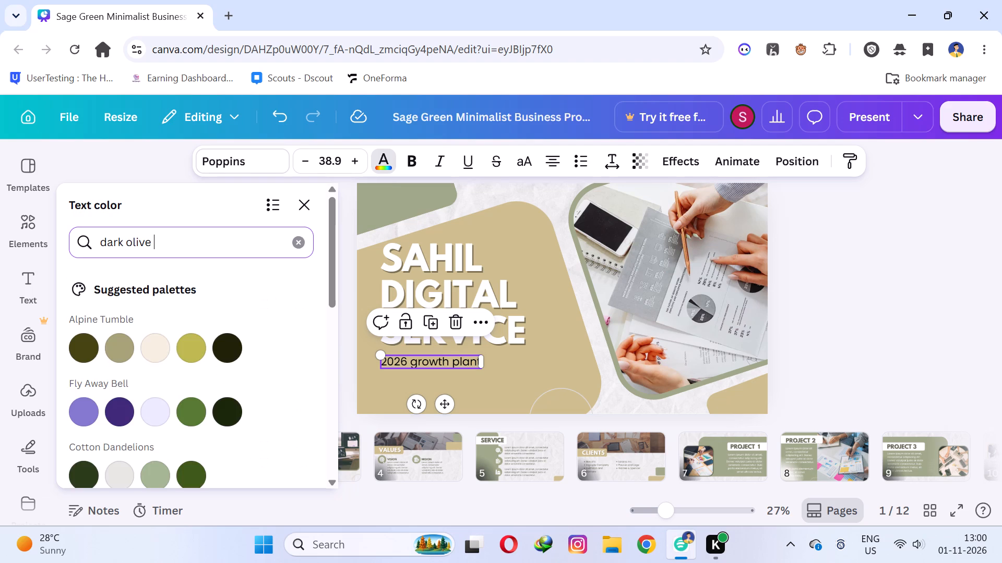
pyautogui.press('f')
pyautogui.press('BackSpace')
pyautogui.write('gree')
pyautogui.press('n')
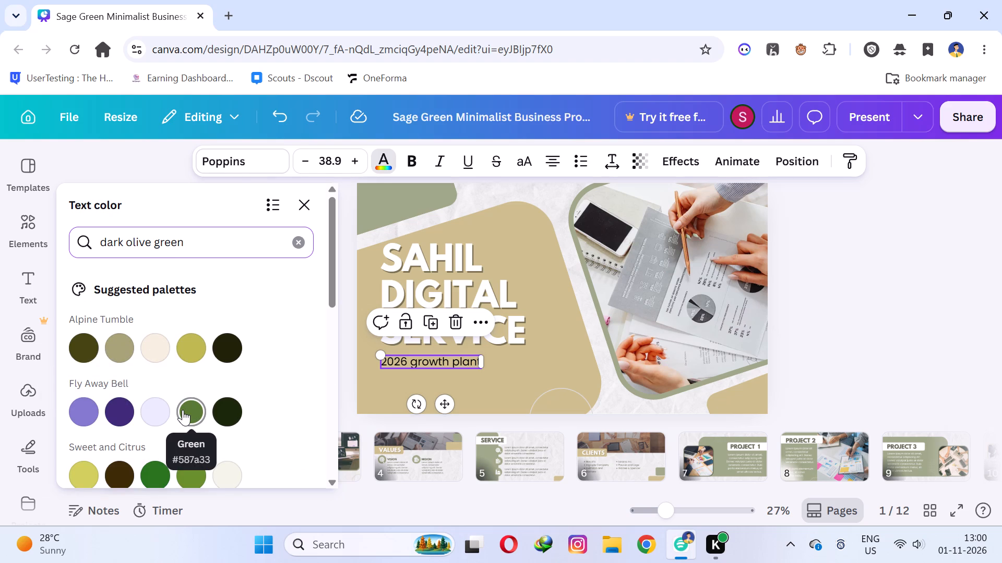
pyautogui.click(78, 337)
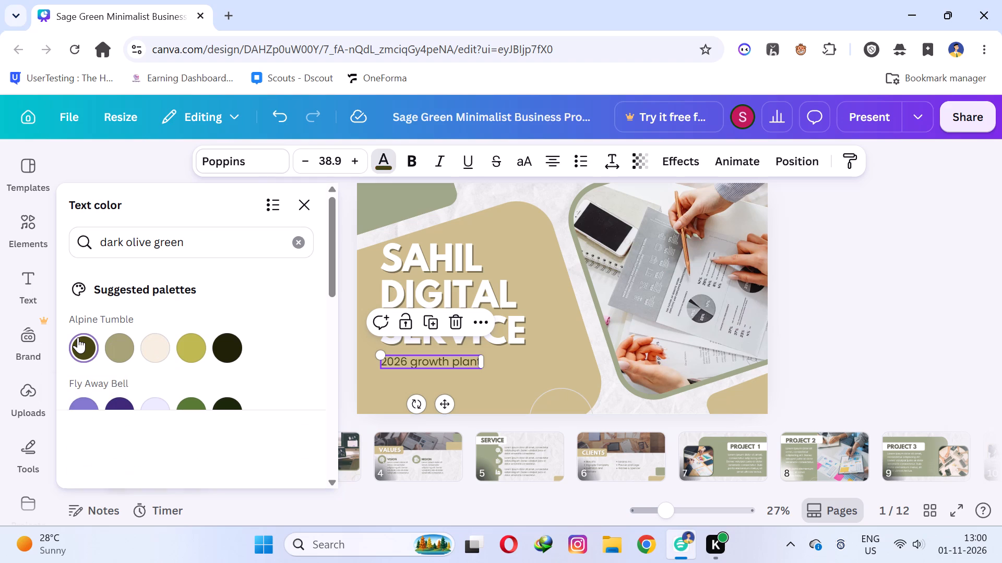
# Recolor the large tan rounded shape behind the title with the design's light sage green.
pyautogui.click(532, 358)
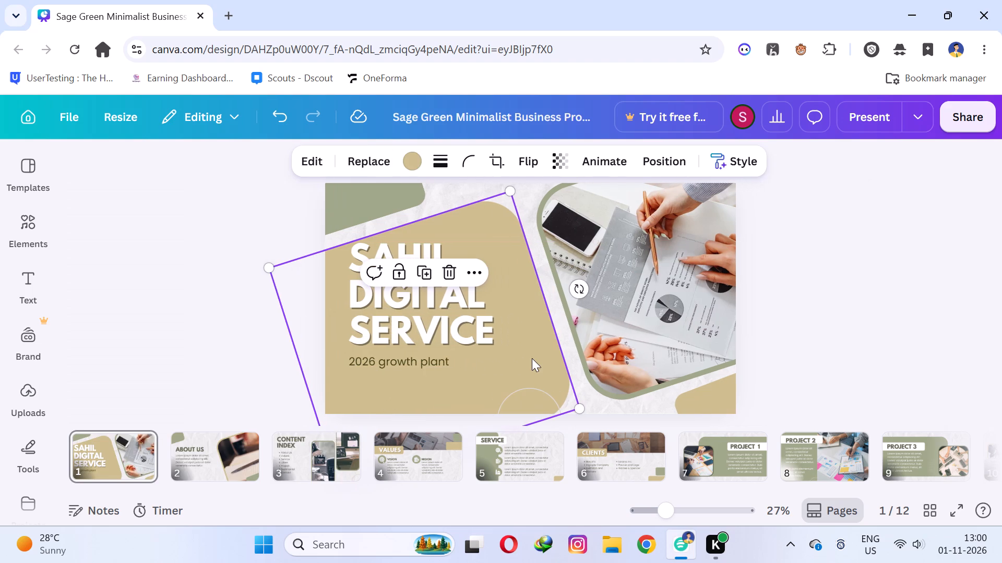
pyautogui.click(410, 163)
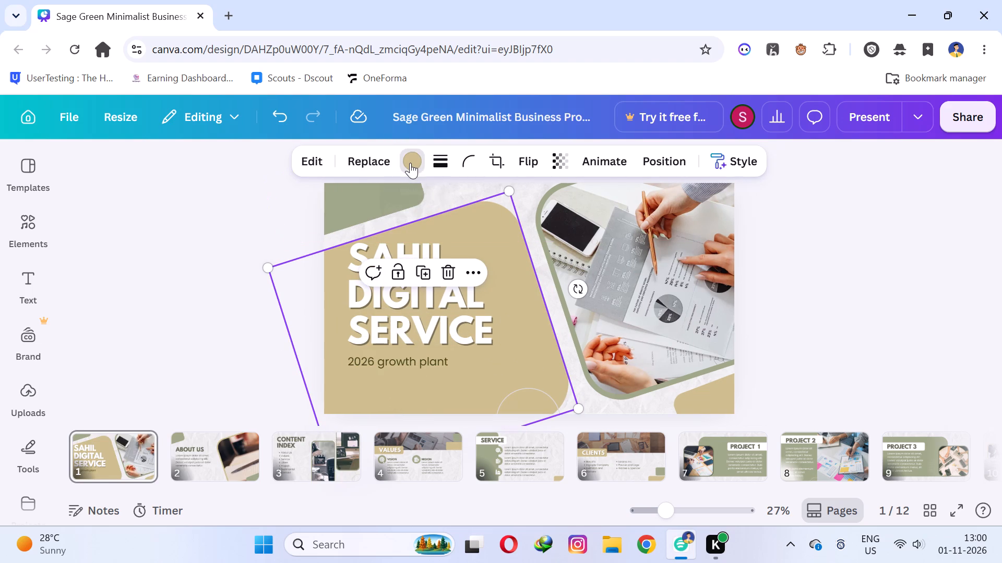
pyautogui.click(153, 237)
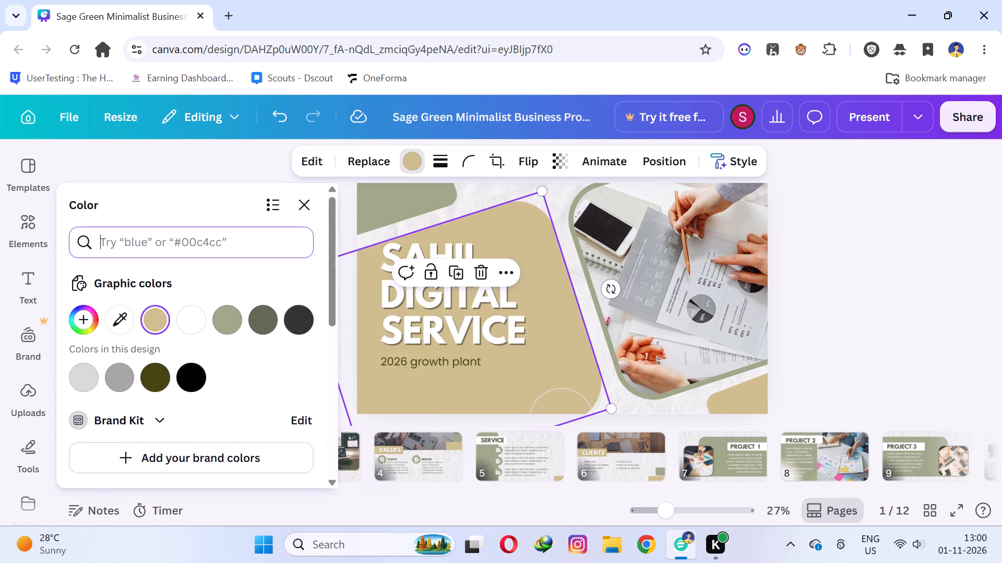
pyautogui.click(226, 324)
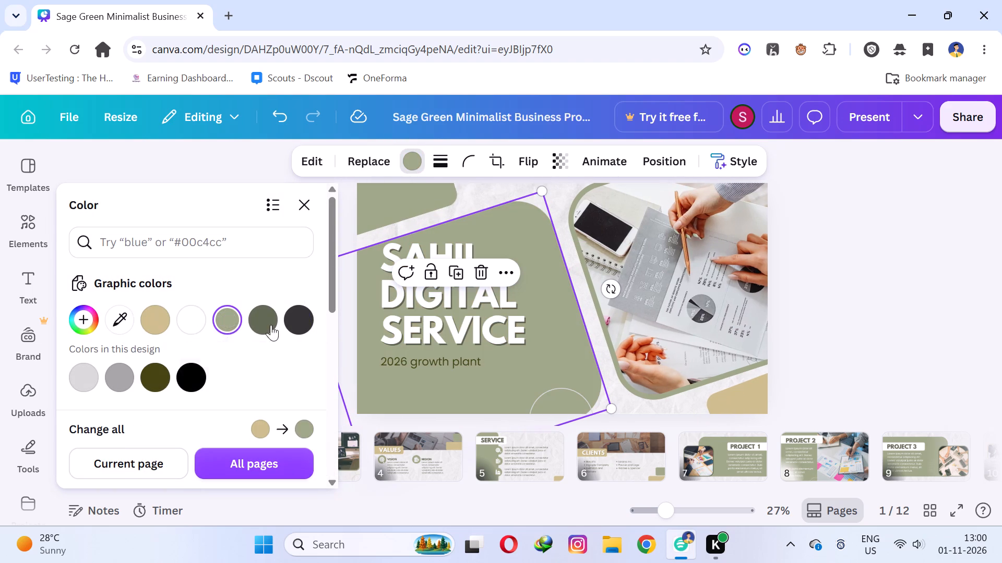
pyautogui.click(423, 366)
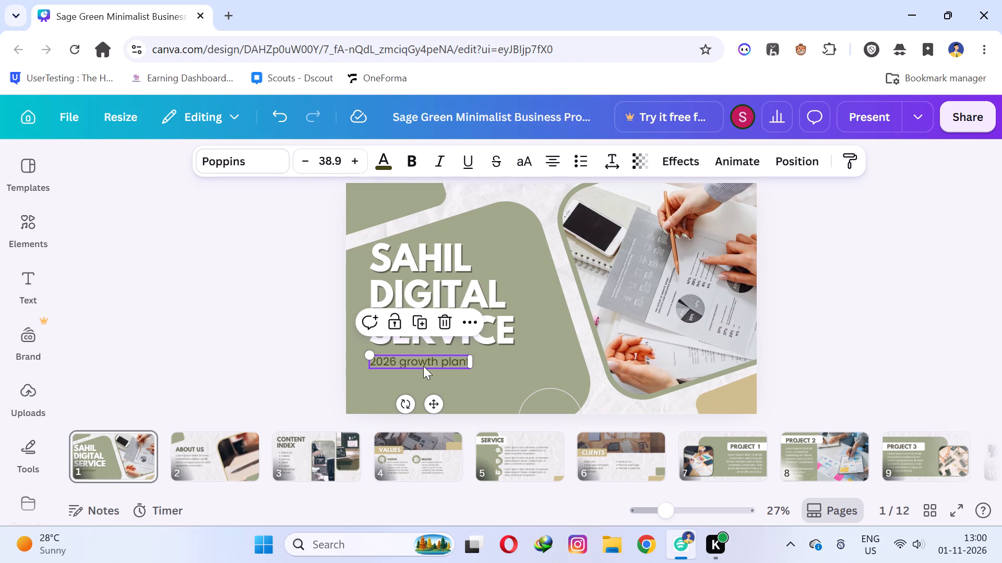
pyautogui.click(885, 233)
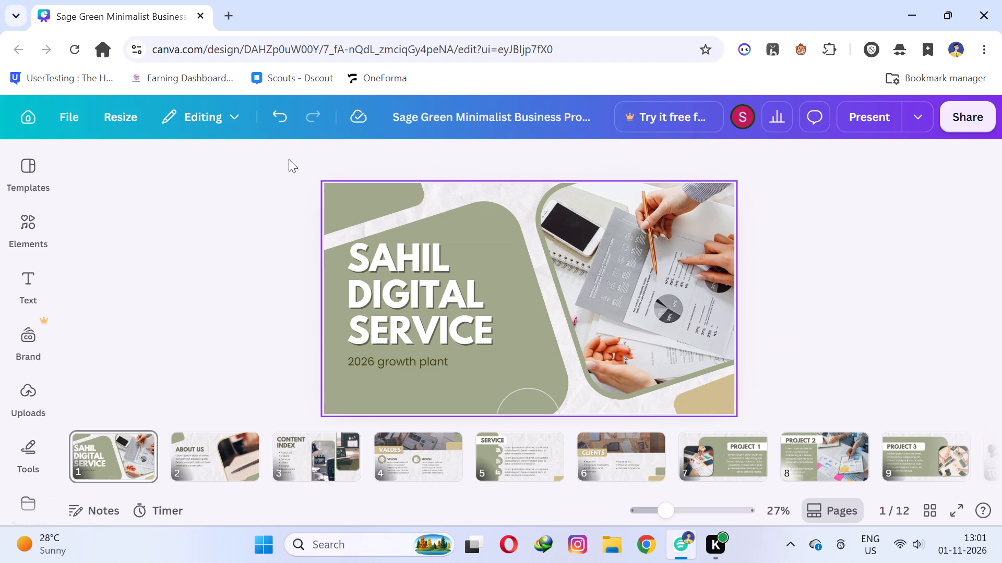
# Search elements for "target icon" and place the black outline target-and-arrow graphic at the green shape's lower right corner.
pyautogui.click(29, 214)
pyautogui.click(142, 177)
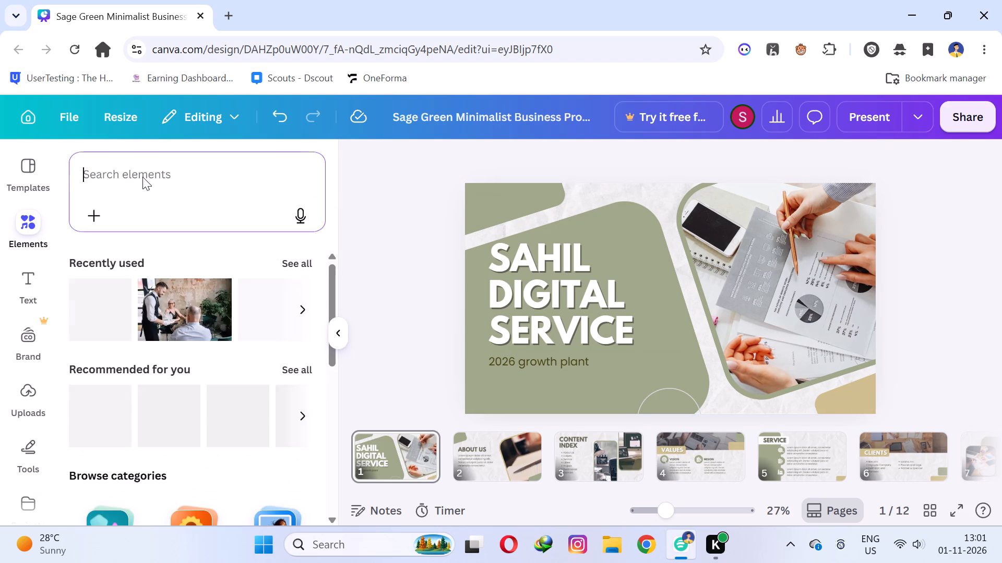
pyautogui.write('taq')
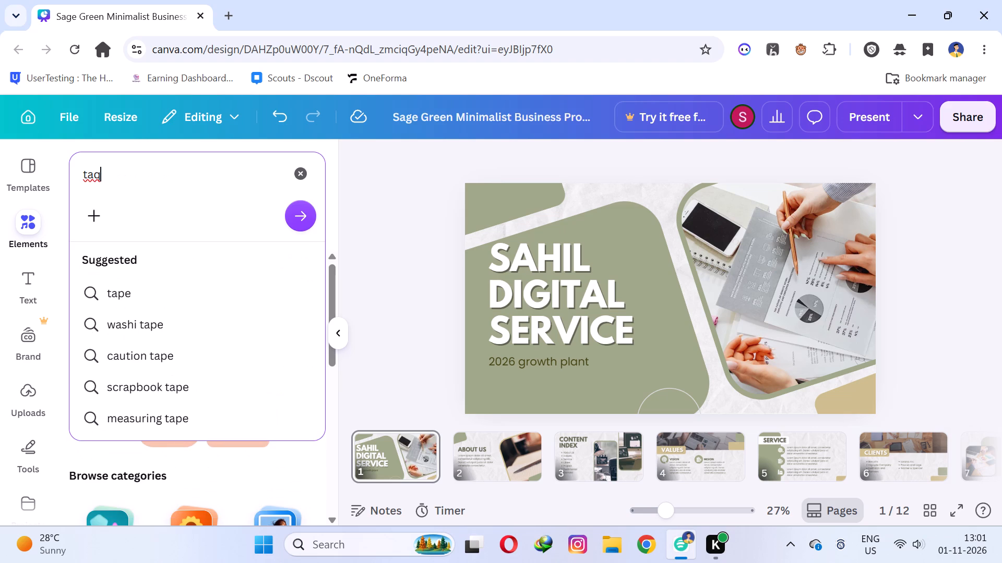
pyautogui.press('BackSpace')
pyautogui.write('rget')
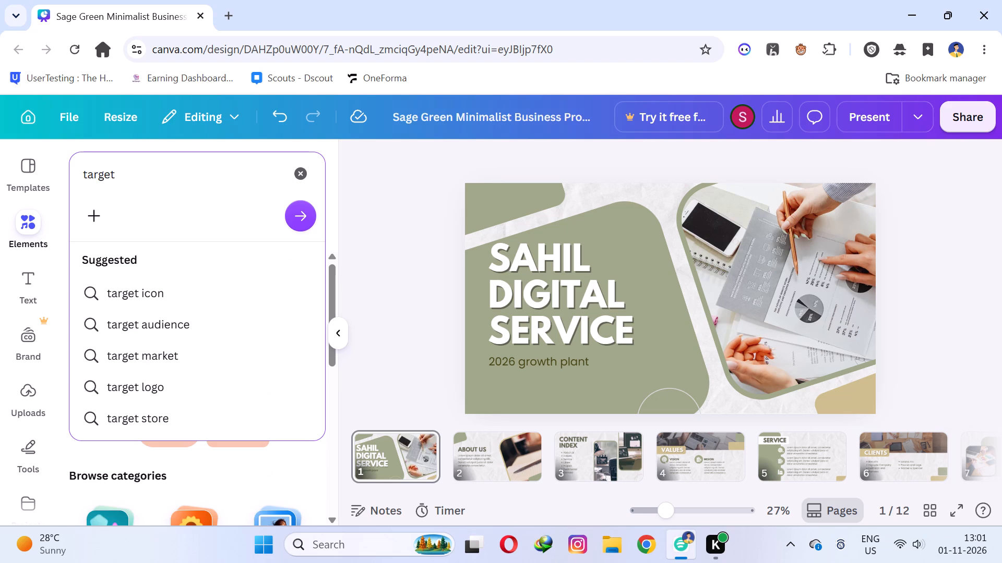
pyautogui.click(151, 286)
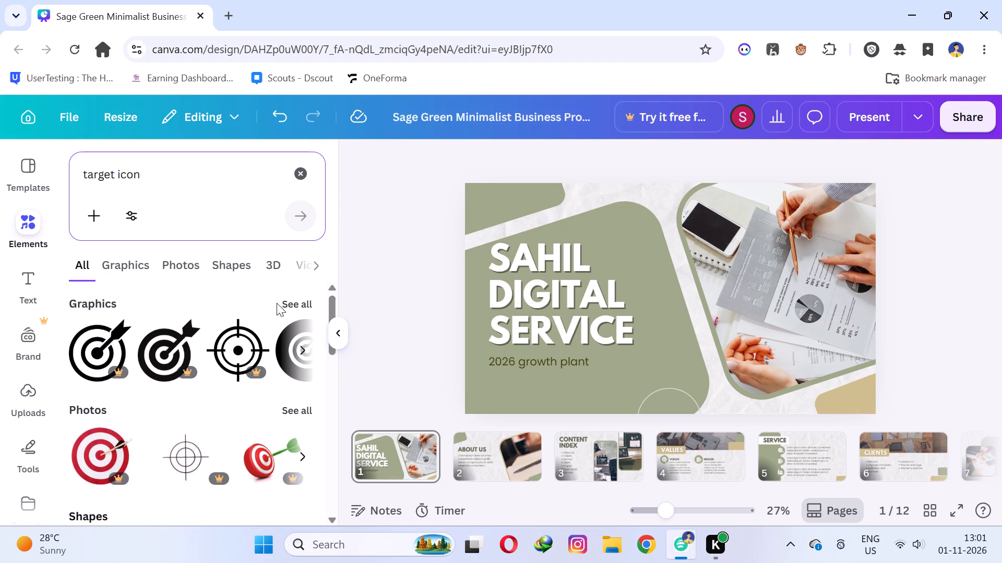
pyautogui.scroll(-2, 277, 303)
pyautogui.scroll(4, 238, 327)
pyautogui.click(127, 269)
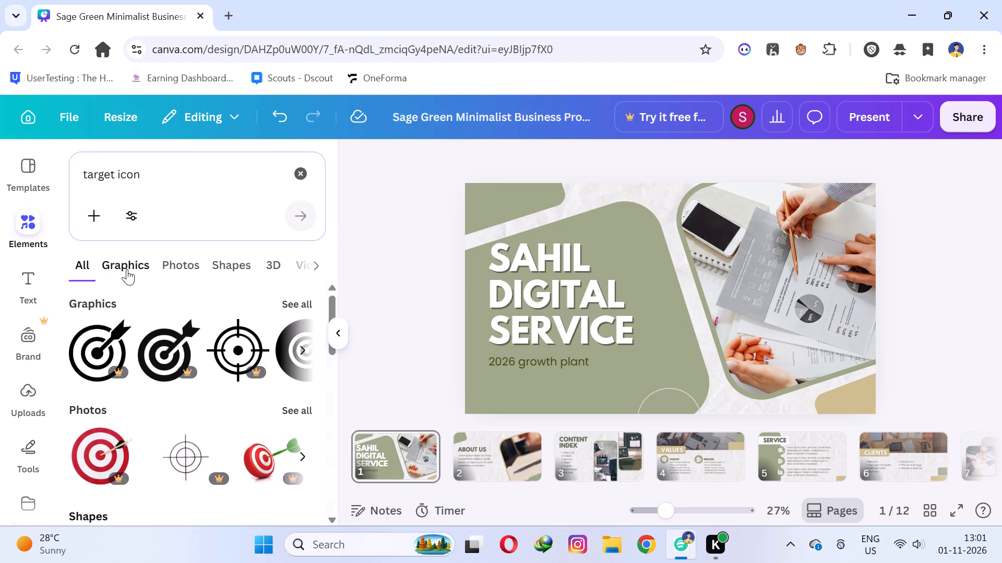
pyautogui.scroll(-1, 169, 342)
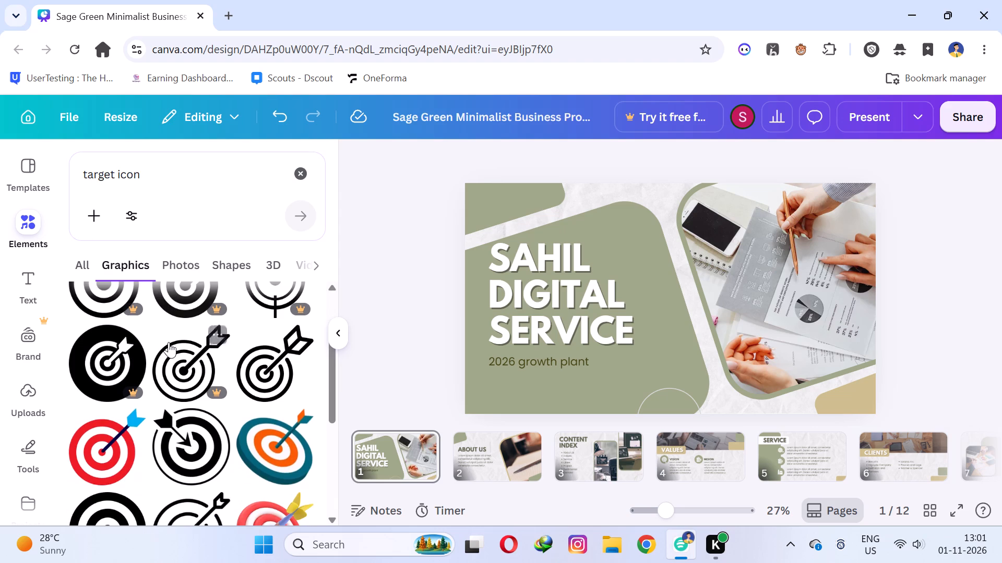
pyautogui.moveTo(286, 368); pyautogui.dragTo(676, 316)
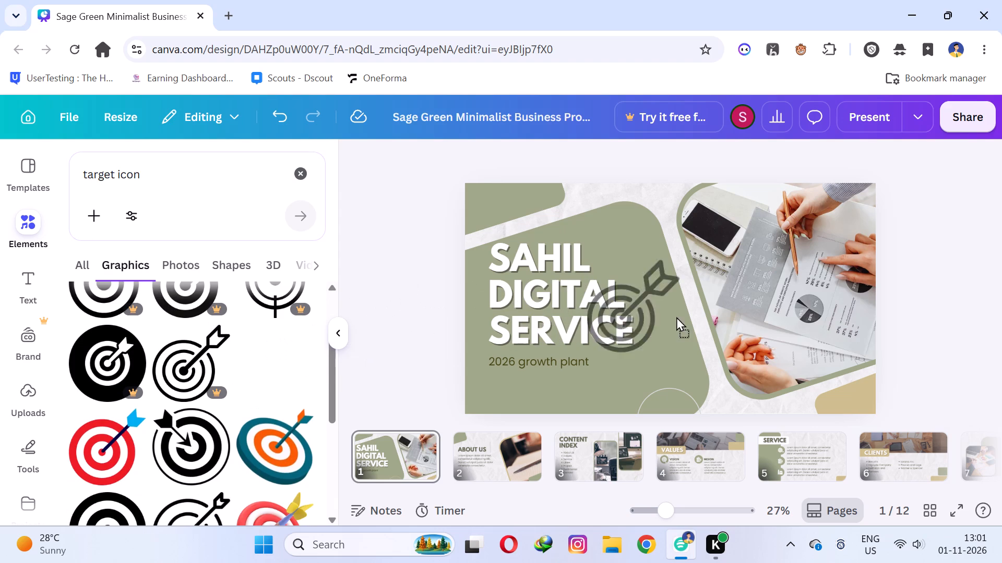
pyautogui.moveTo(676, 316); pyautogui.dragTo(683, 361)
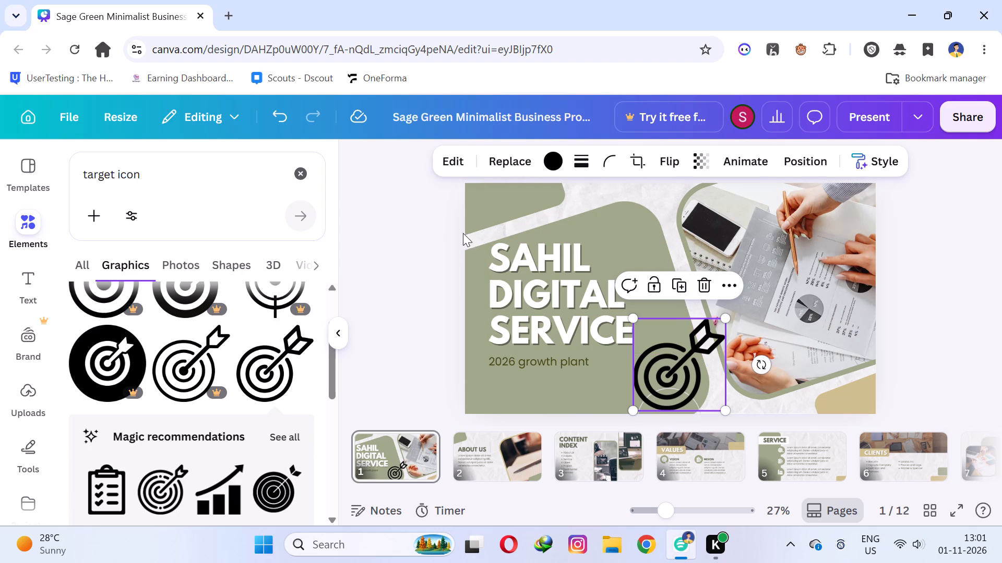
pyautogui.click(403, 266)
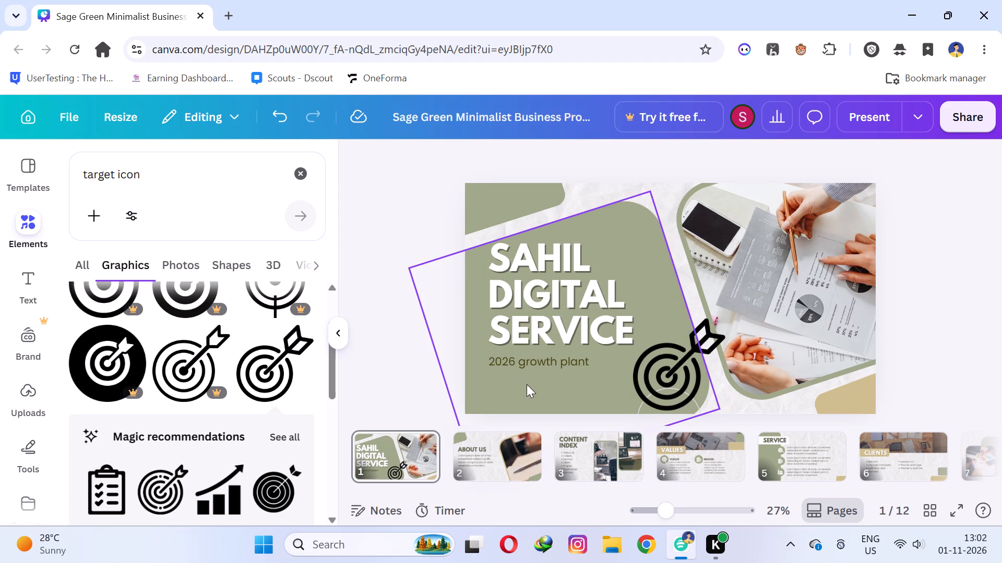
# Add a text box to the cover slide containing "by" followed by the author's name.
pyautogui.press('t')
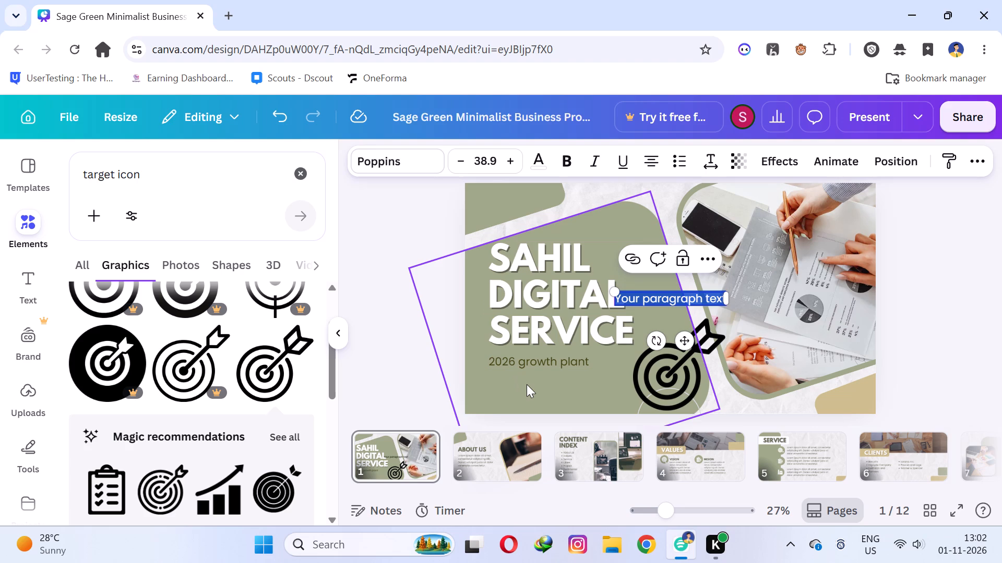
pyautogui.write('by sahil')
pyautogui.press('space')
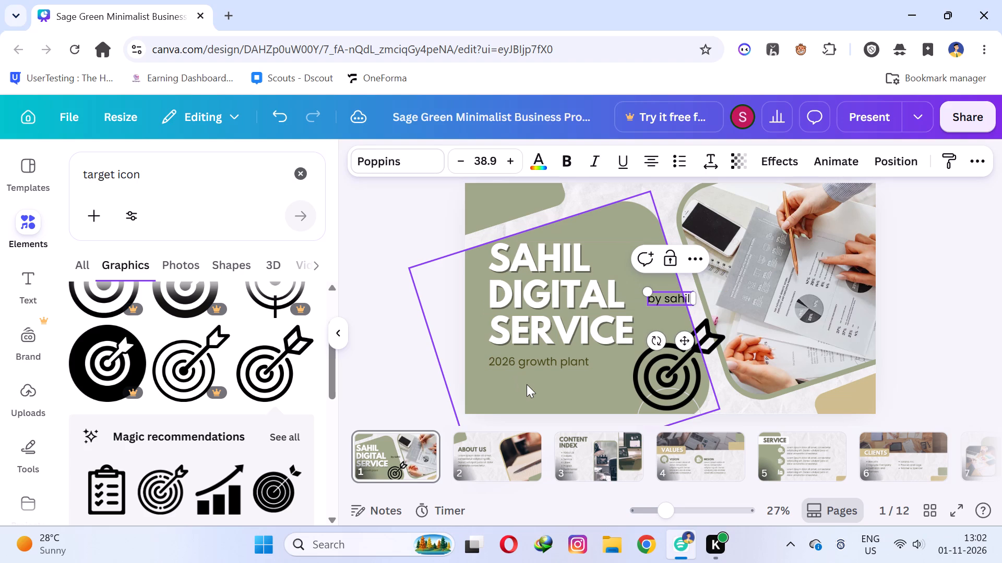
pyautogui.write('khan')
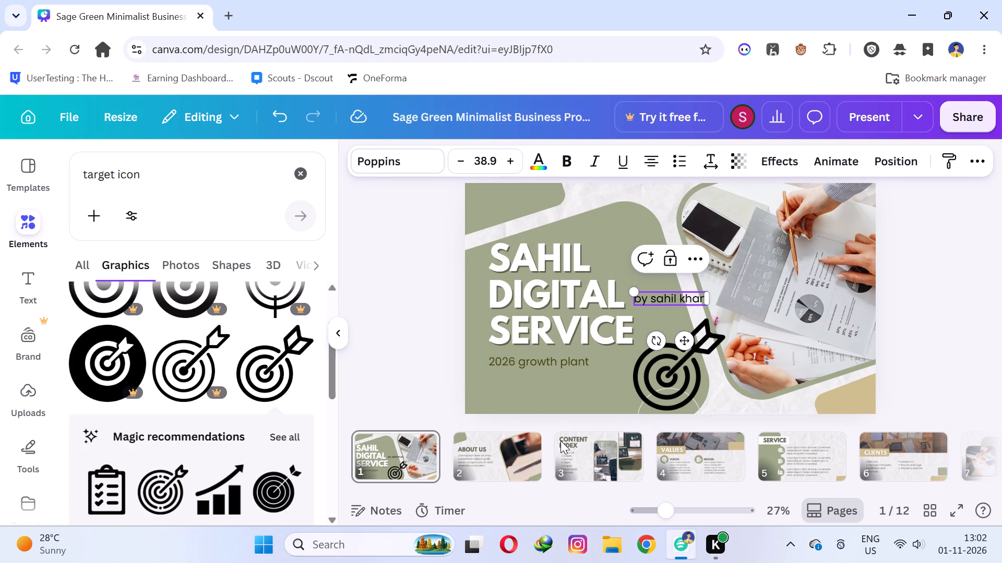
pyautogui.click(401, 252)
# Move the author byline below the 2026 growth text, near the slide's bottom edge beside the target graphic.
pyautogui.moveTo(677, 298); pyautogui.dragTo(628, 322)
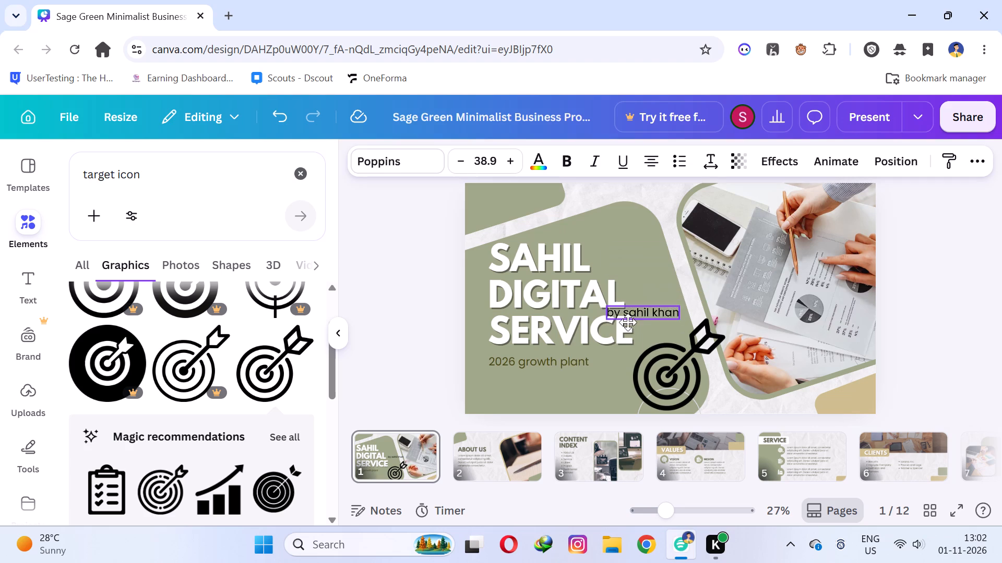
pyautogui.moveTo(628, 322); pyautogui.dragTo(569, 402)
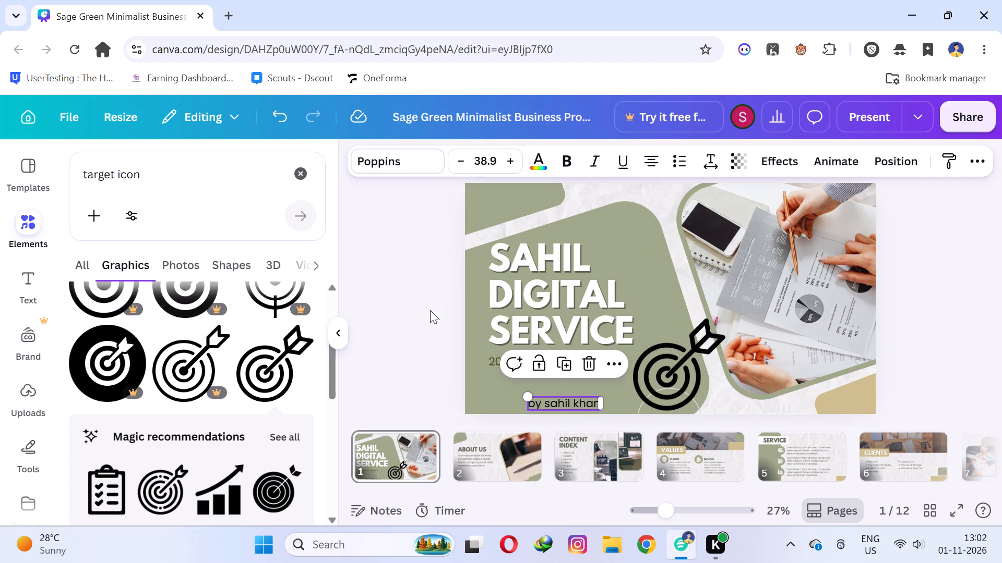
pyautogui.click(430, 310)
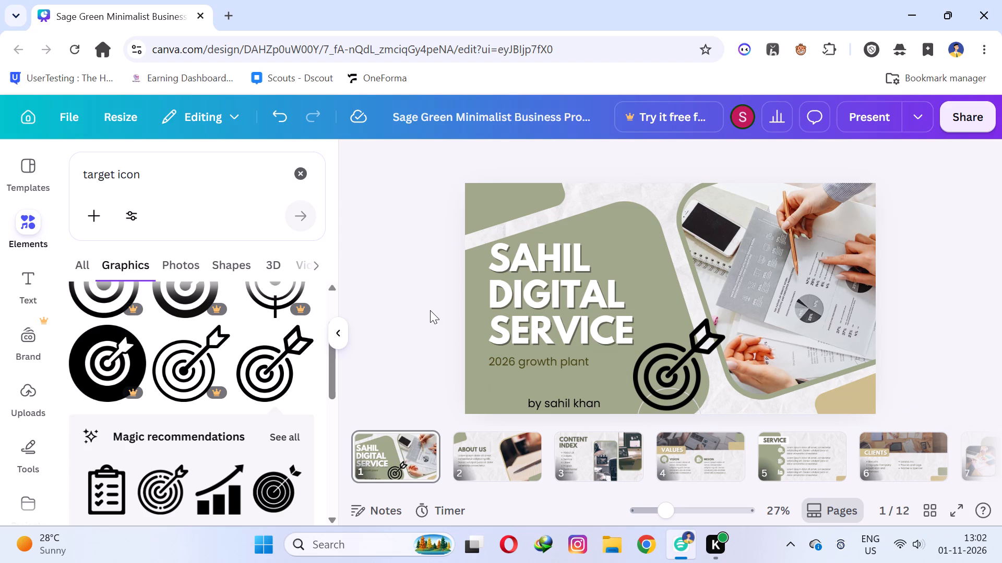
# Search text colors for "whi" and apply the white document color to the author byline.
pyautogui.click(576, 399)
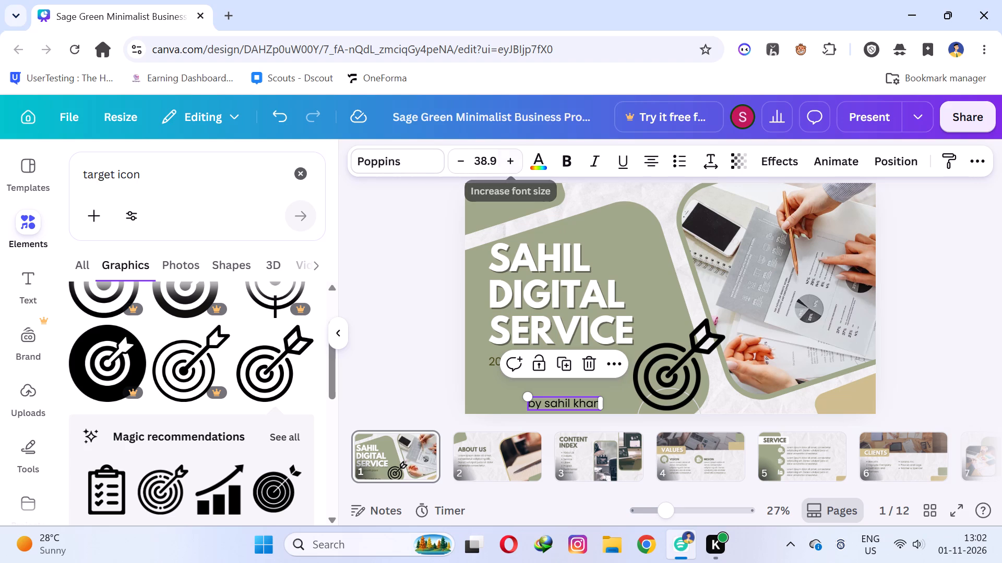
pyautogui.click(543, 162)
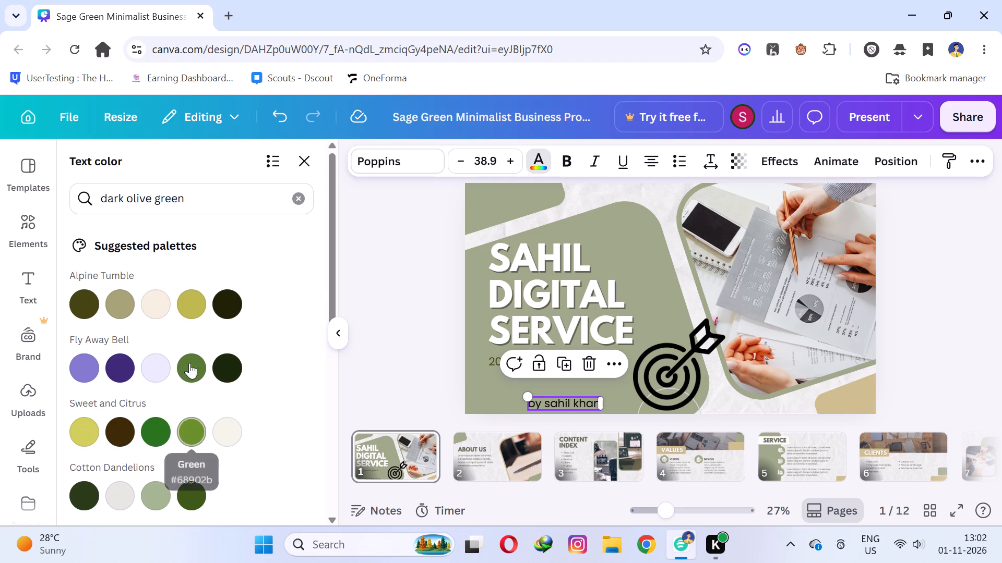
pyautogui.moveTo(211, 201); pyautogui.dragTo(11, 199)
pyautogui.write('whi')
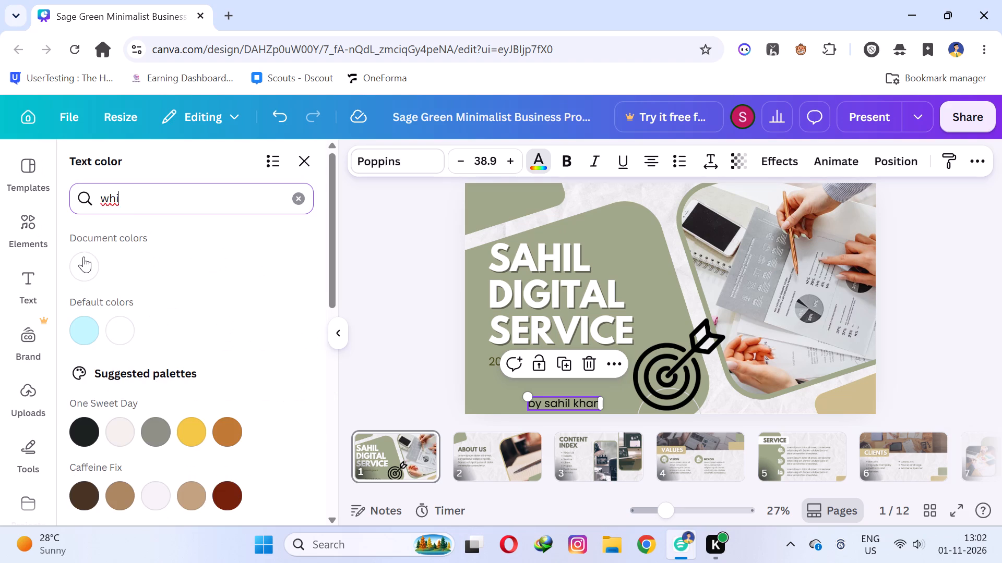
pyautogui.click(83, 261)
pyautogui.click(582, 0)
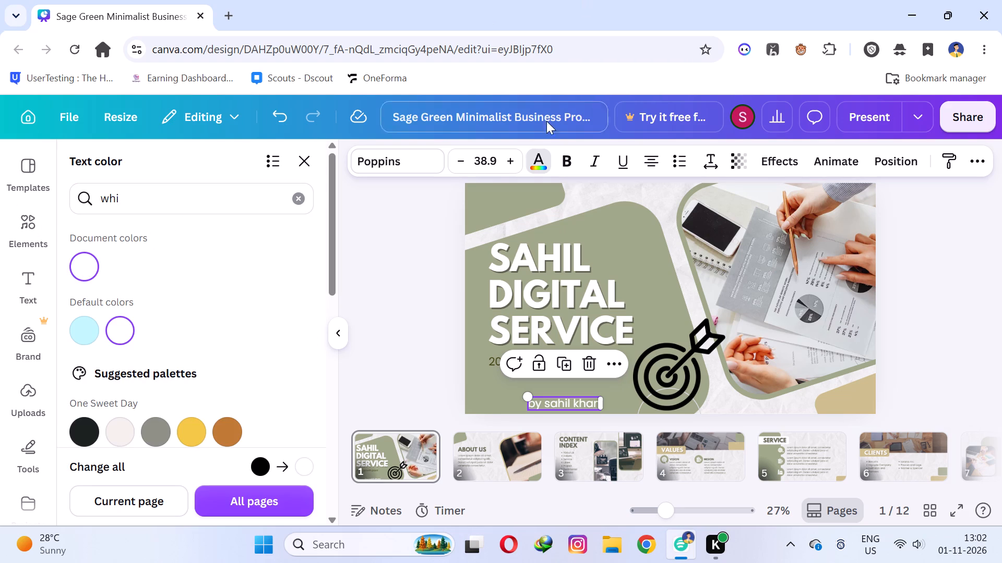
# Recolor the SAHIL DIGITAL SERVICE title with the orange-brown swatch of the One Sweet Day palette.
pyautogui.click(559, 283)
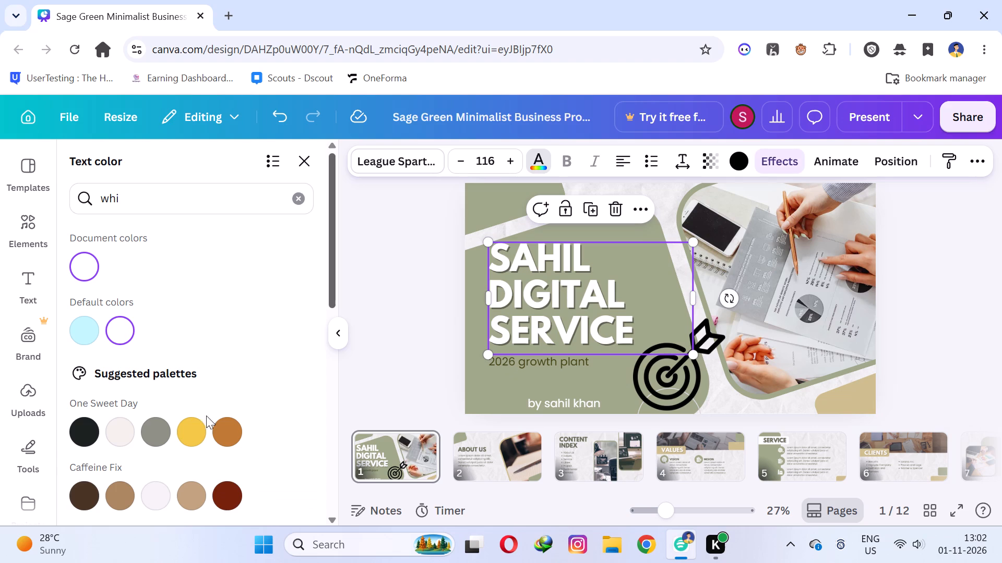
pyautogui.click(235, 430)
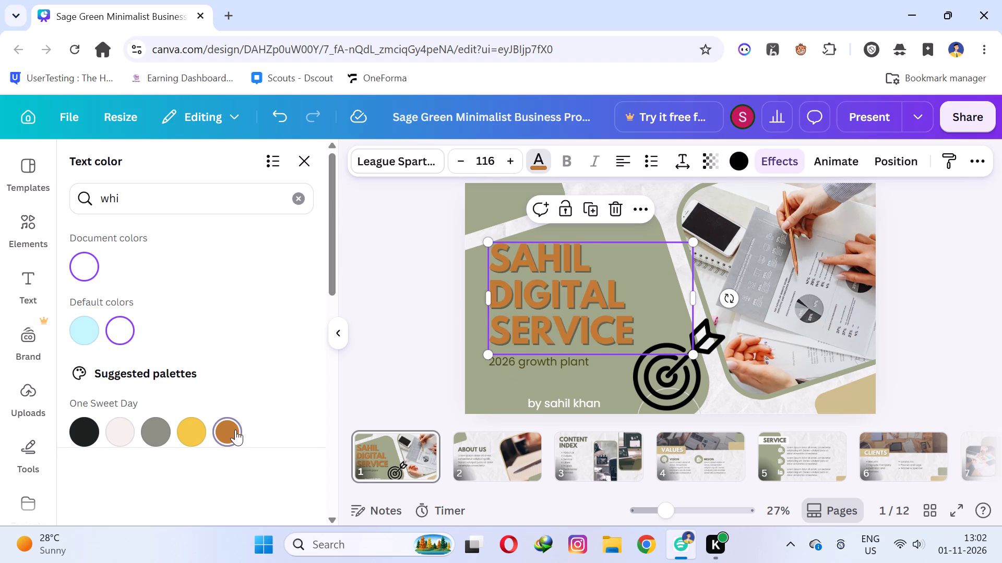
pyautogui.click(275, 261)
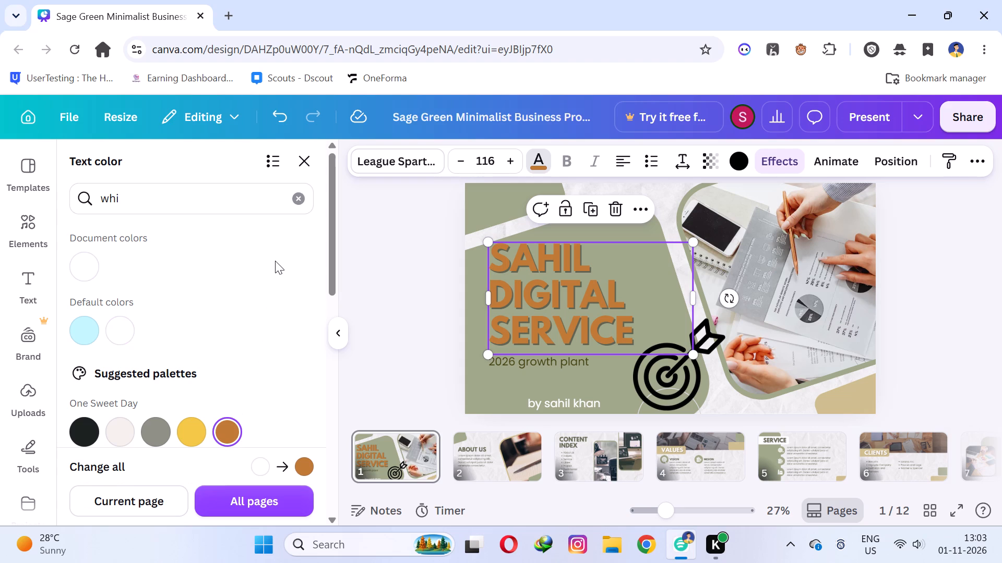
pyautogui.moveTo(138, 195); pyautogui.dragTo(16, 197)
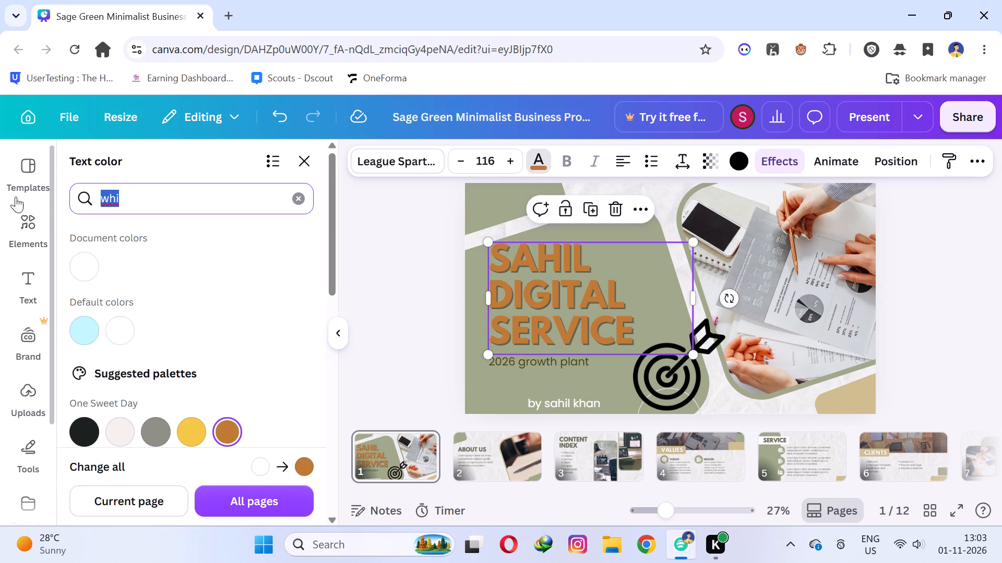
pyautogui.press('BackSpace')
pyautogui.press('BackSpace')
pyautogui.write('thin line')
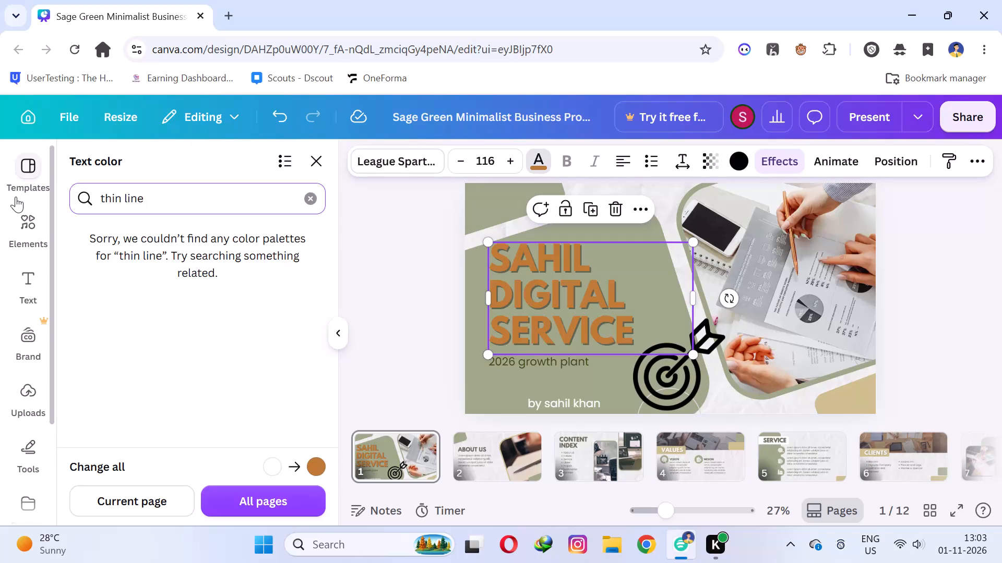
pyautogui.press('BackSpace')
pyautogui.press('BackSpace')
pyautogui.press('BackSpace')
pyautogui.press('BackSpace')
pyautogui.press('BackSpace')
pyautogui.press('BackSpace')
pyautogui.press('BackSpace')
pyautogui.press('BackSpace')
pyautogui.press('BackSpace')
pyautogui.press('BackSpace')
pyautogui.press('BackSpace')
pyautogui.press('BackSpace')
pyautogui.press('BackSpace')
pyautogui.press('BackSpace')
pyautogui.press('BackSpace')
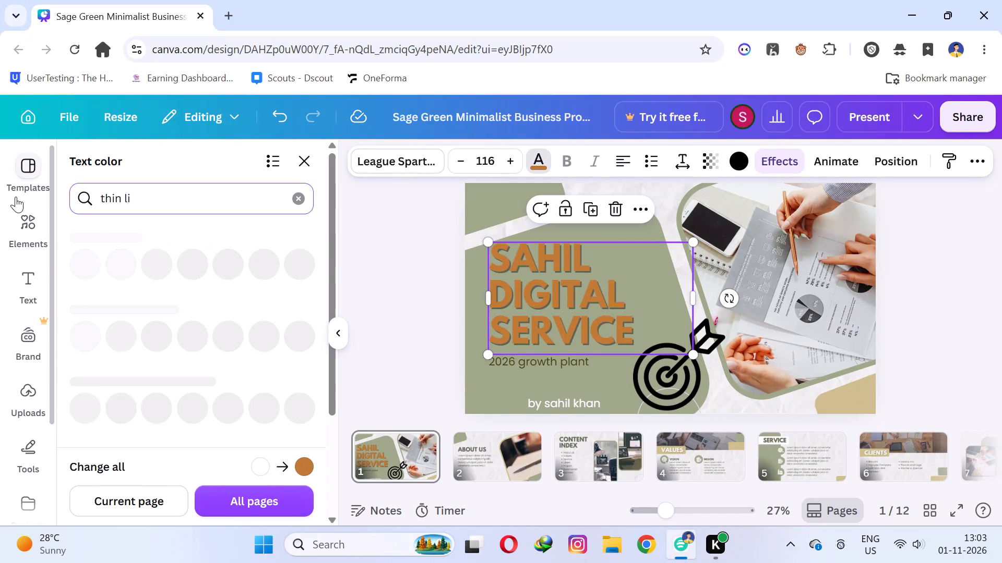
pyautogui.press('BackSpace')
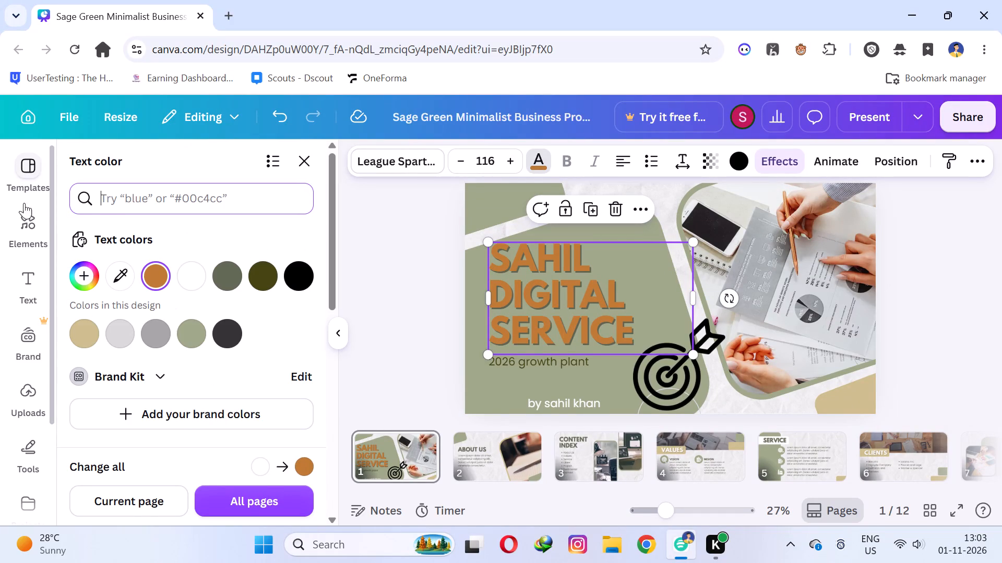
# Search the elements for "thin line" and place the black brush-style horizontal line on the cover slide just below the title.
pyautogui.click(24, 211)
pyautogui.moveTo(157, 170); pyautogui.dragTo(0, 170)
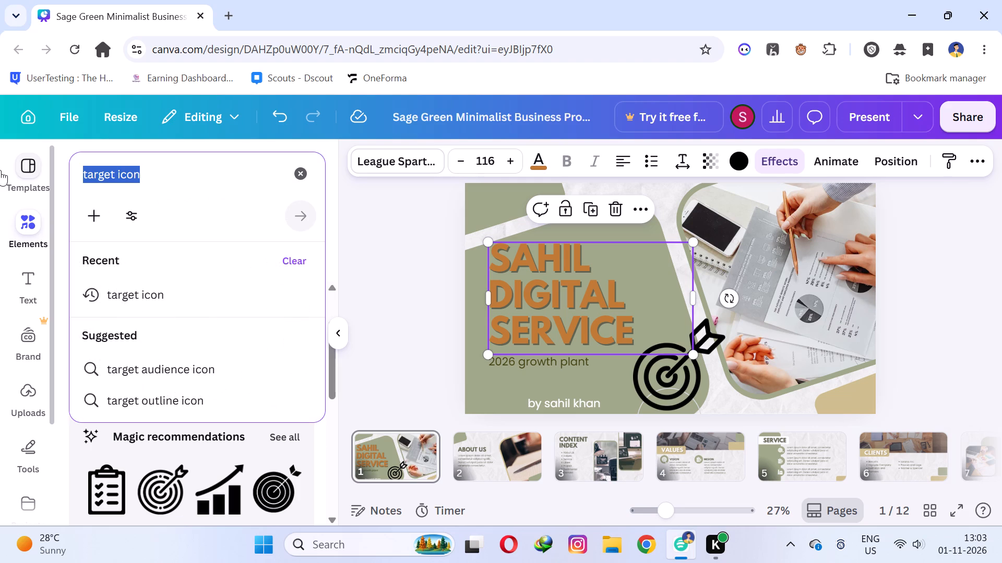
pyautogui.press('t')
pyautogui.press('h')
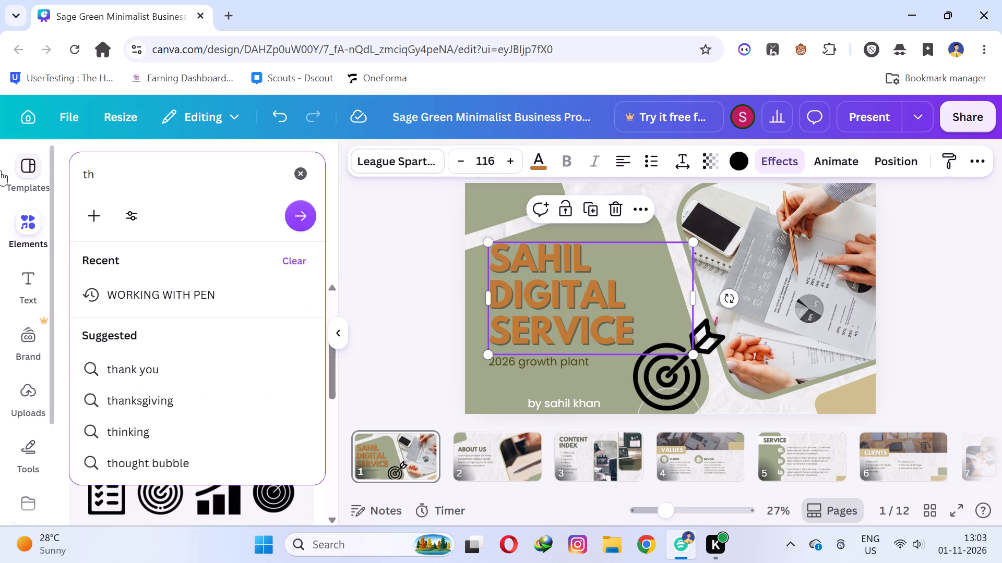
pyautogui.write('in line')
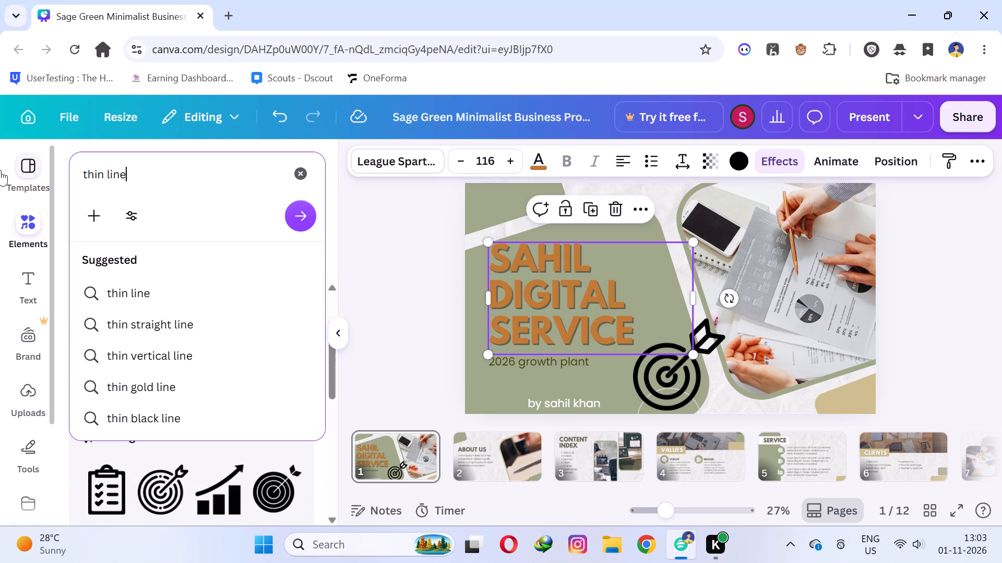
pyautogui.press('Return')
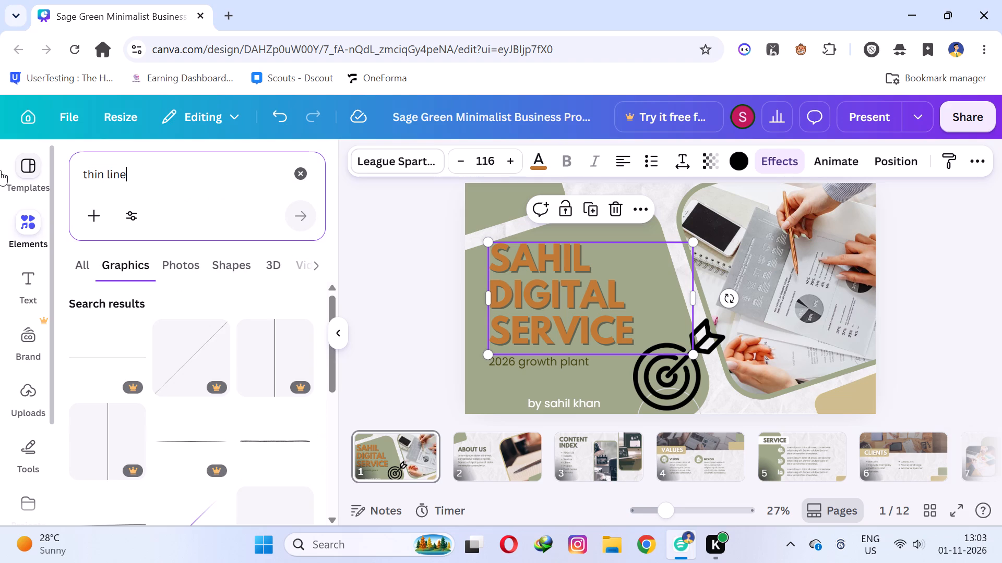
pyautogui.scroll(-1, 37, 276)
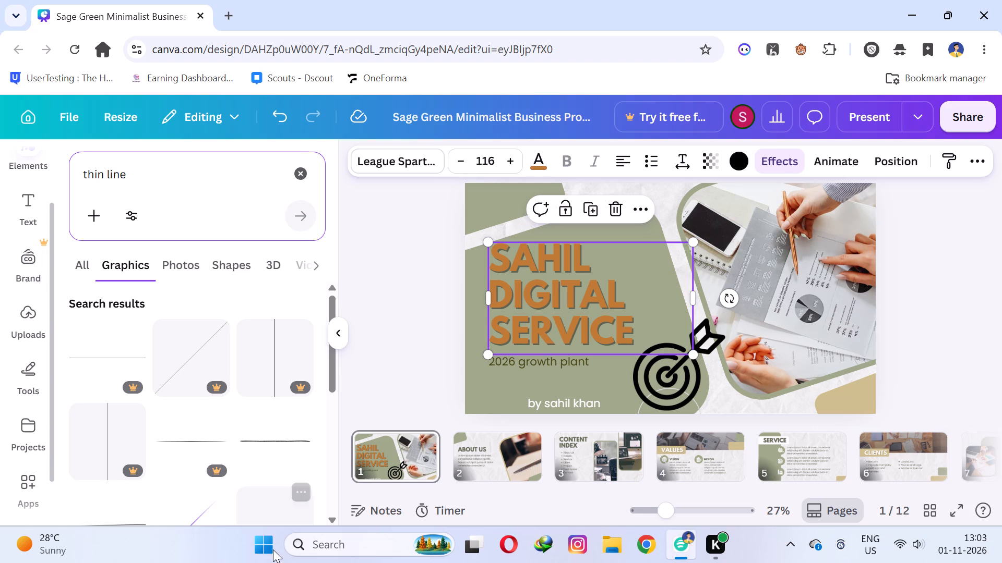
pyautogui.moveTo(274, 453); pyautogui.dragTo(354, 437)
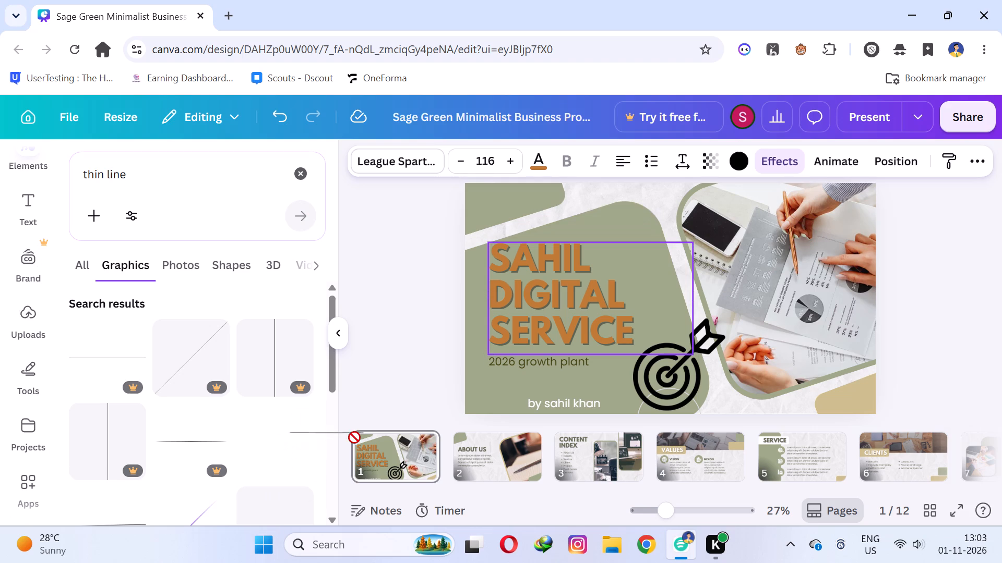
pyautogui.moveTo(354, 437); pyautogui.dragTo(526, 402)
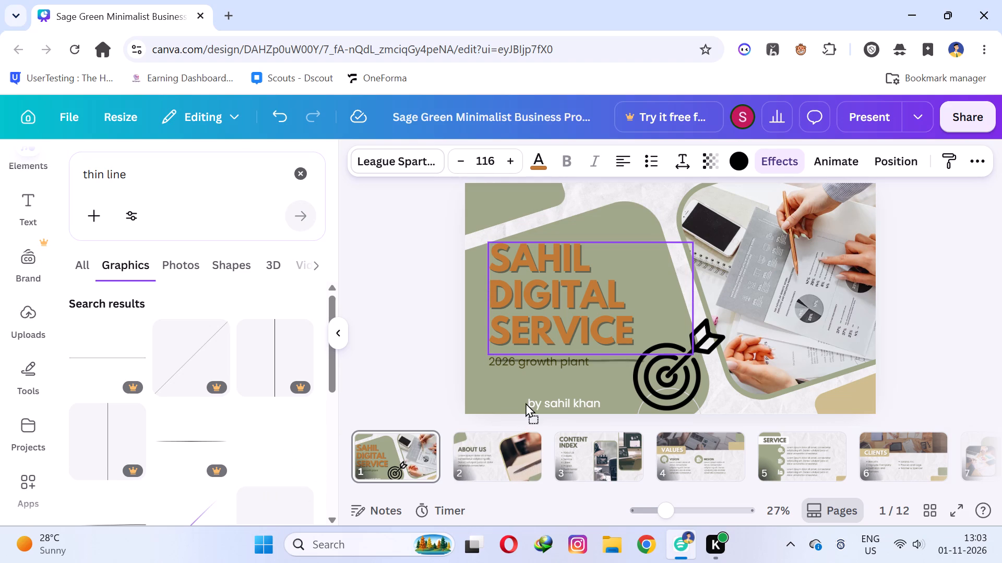
# Move the author byline slightly up from the cover slide's bottom edge.
pyautogui.moveTo(526, 402); pyautogui.dragTo(535, 406)
pyautogui.moveTo(544, 403); pyautogui.dragTo(542, 391)
pyautogui.click(419, 345)
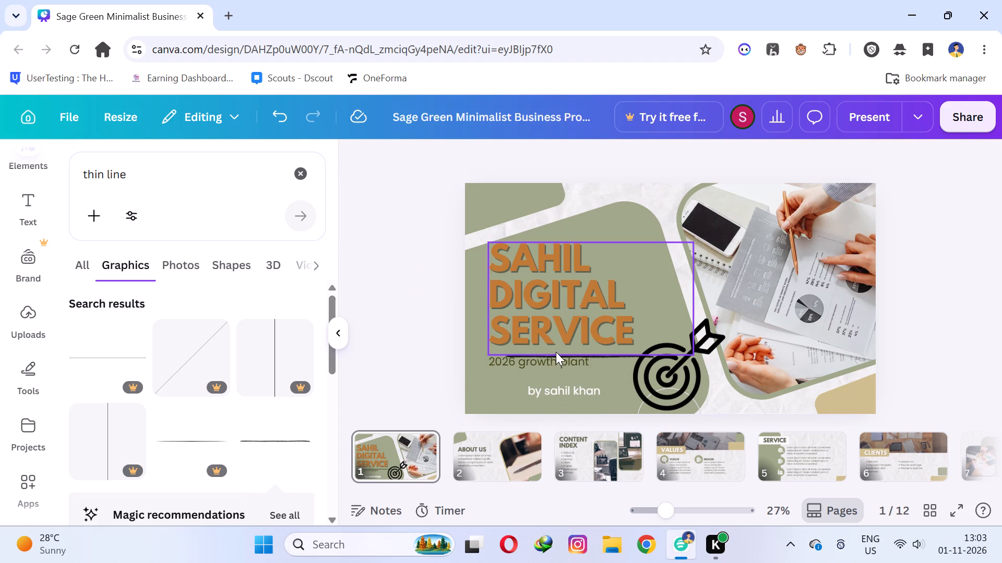
# Move the thin black line beneath the author byline, near the cover slide's bottom edge.
pyautogui.click(556, 352)
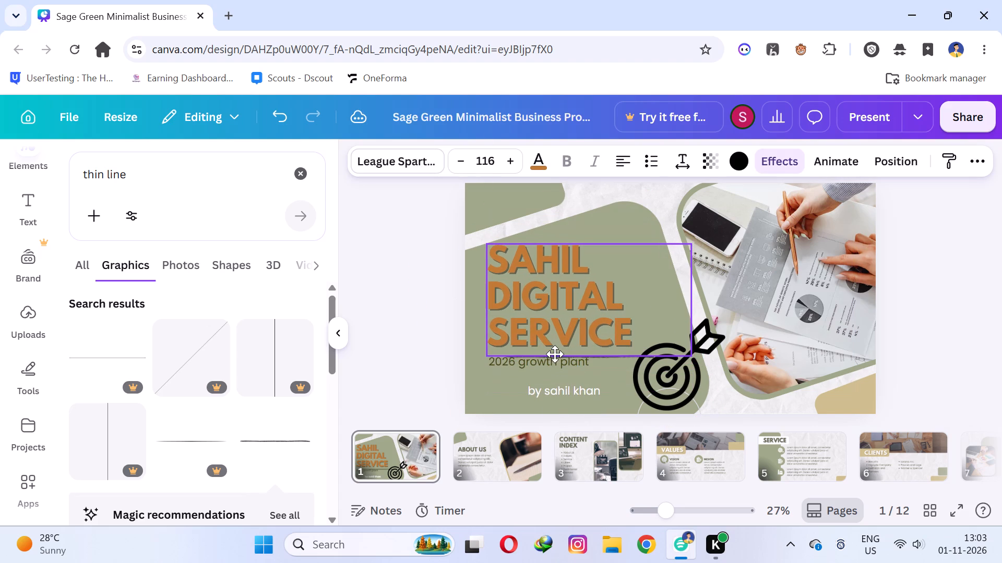
pyautogui.click(560, 356)
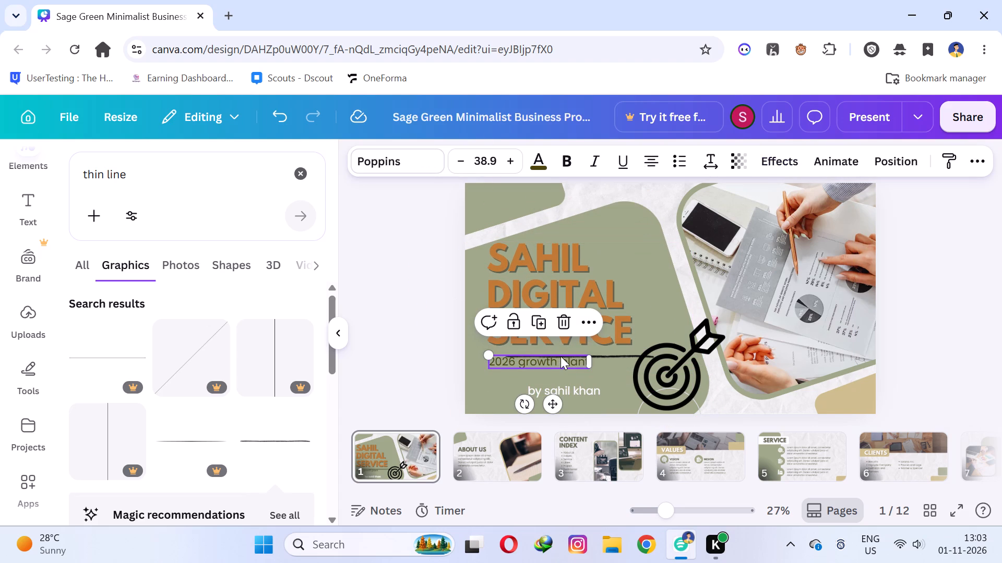
pyautogui.moveTo(615, 357); pyautogui.dragTo(615, 361)
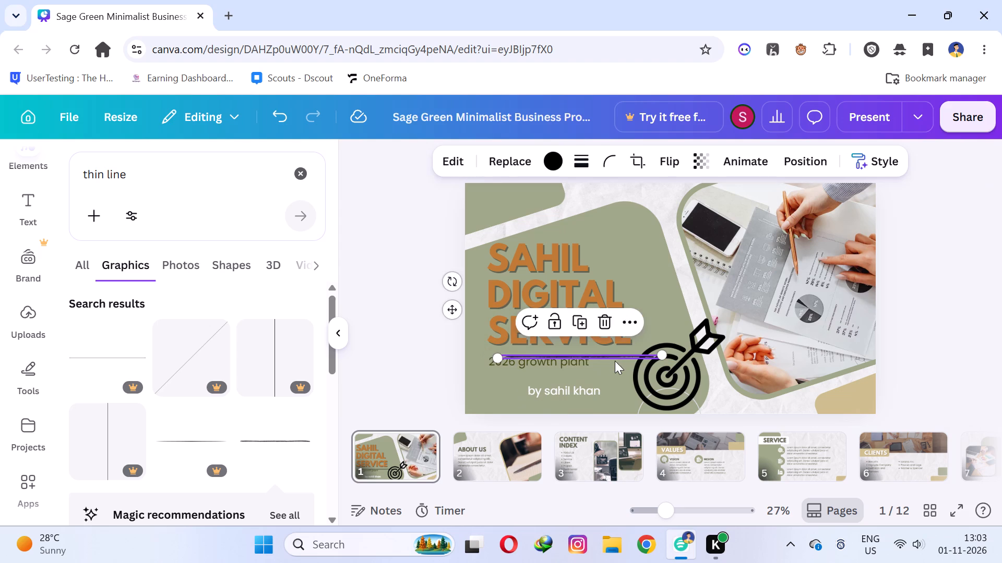
pyautogui.moveTo(615, 361); pyautogui.dragTo(593, 403)
pyautogui.click(407, 321)
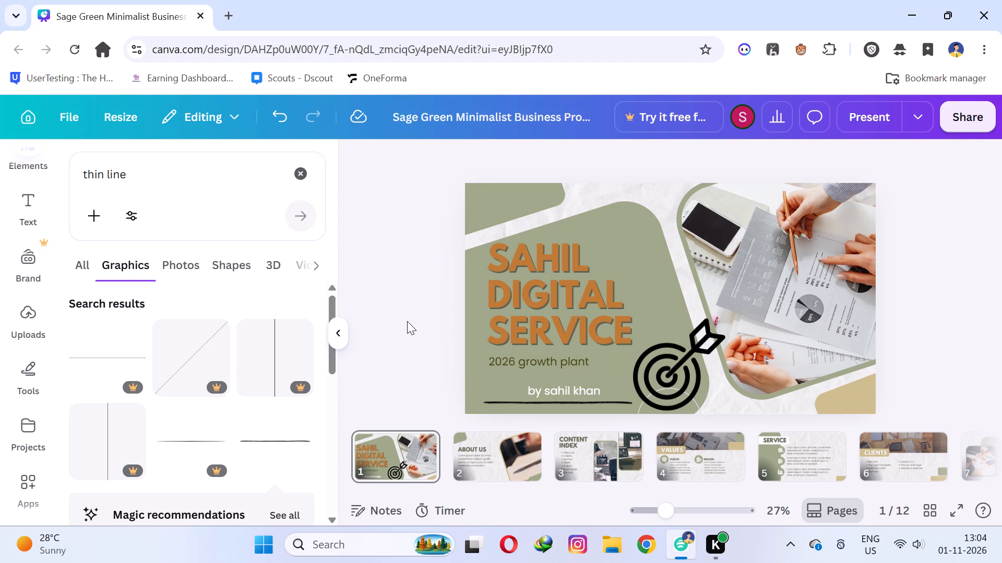
# Apply the Clarify text animation to the SAHIL DIGITAL SERVICE title.
pyautogui.click(504, 306)
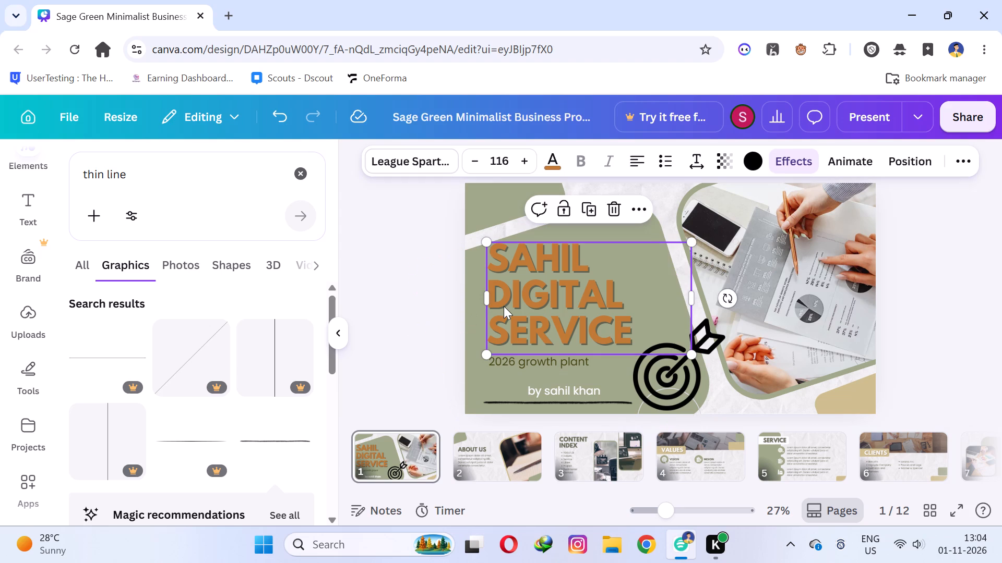
pyautogui.click(855, 161)
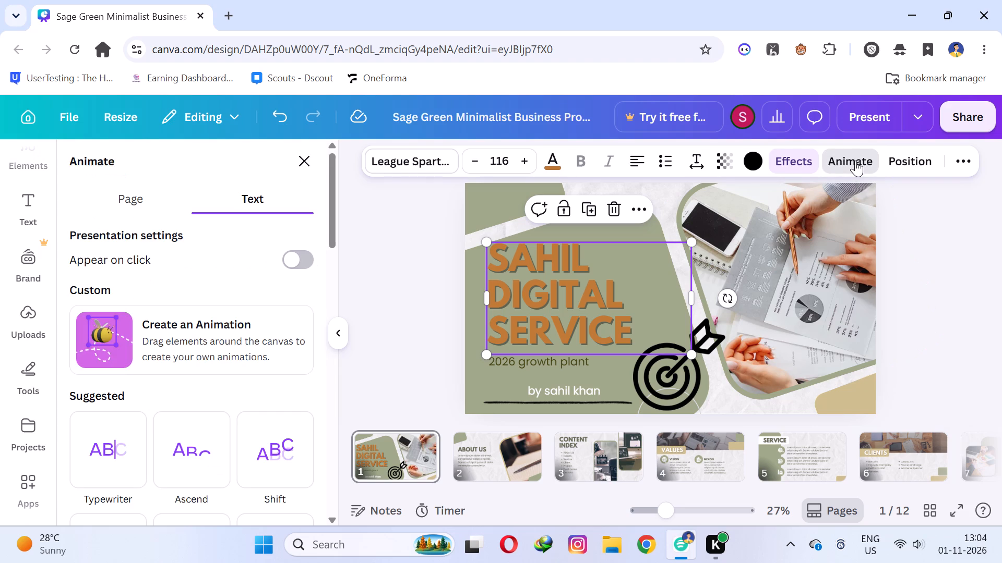
pyautogui.scroll(-3, 68, 349)
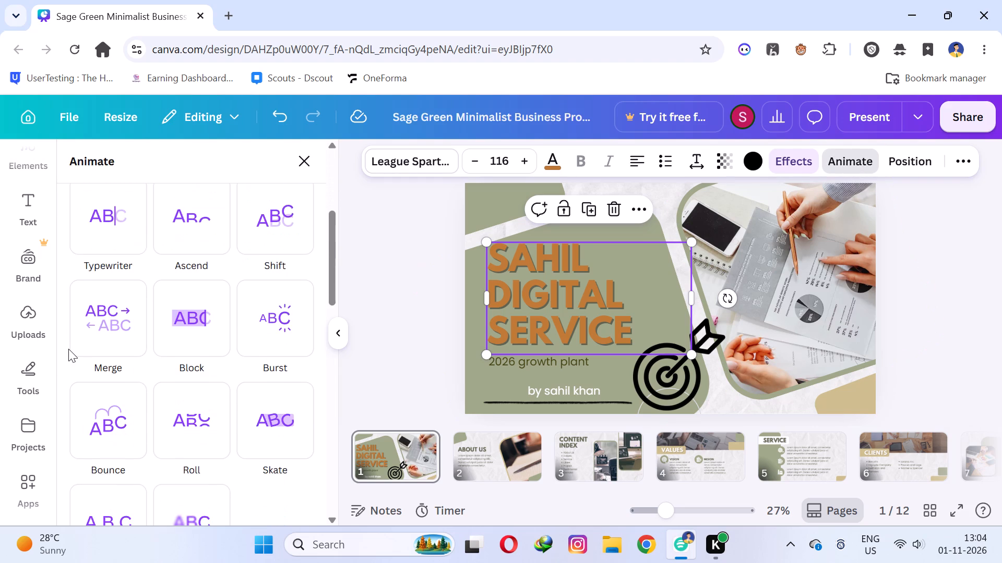
pyautogui.scroll(-2, 68, 349)
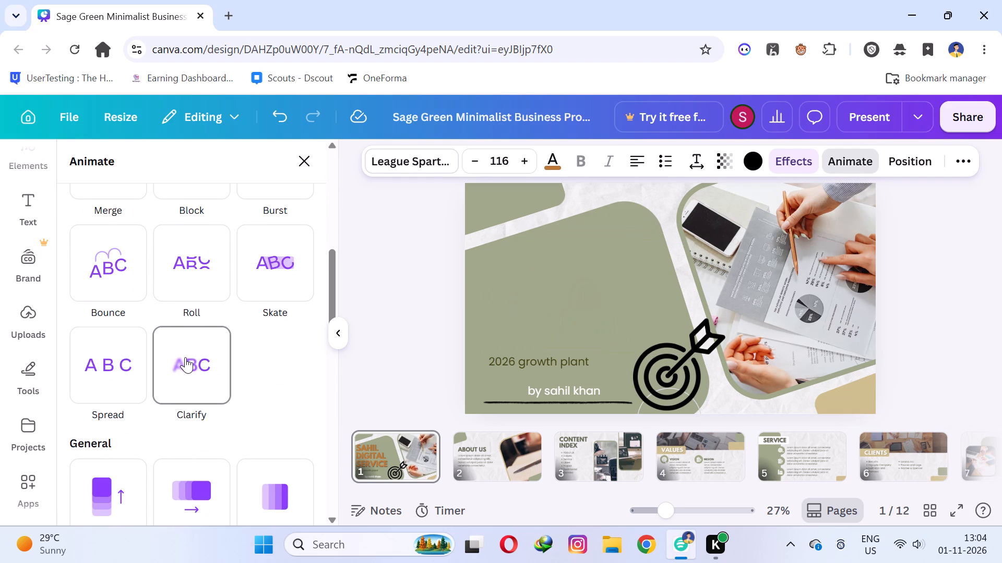
pyautogui.click(185, 357)
pyautogui.click(404, 289)
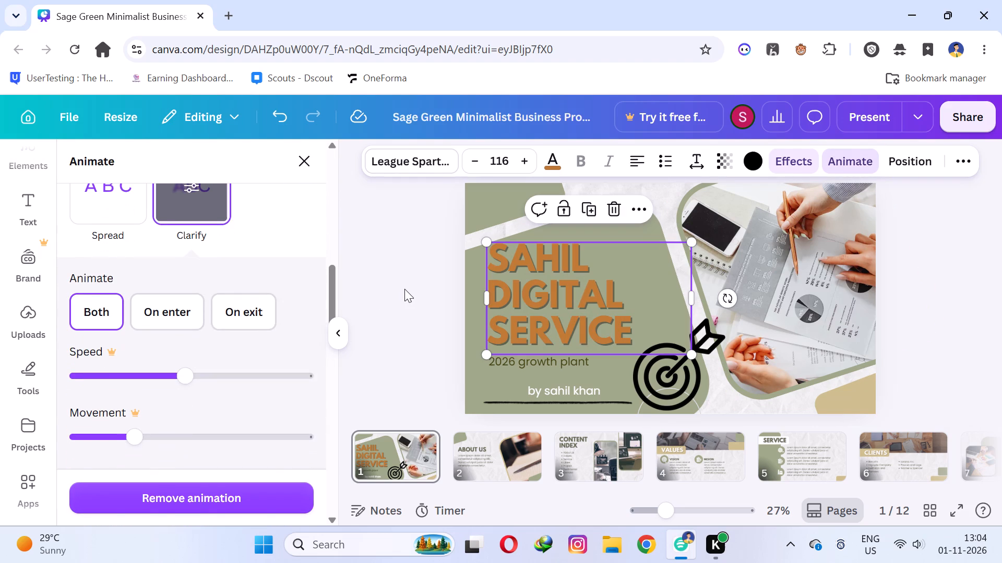
pyautogui.click(950, 323)
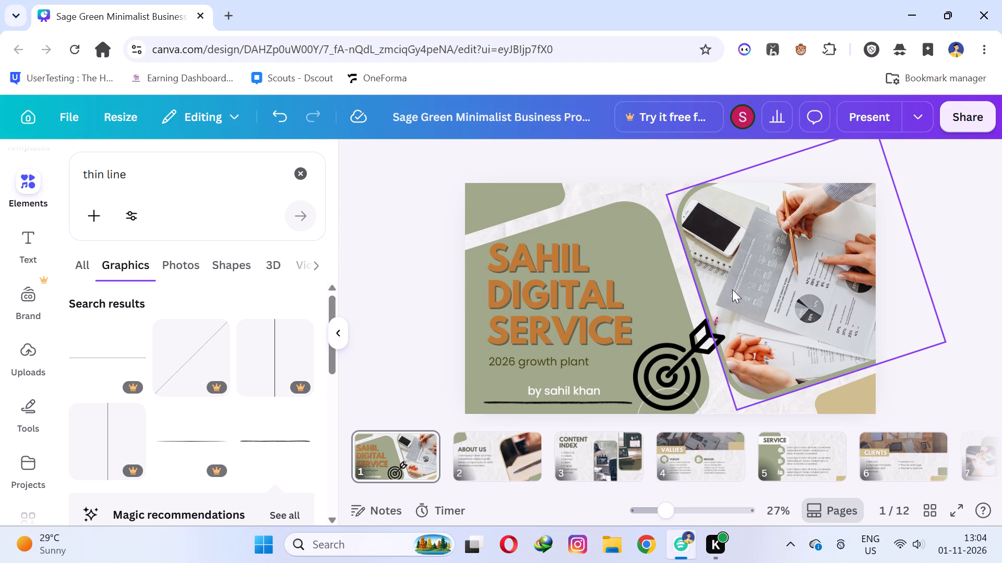
# Nudge the target icon slightly left and down so it meets the end of the divider line.
pyautogui.moveTo(677, 373); pyautogui.dragTo(674, 373)
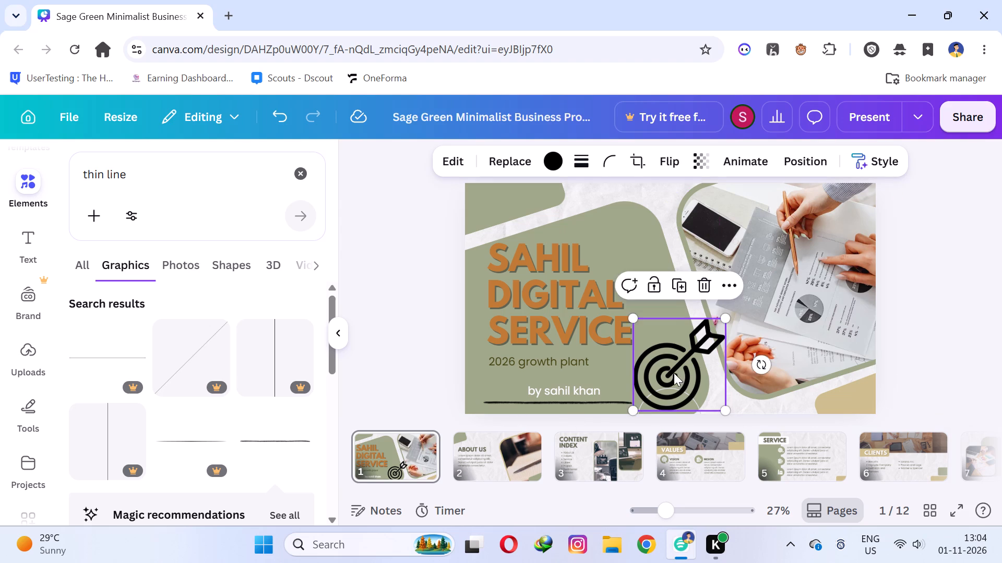
pyautogui.moveTo(674, 373); pyautogui.dragTo(668, 375)
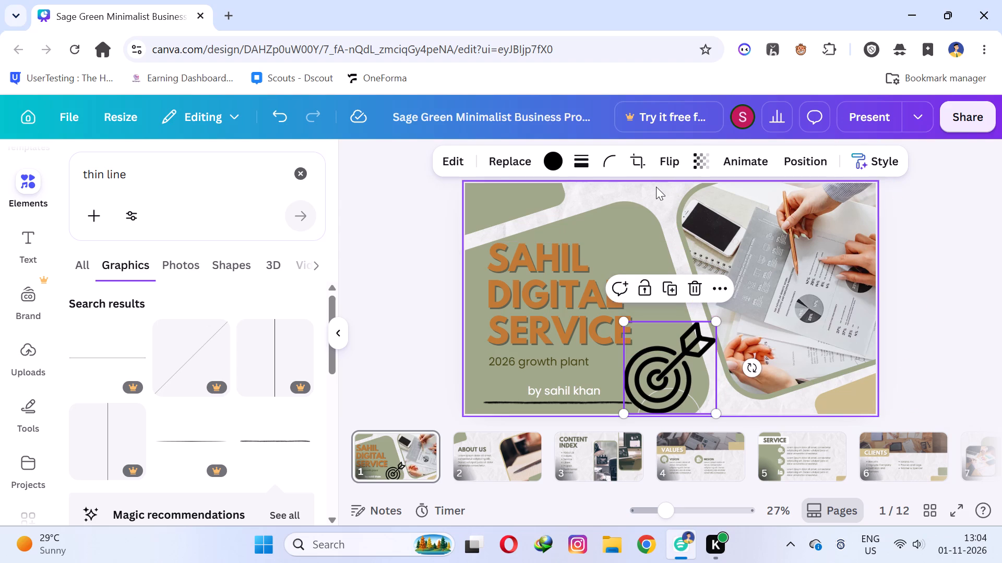
pyautogui.click(656, 187)
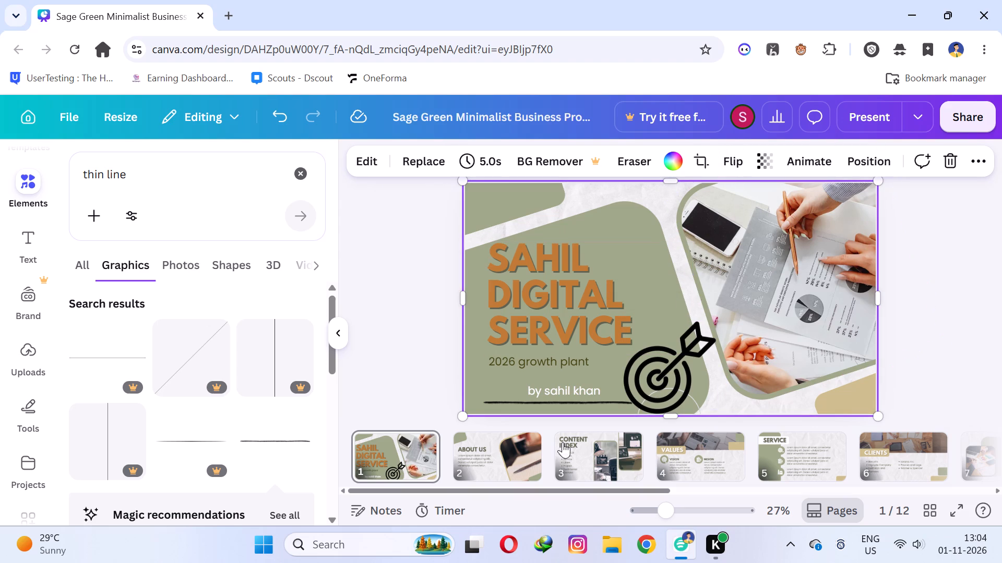
# On the About Us slide, duplicate the green top-left corner shape and place the copy in the slide's bottom-left corner.
pyautogui.click(497, 450)
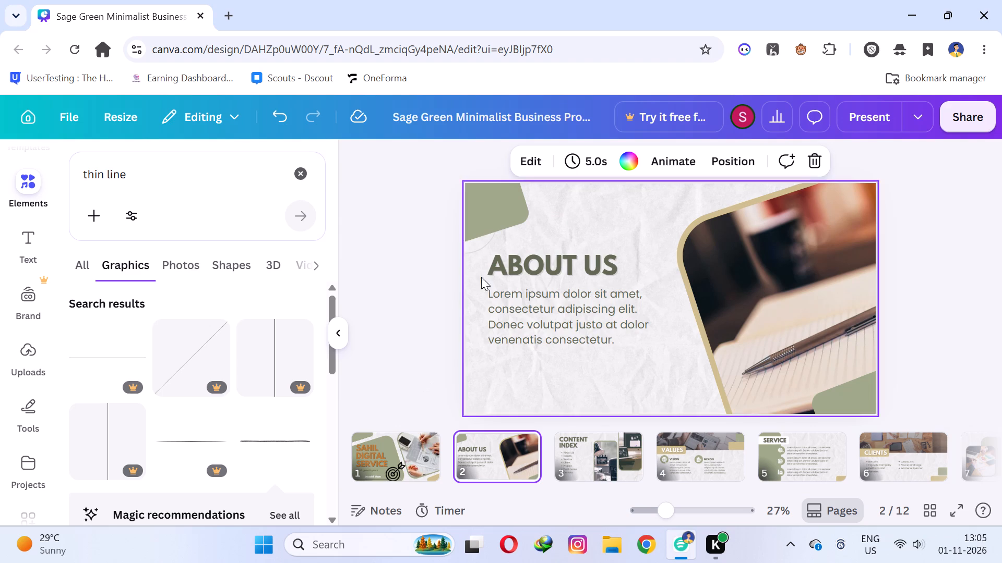
pyautogui.click(495, 222)
pyautogui.rightClick(495, 222)
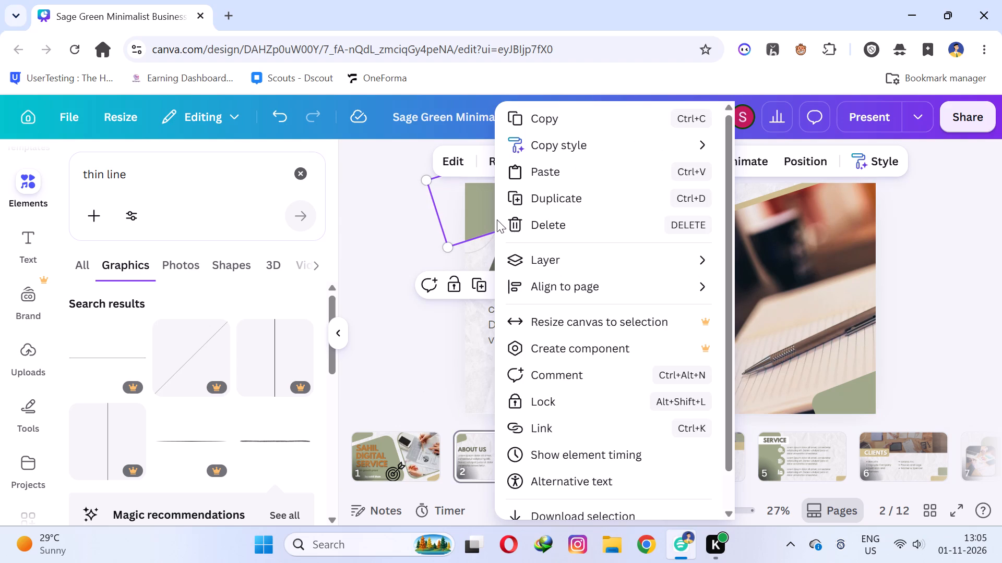
pyautogui.click(528, 196)
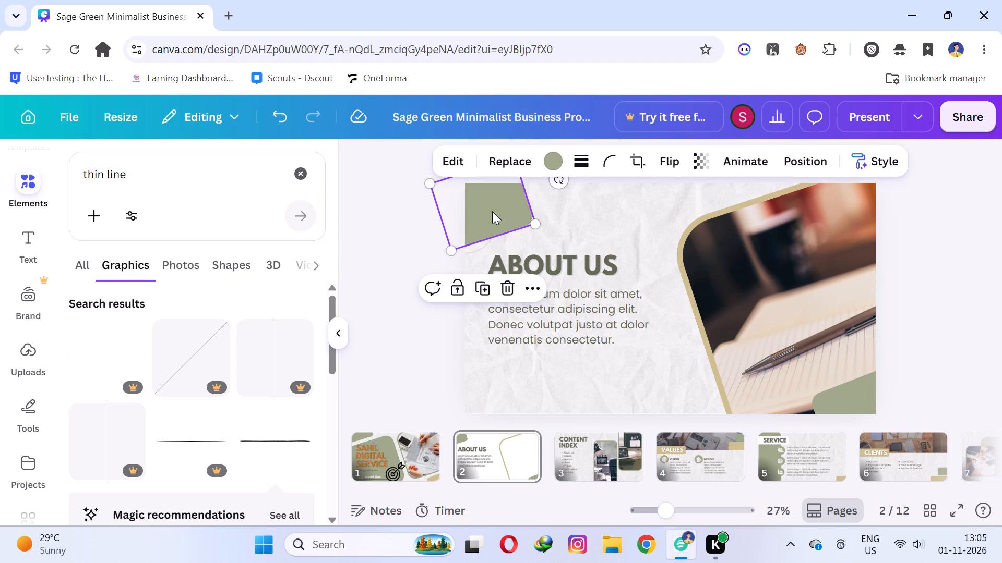
pyautogui.moveTo(492, 211); pyautogui.dragTo(524, 381)
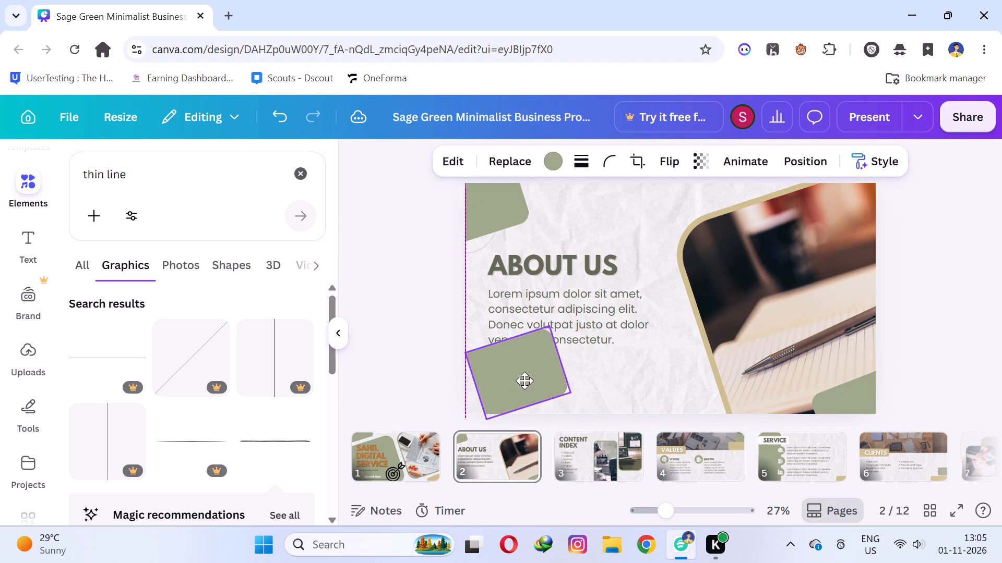
pyautogui.moveTo(524, 381); pyautogui.dragTo(541, 402)
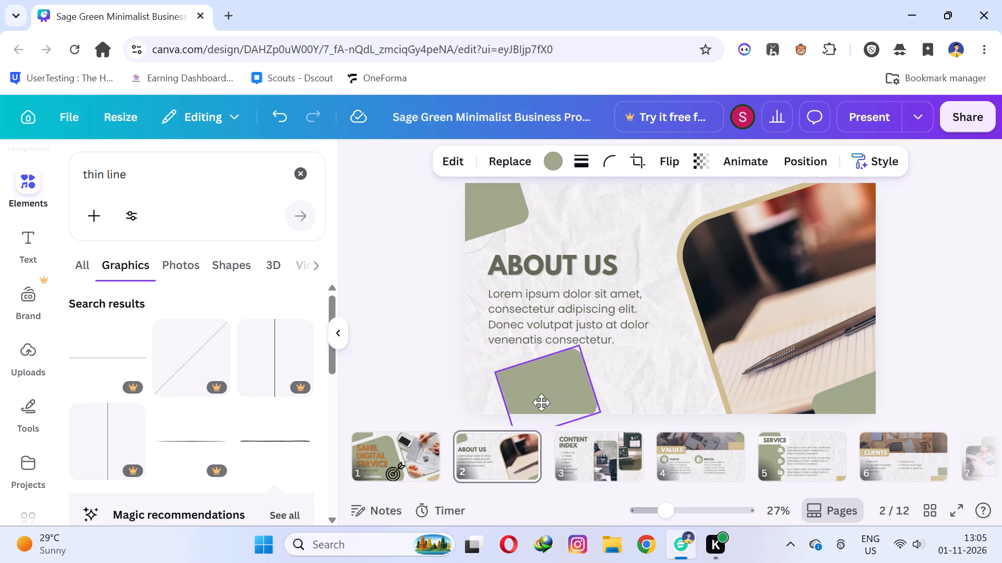
pyautogui.moveTo(541, 402); pyautogui.dragTo(511, 403)
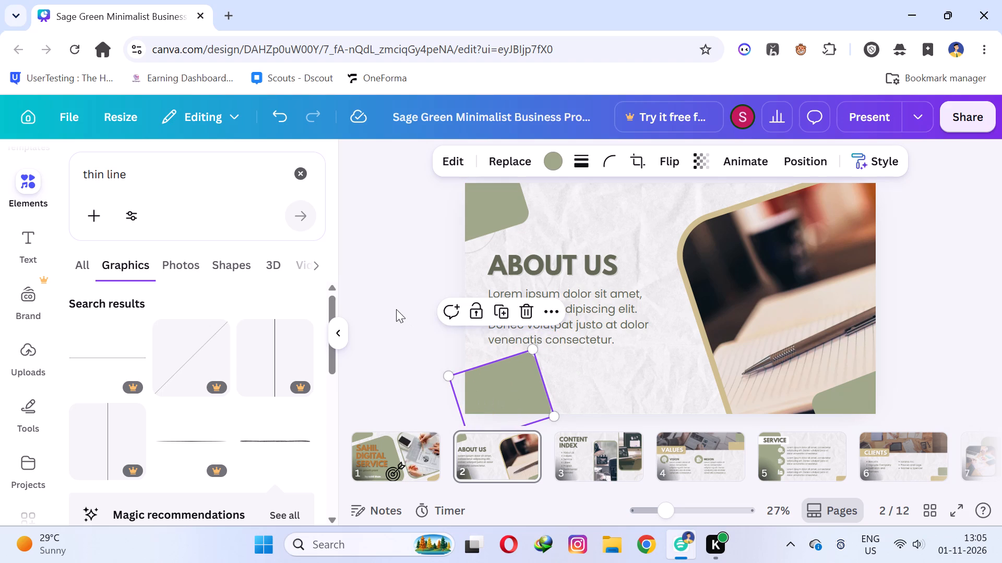
pyautogui.click(392, 304)
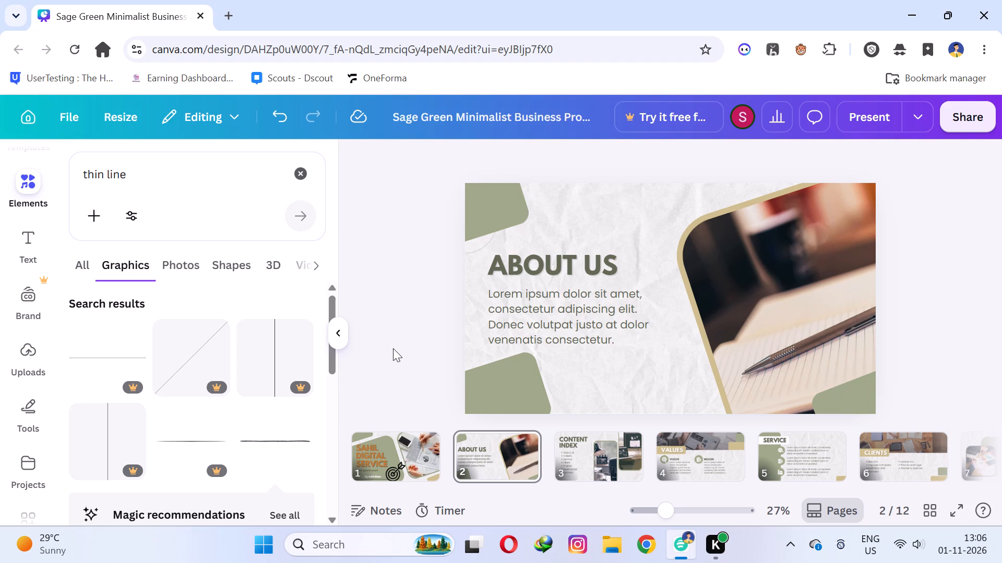
# Extend the ABOUT US heading on the About Us slide so it reads "ABOUT US PORTFOILO".
pyautogui.click(548, 259)
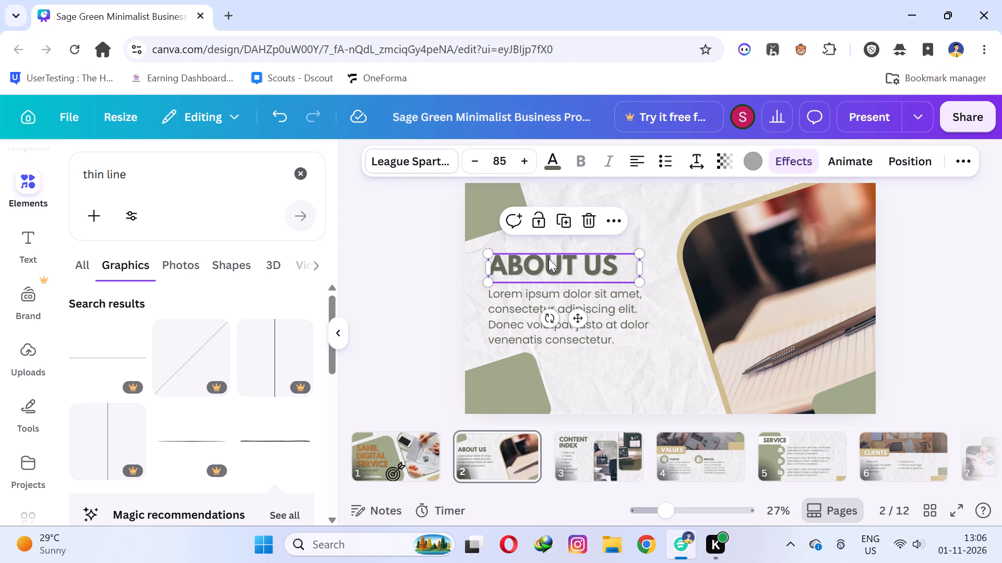
pyautogui.doubleClick(548, 259)
pyautogui.click(627, 262)
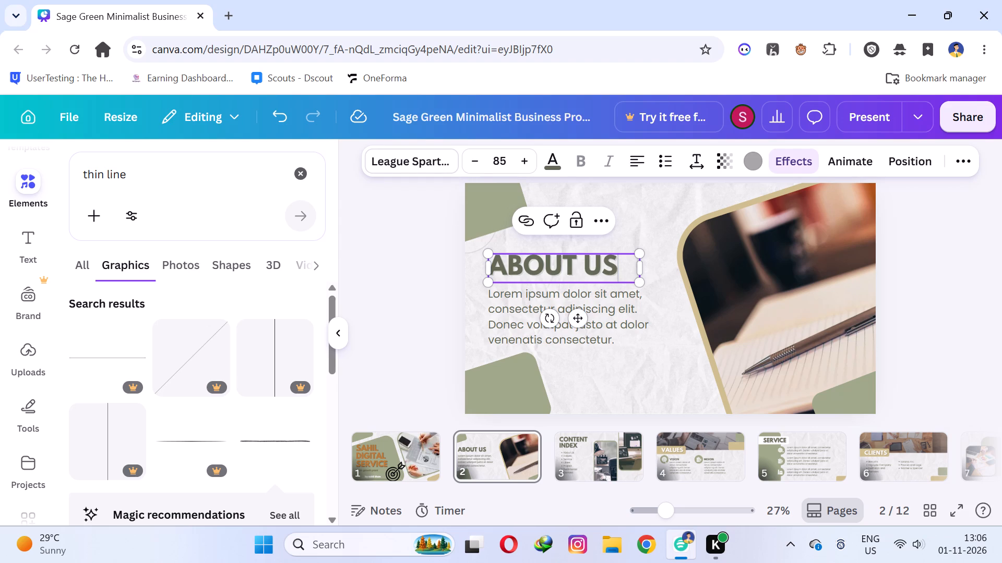
pyautogui.press('space')
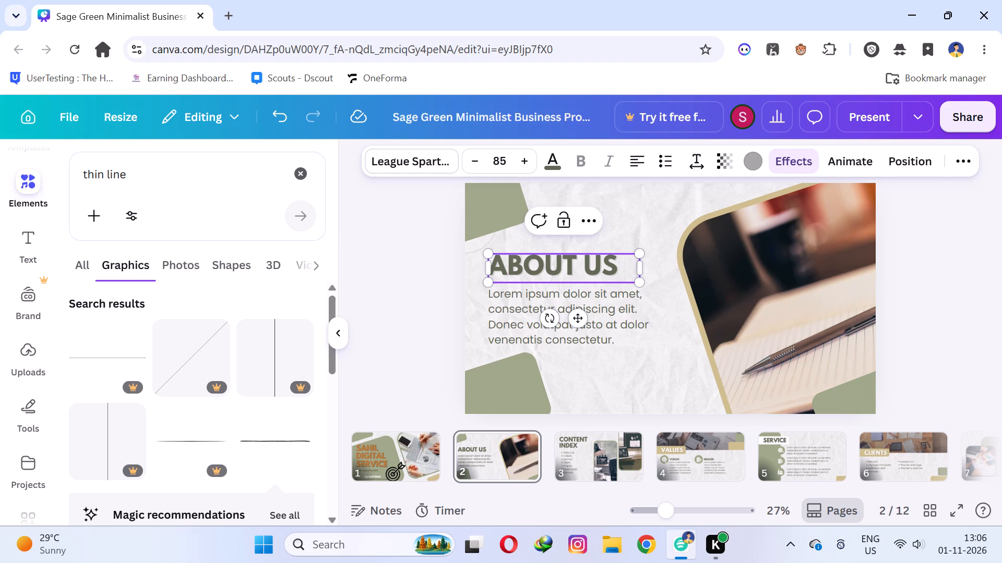
pyautogui.write('por')
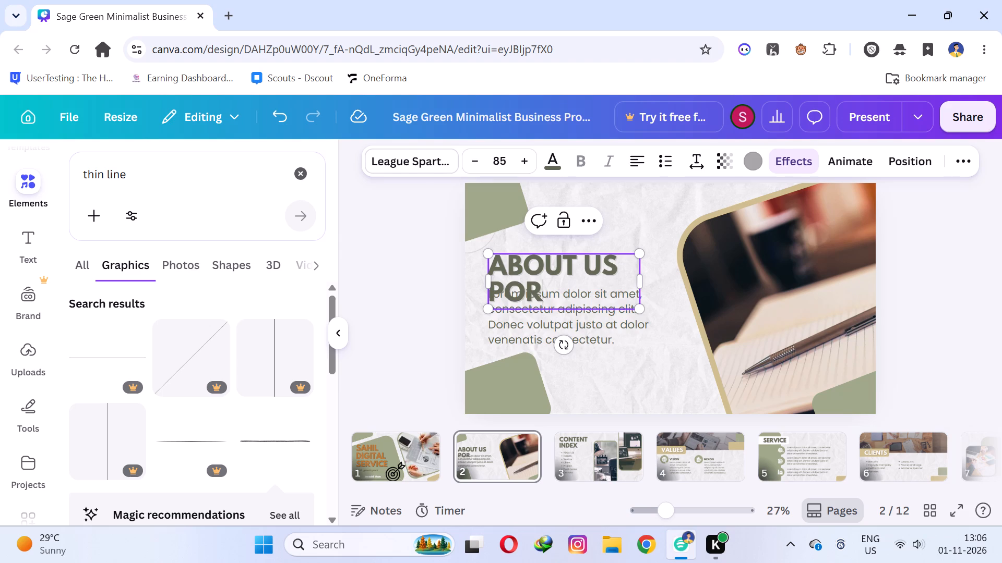
pyautogui.press('t')
pyautogui.press('f')
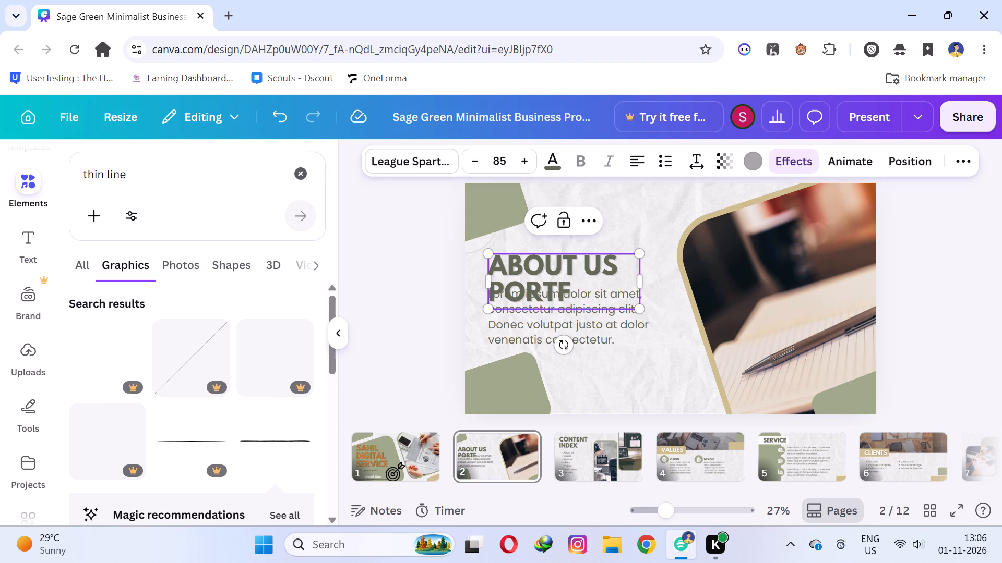
pyautogui.write('oilo')
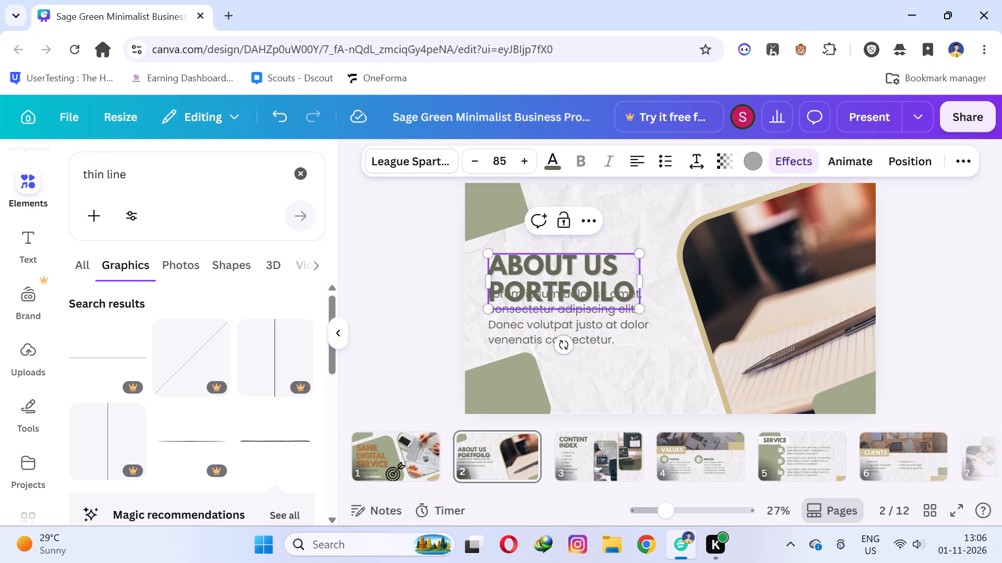
pyautogui.click(671, 192)
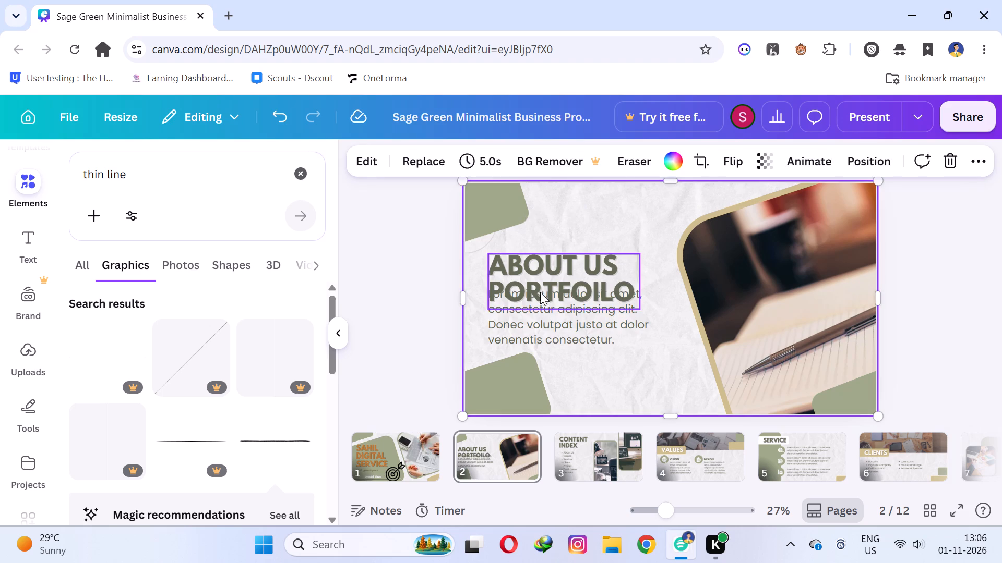
# Move the two-line ABOUT US PORTFOILO heading up and slightly right so it clears the paragraph beneath it.
pyautogui.moveTo(538, 289); pyautogui.dragTo(554, 269)
pyautogui.click(657, 202)
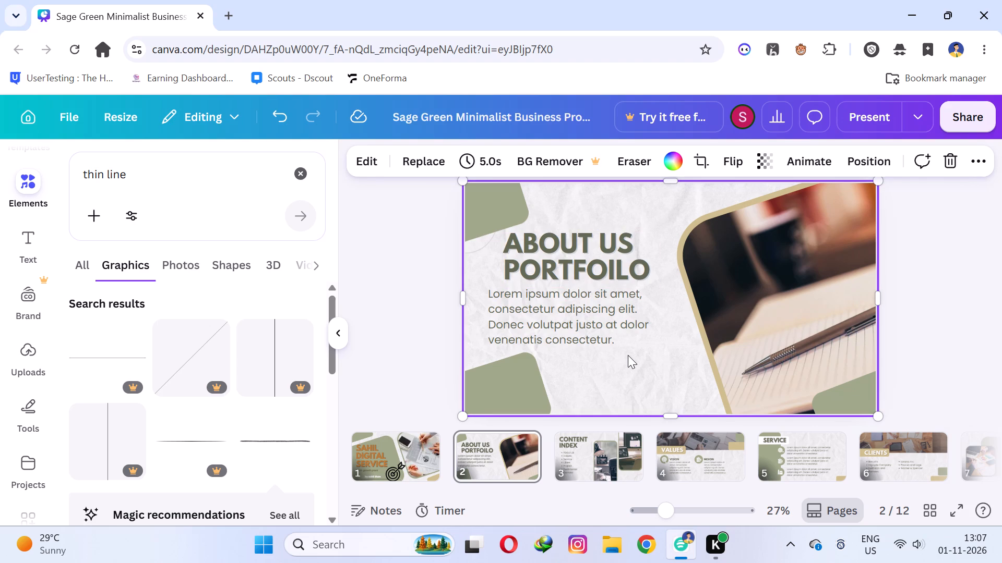
# Search the text colours for "dark olive green" and apply the Alpine Tumble palette's dark olive to the ABOUT US PORTFOILO heading.
pyautogui.click(582, 272)
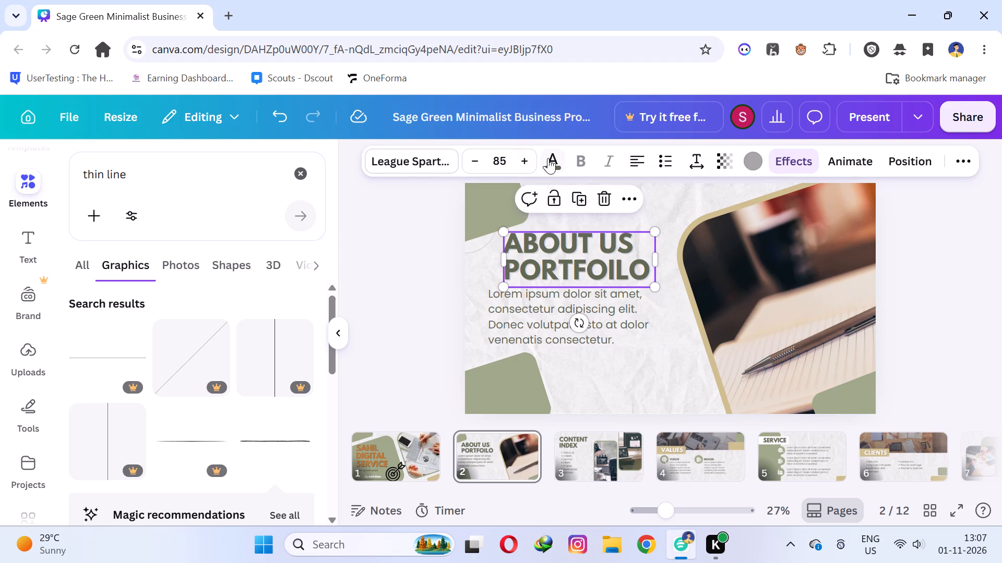
pyautogui.click(548, 158)
pyautogui.click(209, 201)
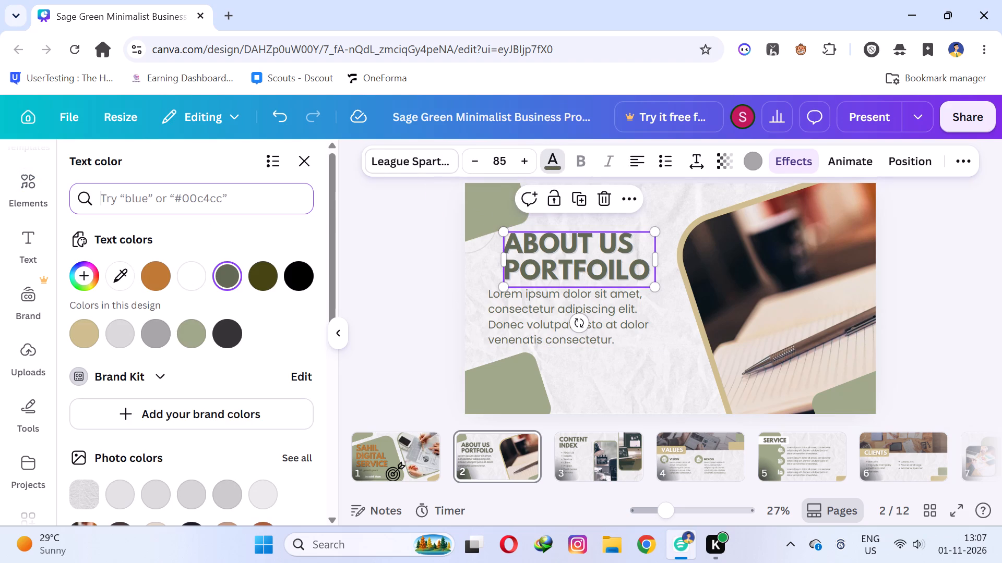
pyautogui.write('dark')
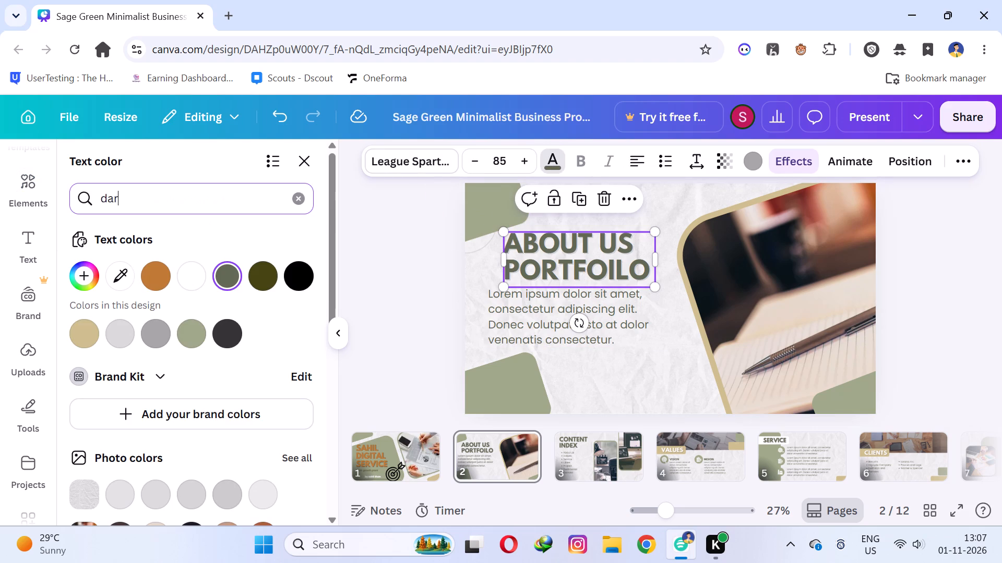
pyautogui.press('space')
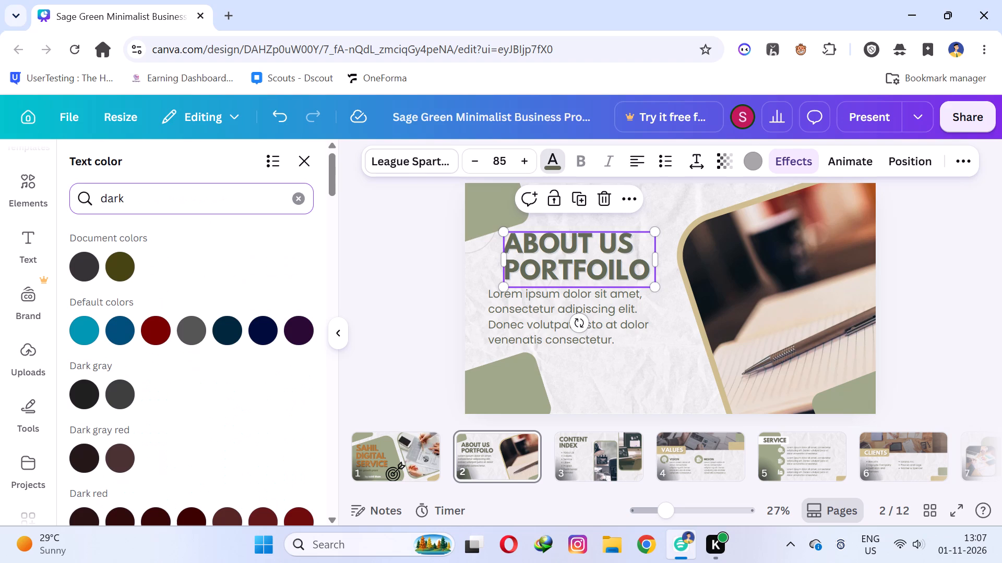
pyautogui.write('olive')
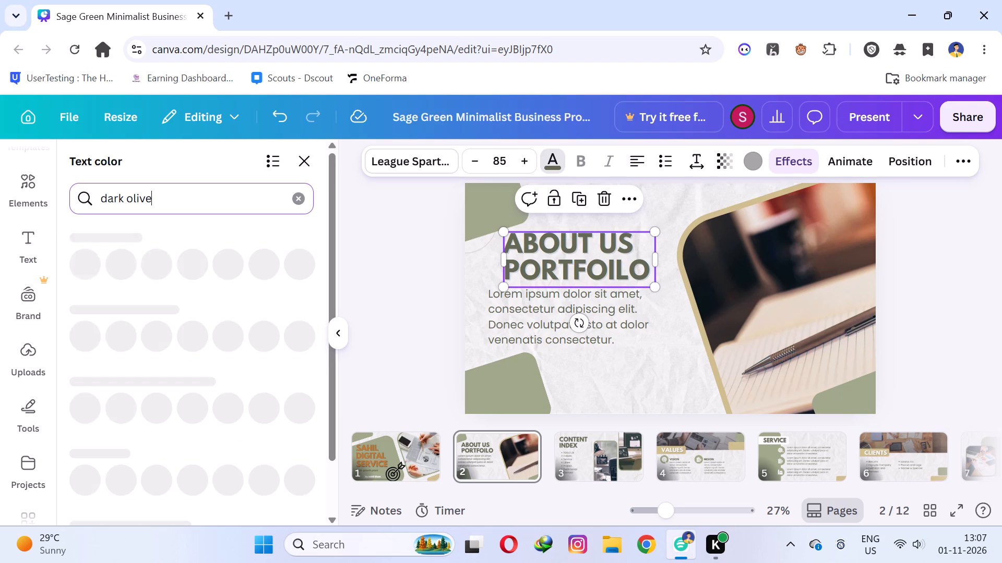
pyautogui.press('space')
pyautogui.write('green')
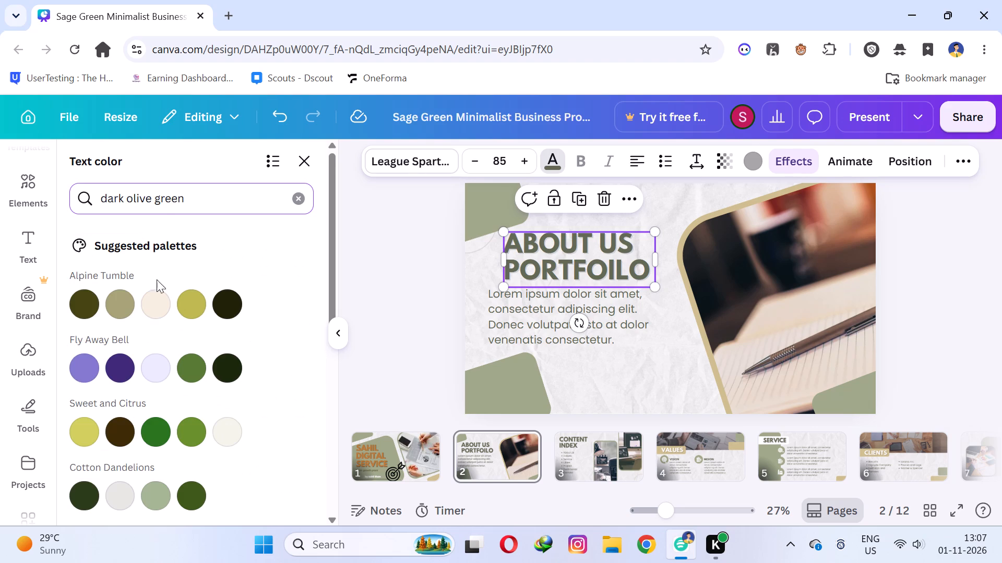
pyautogui.click(79, 311)
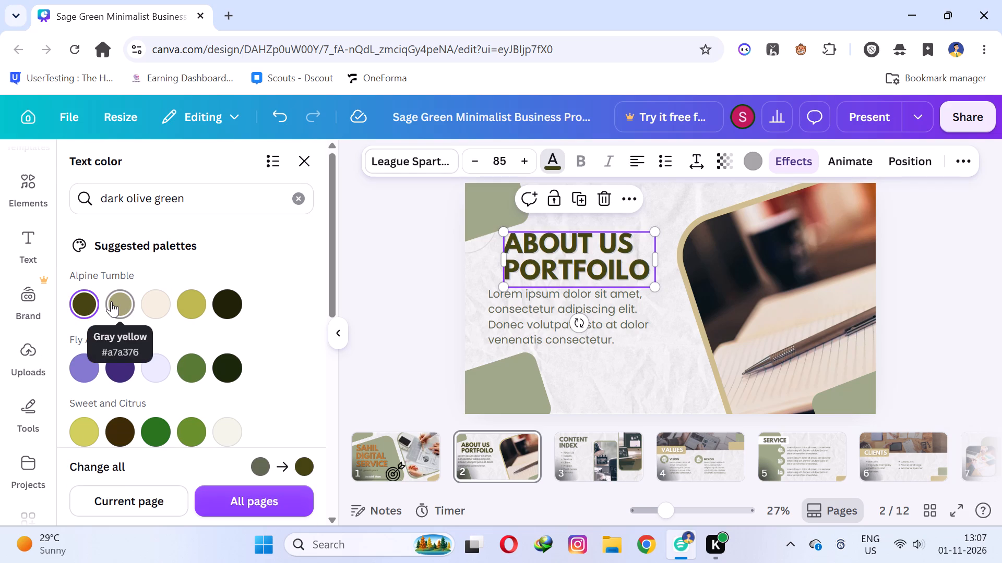
# Recolour the whole ABOUT US PORTFOILO heading with Gray yellow #a7a376 from the Alpine Tumble palette.
pyautogui.click(552, 256)
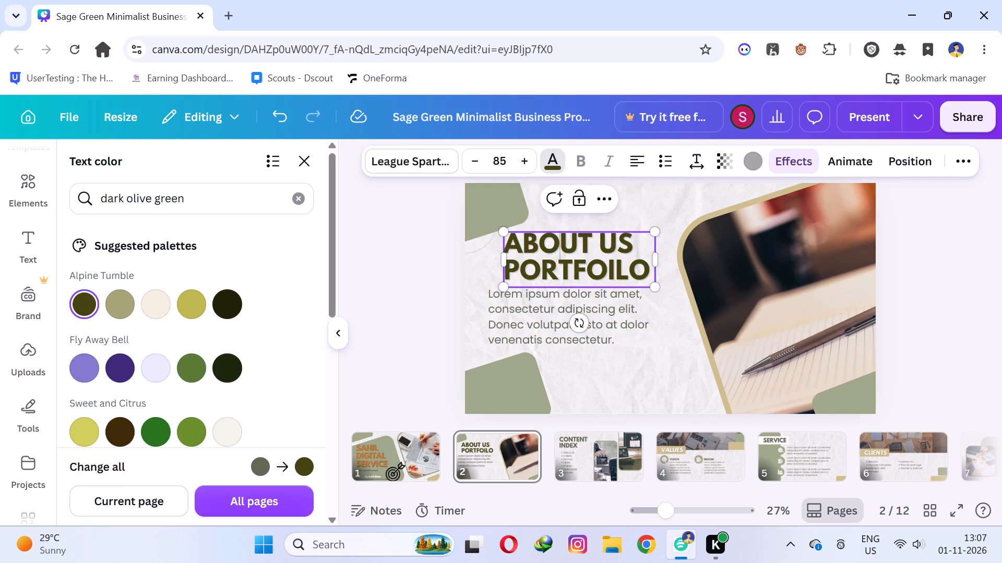
pyautogui.tripleClick(546, 253)
pyautogui.click(546, 253)
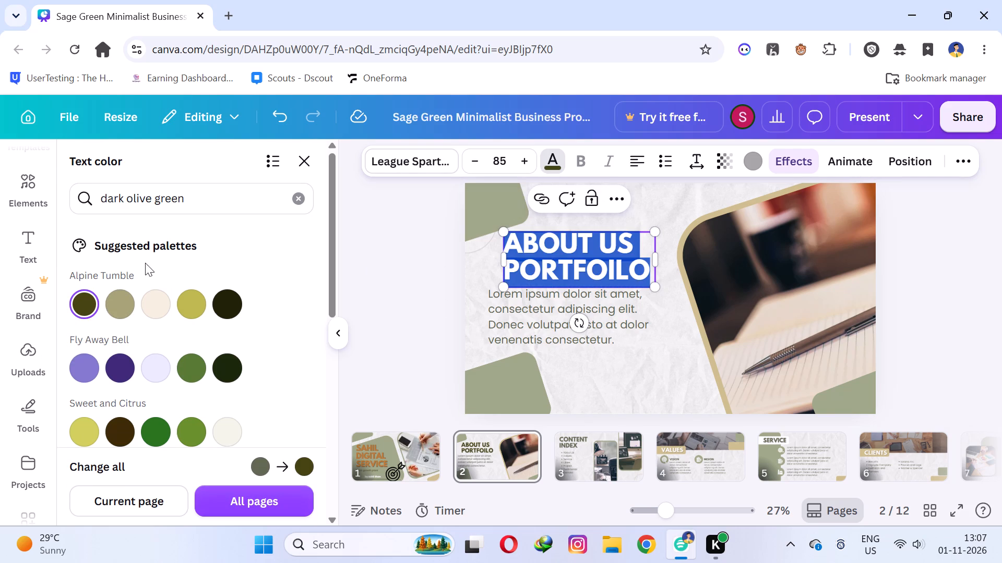
pyautogui.click(114, 302)
pyautogui.click(445, 251)
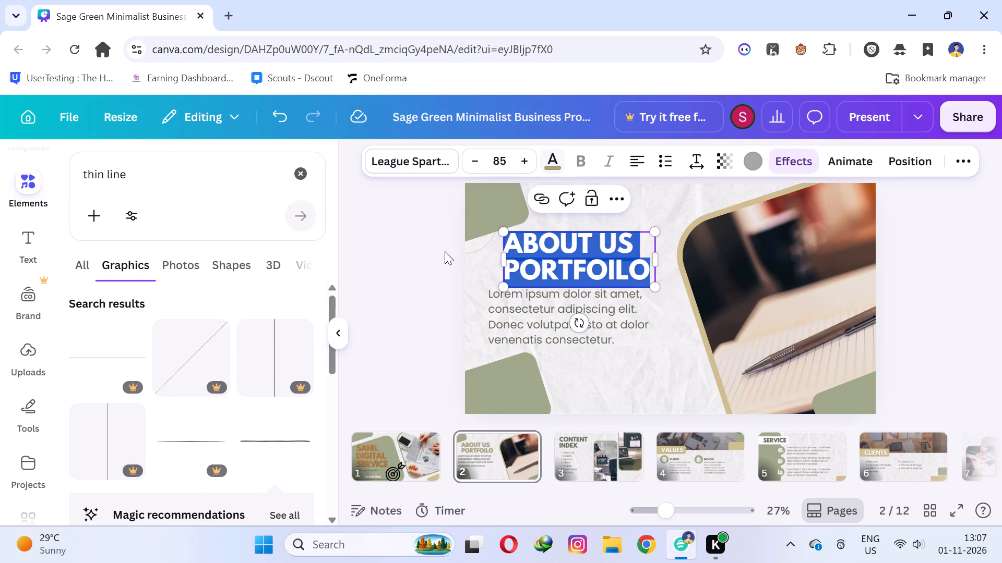
pyautogui.click(438, 252)
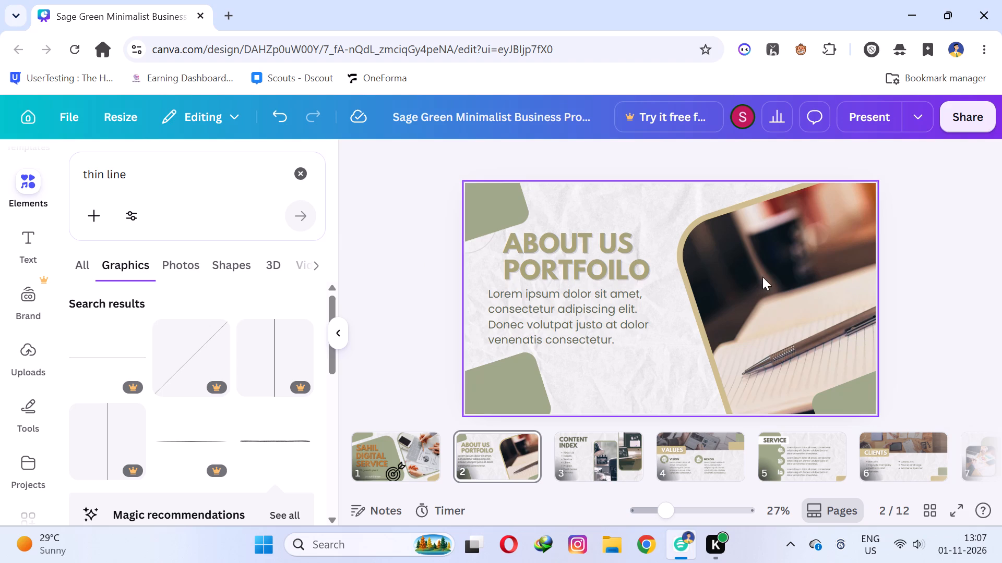
# Shrink the tilted notebook photo frame from its upper-left corner to about 1,060 by 1,100, leaving more room beside the text.
pyautogui.click(690, 234)
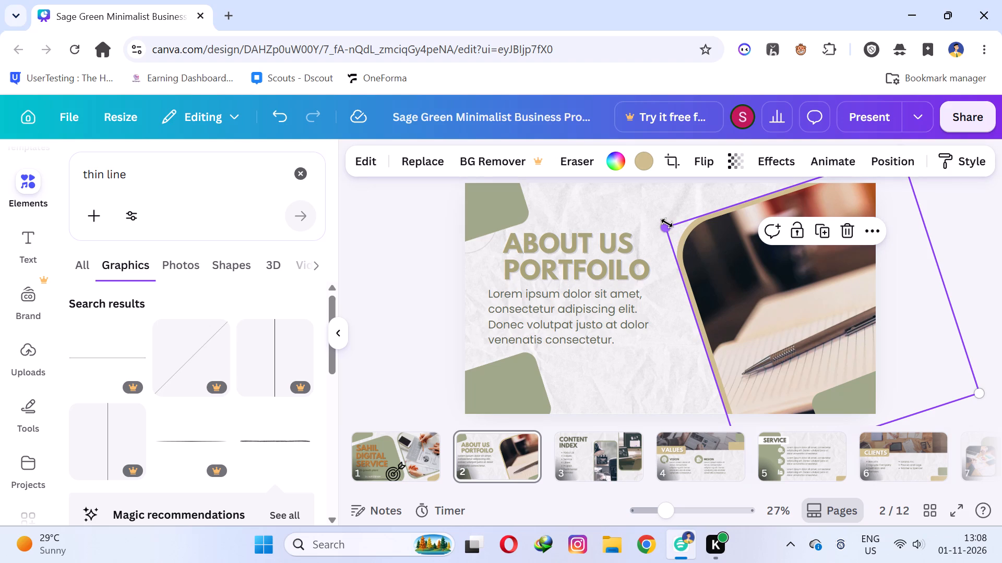
pyautogui.moveTo(662, 227); pyautogui.dragTo(668, 230)
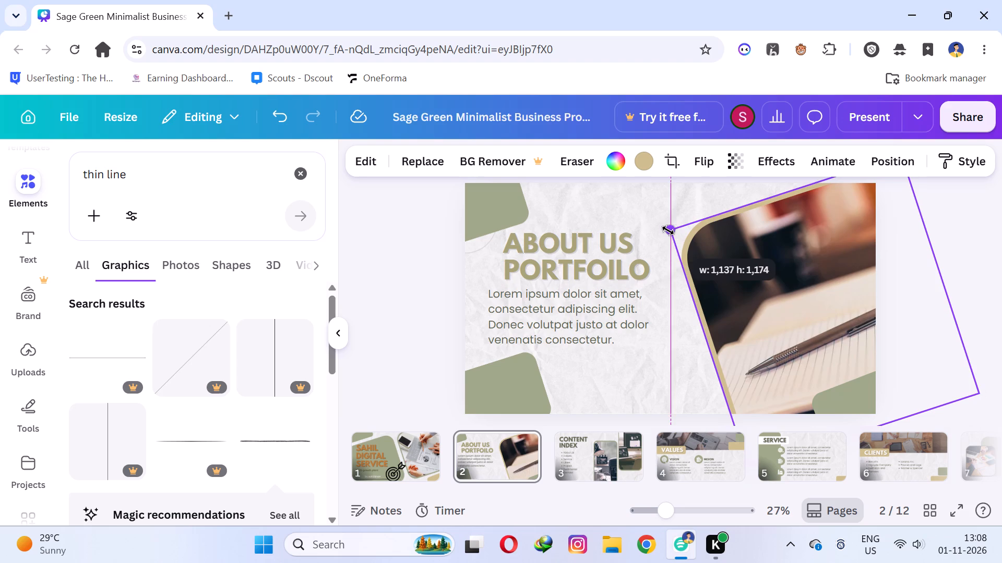
pyautogui.moveTo(668, 230); pyautogui.dragTo(698, 220)
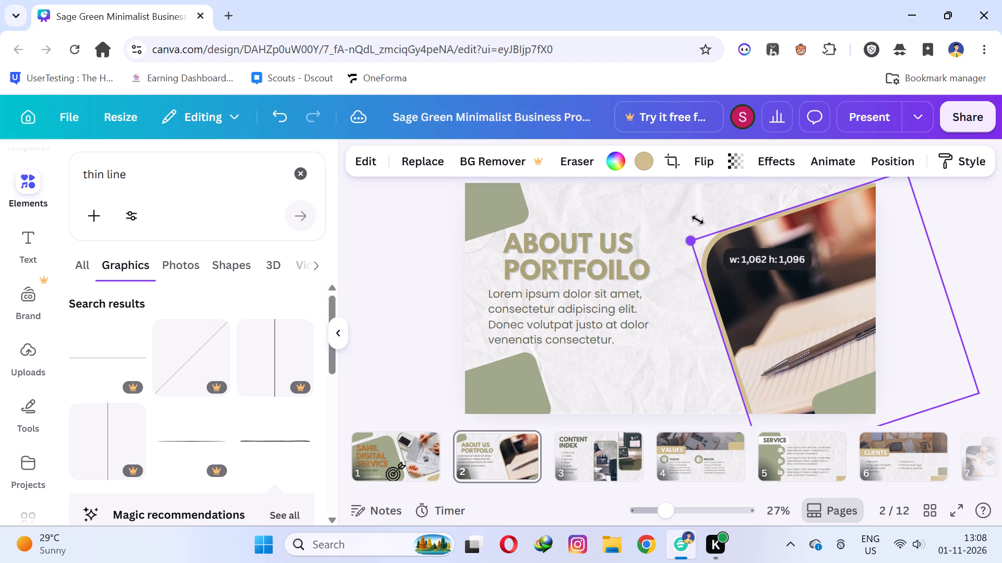
pyautogui.moveTo(698, 220); pyautogui.dragTo(695, 220)
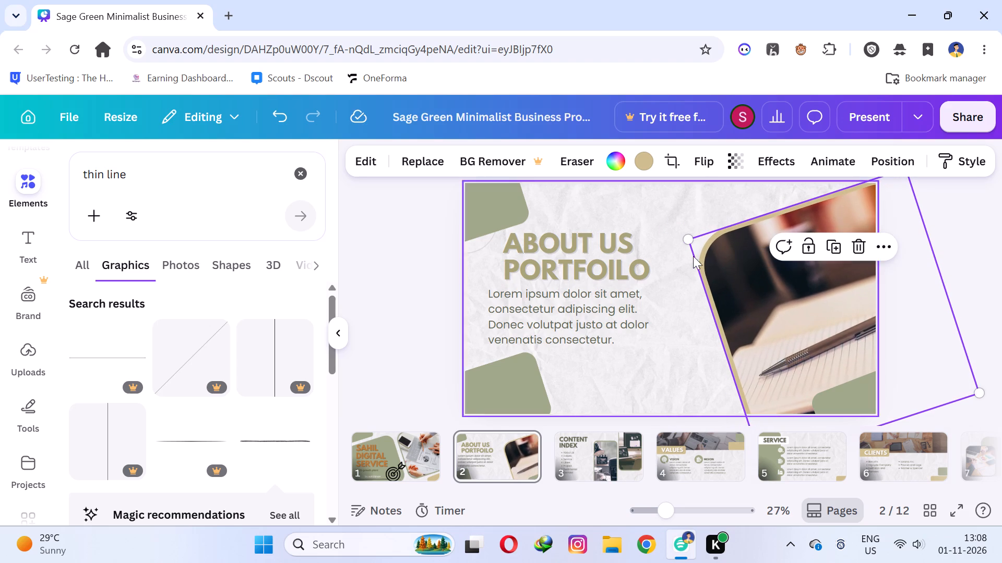
pyautogui.click(676, 315)
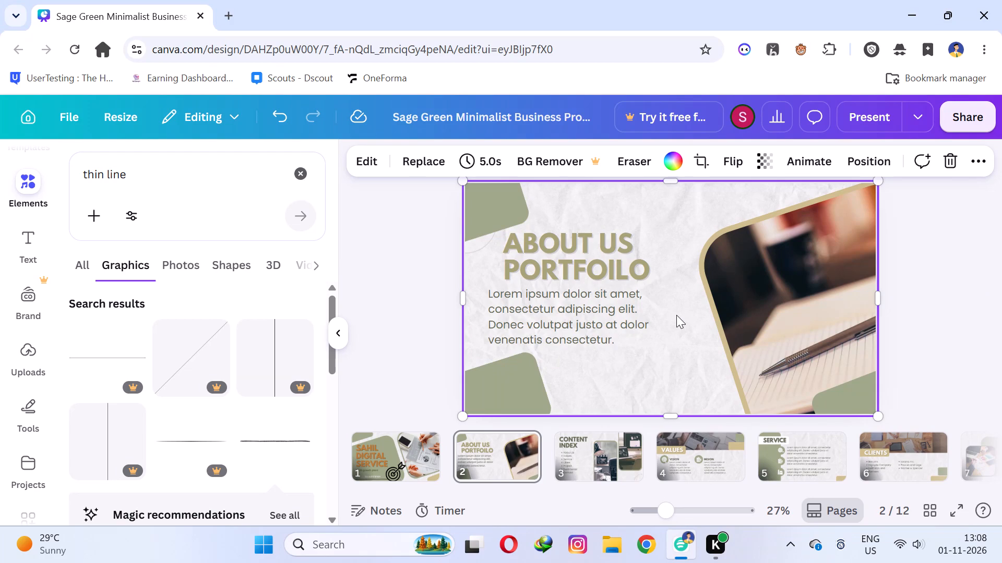
# Add the text "sahil digital service" and place it below the paragraph, between the bottom-left green shape and the photo.
pyautogui.press('t')
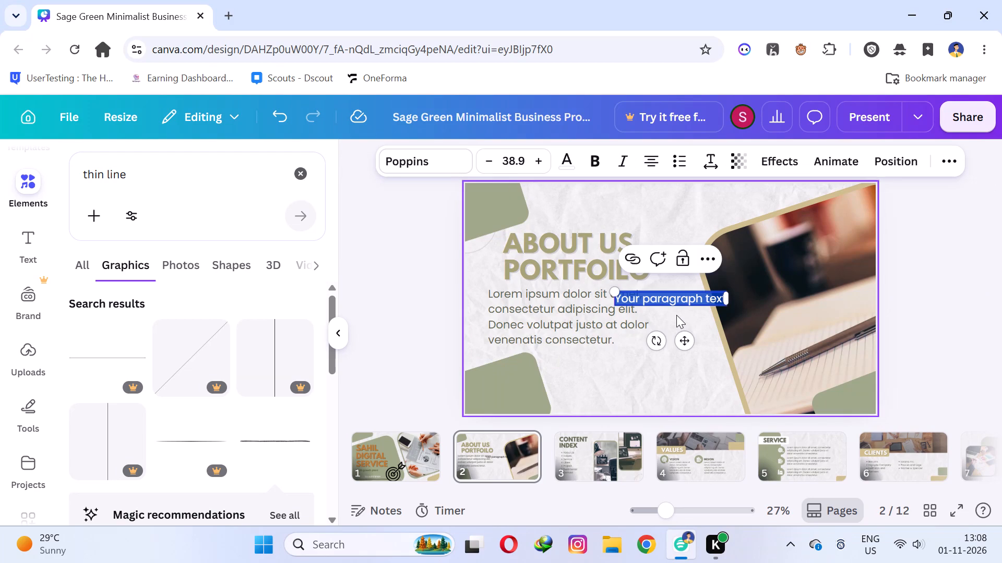
pyautogui.write('sa')
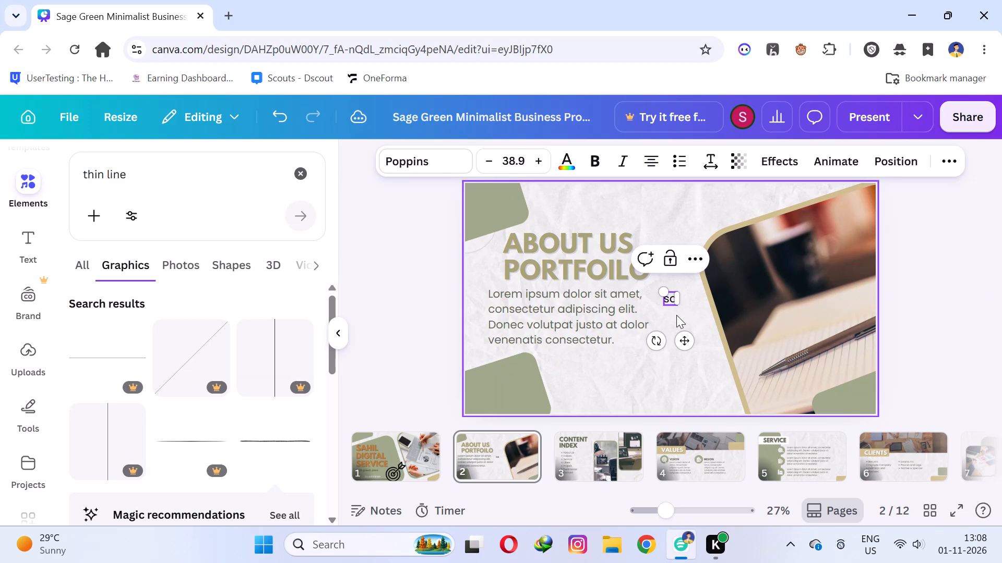
pyautogui.write('hil')
pyautogui.press('space')
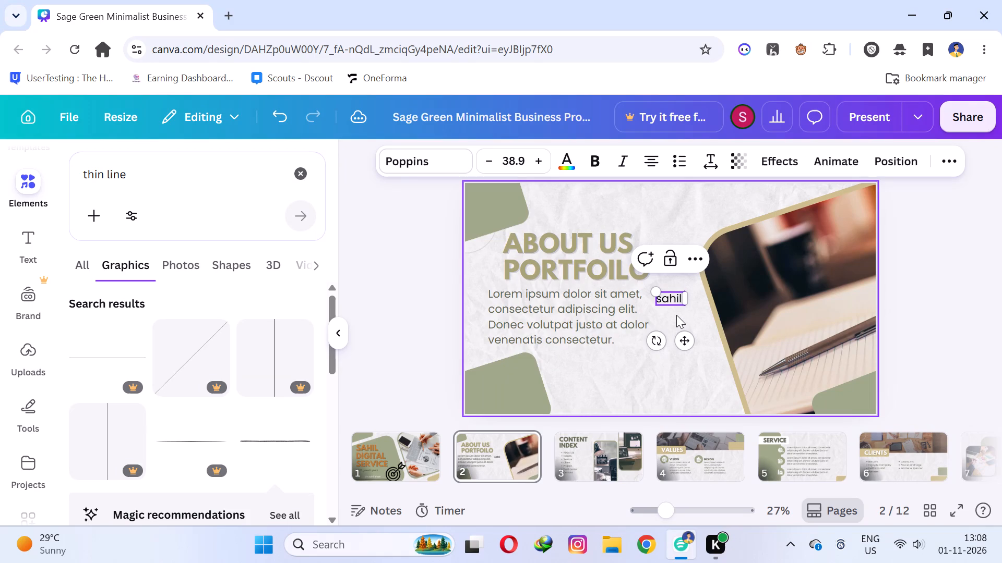
pyautogui.write('digital service')
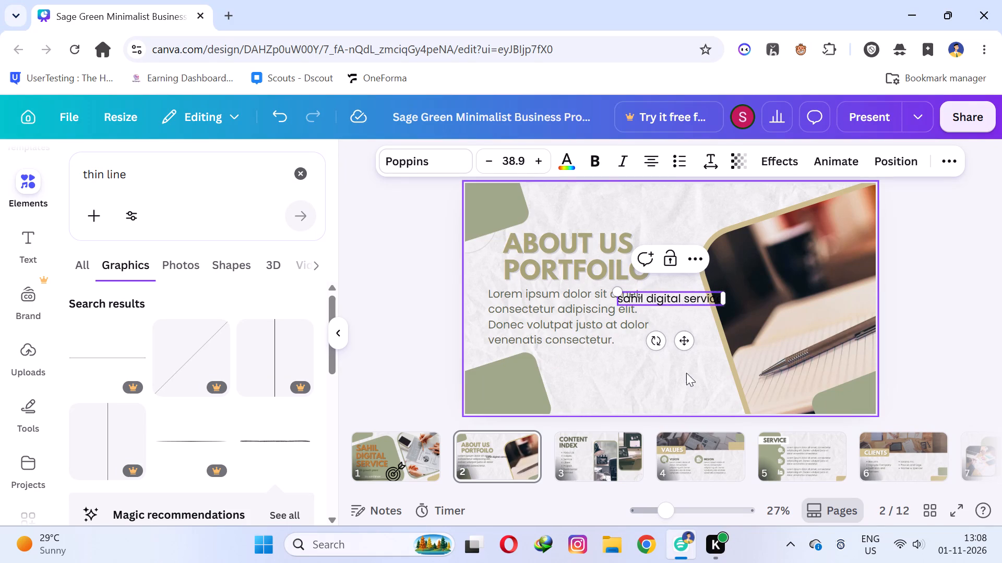
pyautogui.click(686, 373)
pyautogui.moveTo(655, 295); pyautogui.dragTo(642, 361)
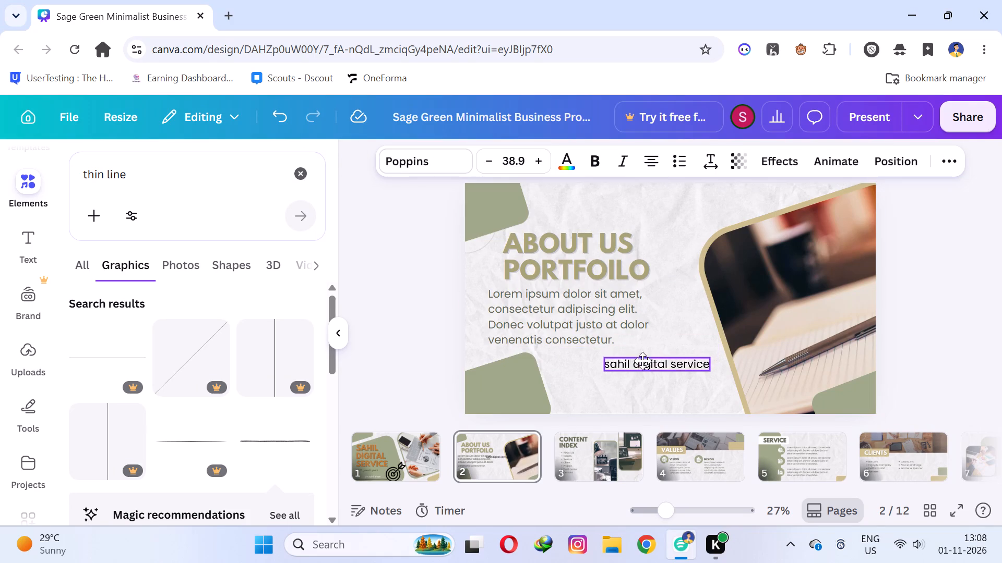
pyautogui.moveTo(642, 361); pyautogui.dragTo(640, 361)
pyautogui.click(702, 191)
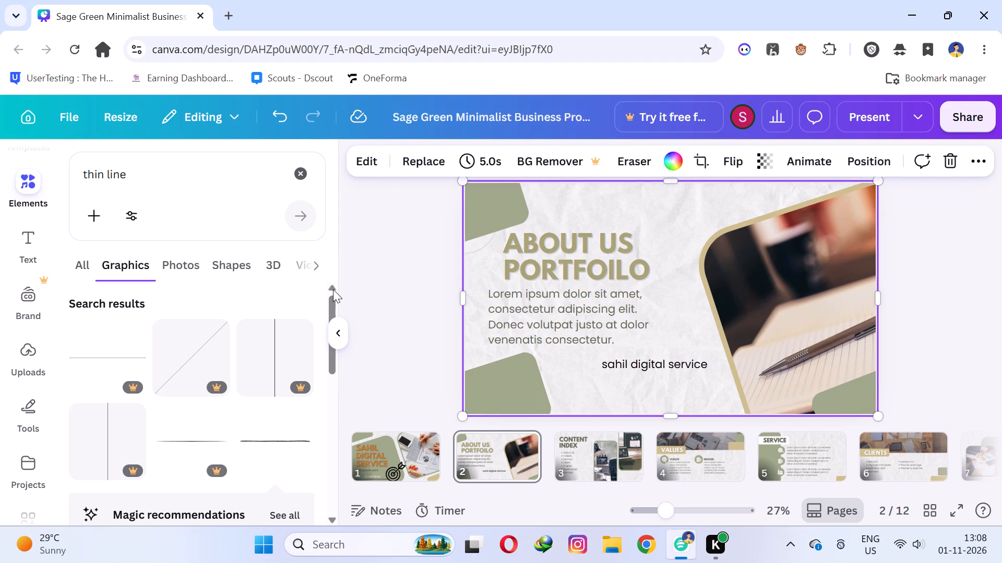
# Colour the "sahil digital service" text with the dark olive from the Alpine Tumble palette.
pyautogui.click(639, 363)
pyautogui.click(562, 158)
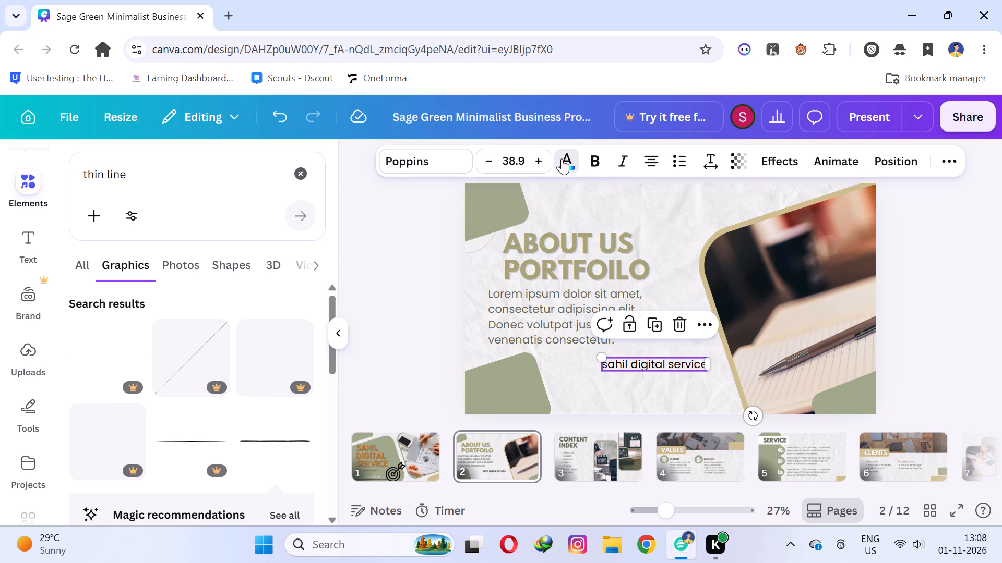
pyautogui.click(94, 301)
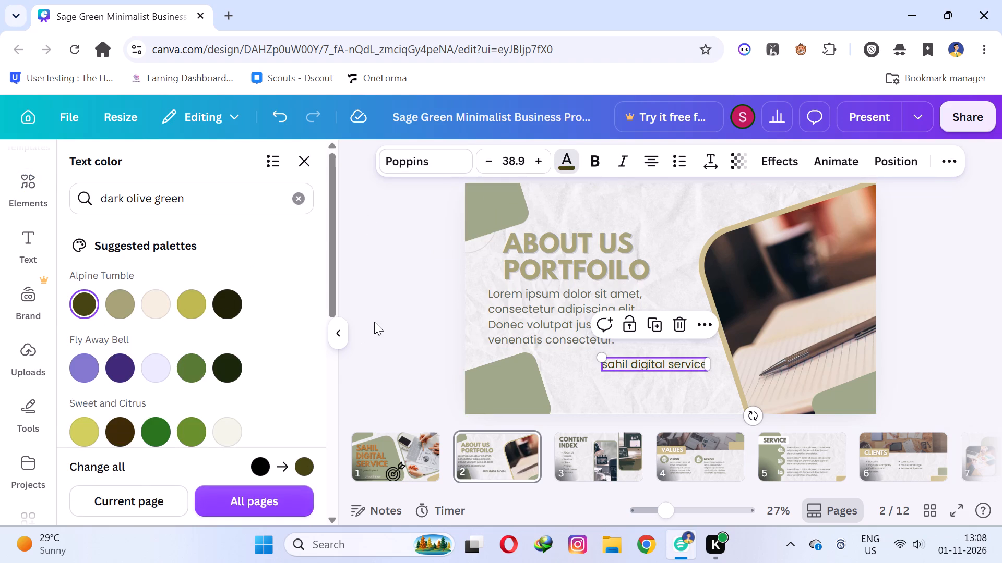
pyautogui.click(375, 314)
pyautogui.click(645, 392)
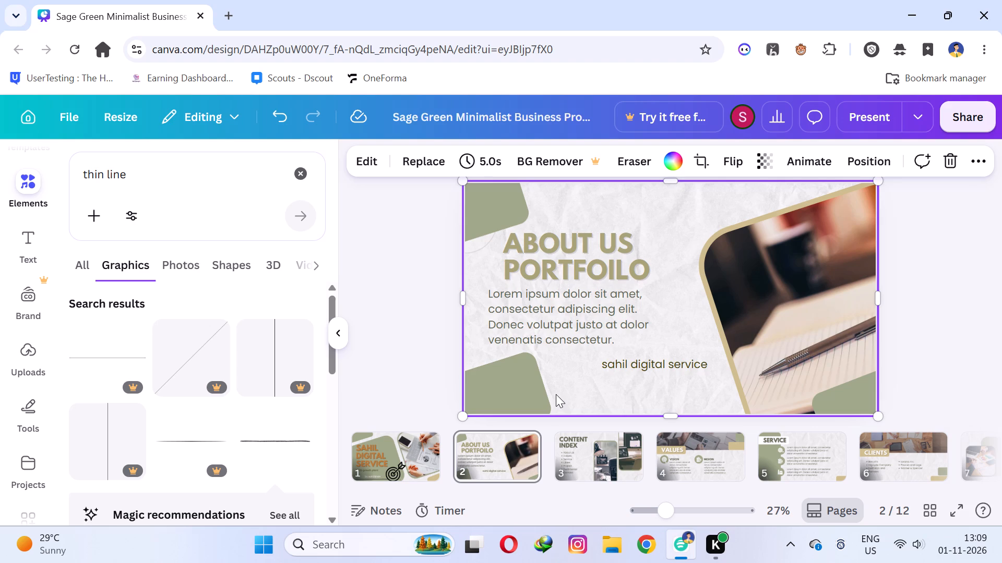
# Go to the Content Index slide, page 3.
pyautogui.click(576, 448)
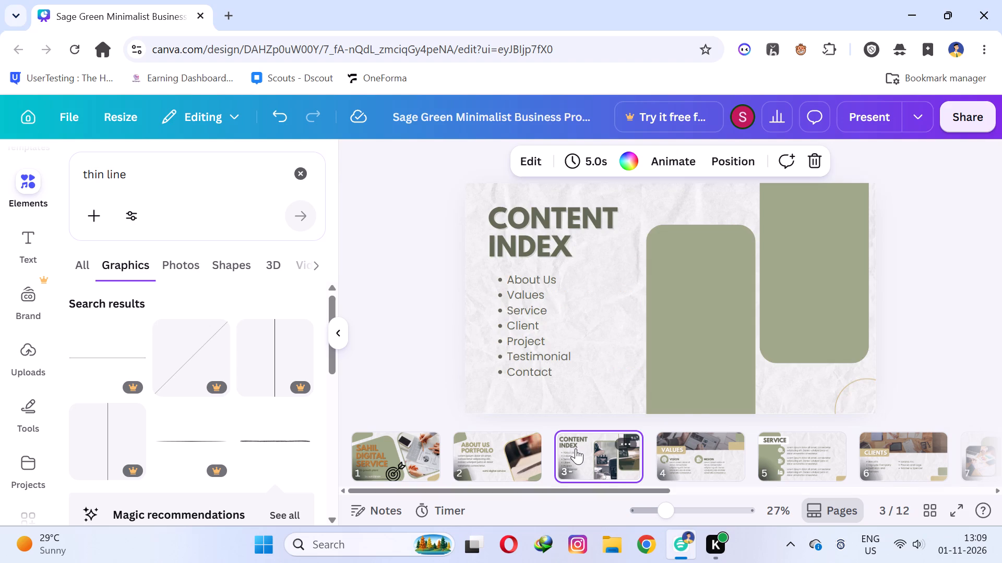
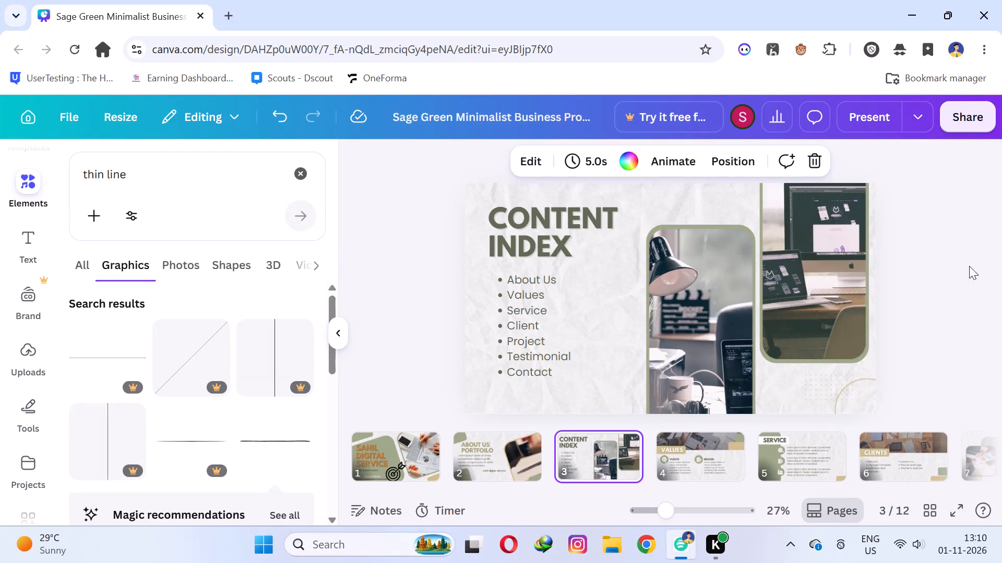
# Move both photos off their green backing shapes, the monitor photo downward and the desk-lamp photo over the index list.
pyautogui.moveTo(811, 304); pyautogui.dragTo(809, 382)
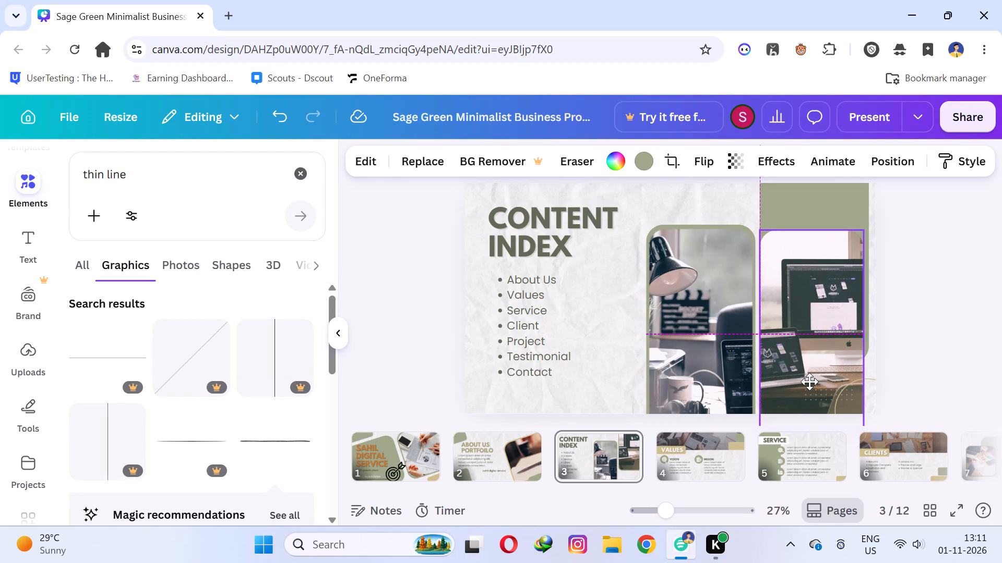
pyautogui.moveTo(809, 382); pyautogui.dragTo(808, 383)
pyautogui.moveTo(706, 276); pyautogui.dragTo(706, 244)
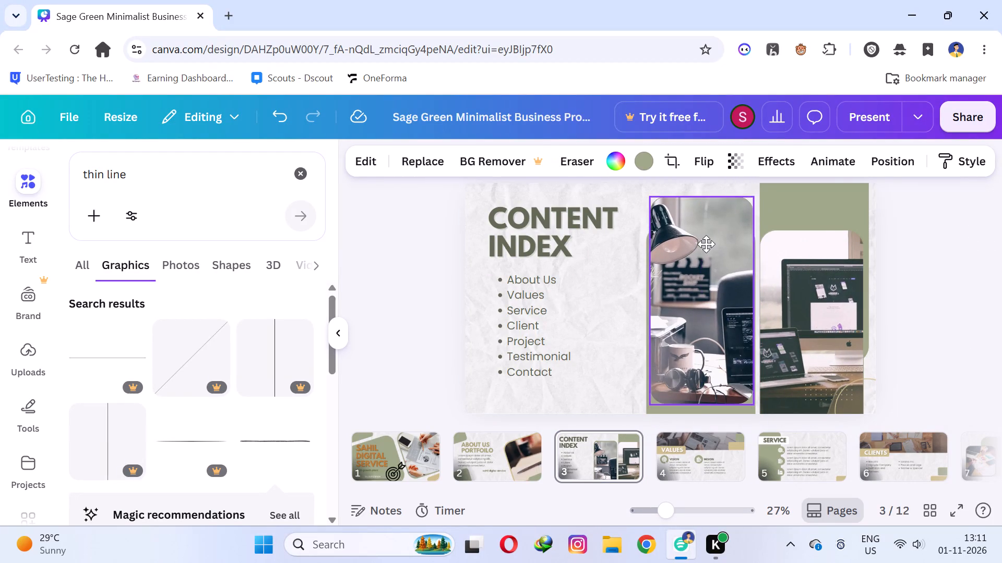
pyautogui.moveTo(706, 244); pyautogui.dragTo(705, 274)
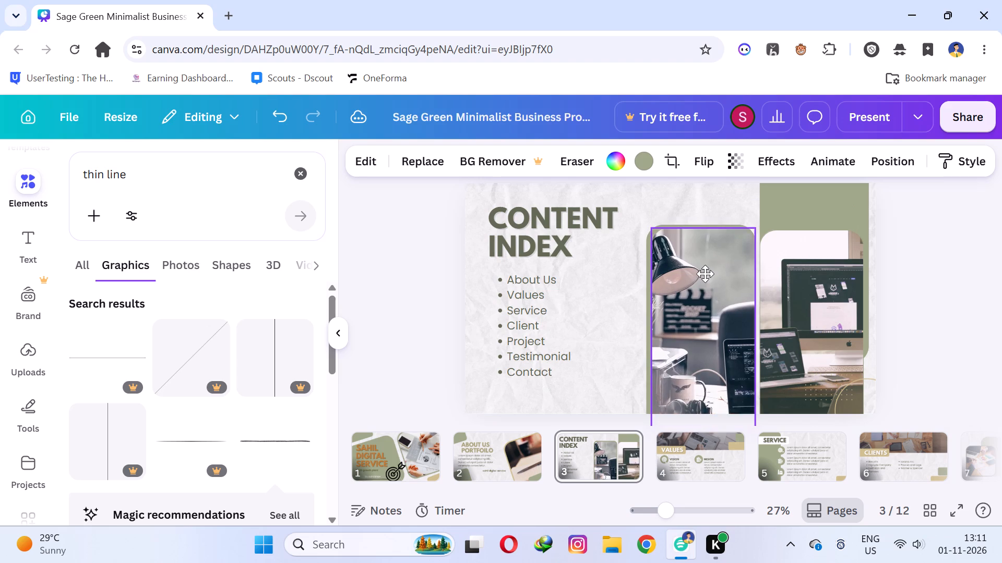
pyautogui.moveTo(705, 274); pyautogui.dragTo(595, 279)
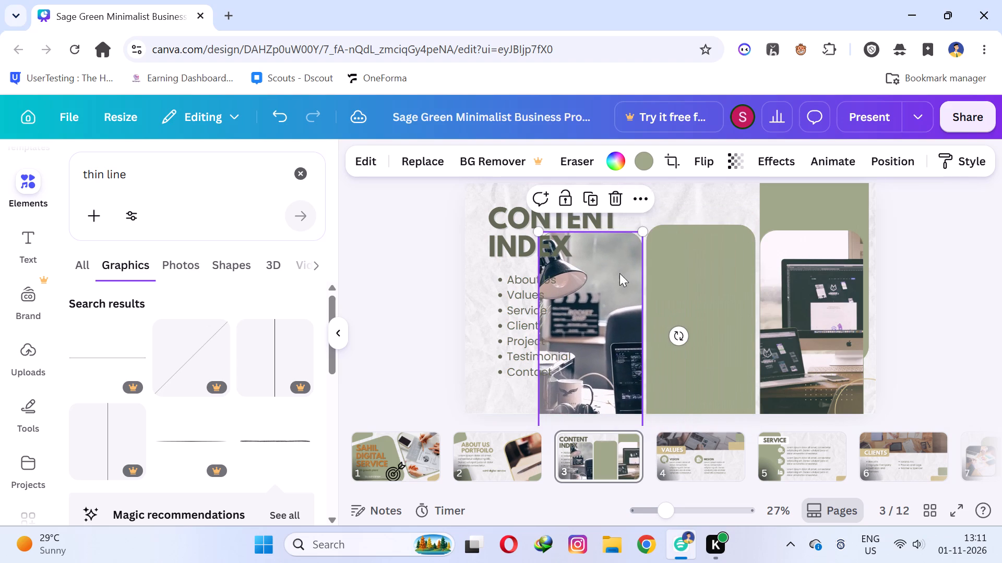
# Move the middle green backing shape up to the slide's upper edge and place the desk-lamp photo back on it.
pyautogui.click(701, 223)
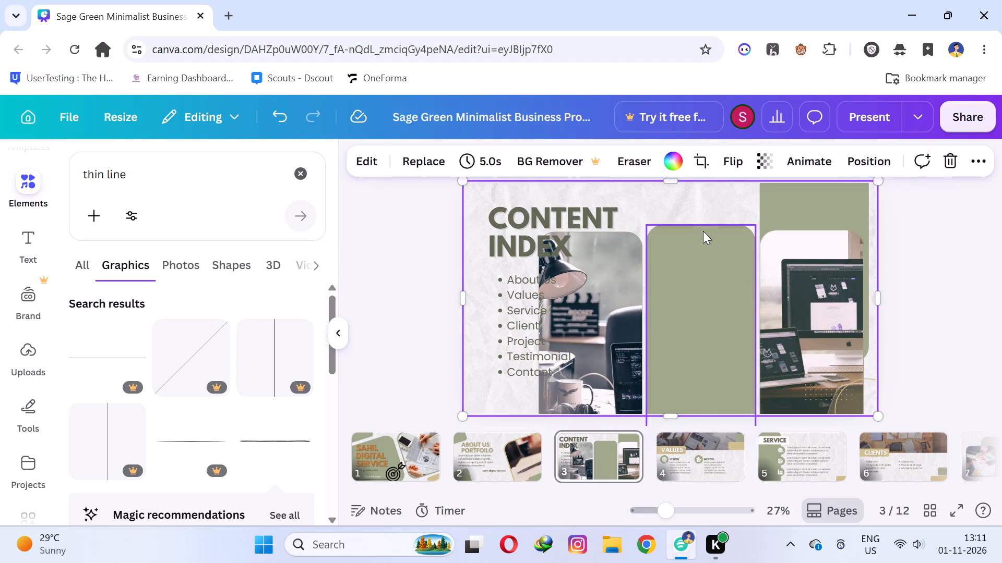
pyautogui.moveTo(701, 227); pyautogui.dragTo(702, 205)
pyautogui.click(694, 277)
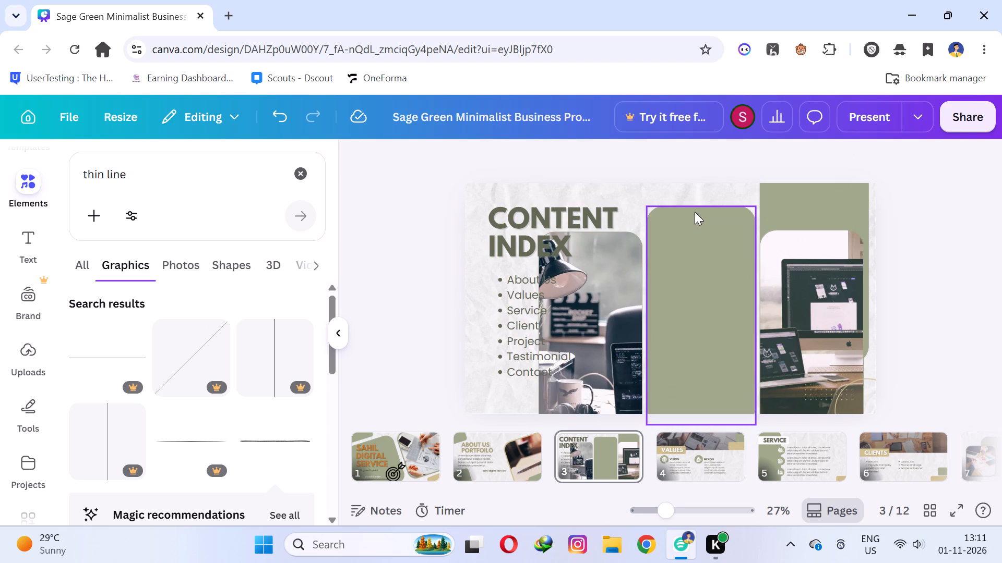
pyautogui.click(697, 230)
pyautogui.click(697, 229)
pyautogui.moveTo(690, 305); pyautogui.dragTo(690, 276)
pyautogui.click(693, 396)
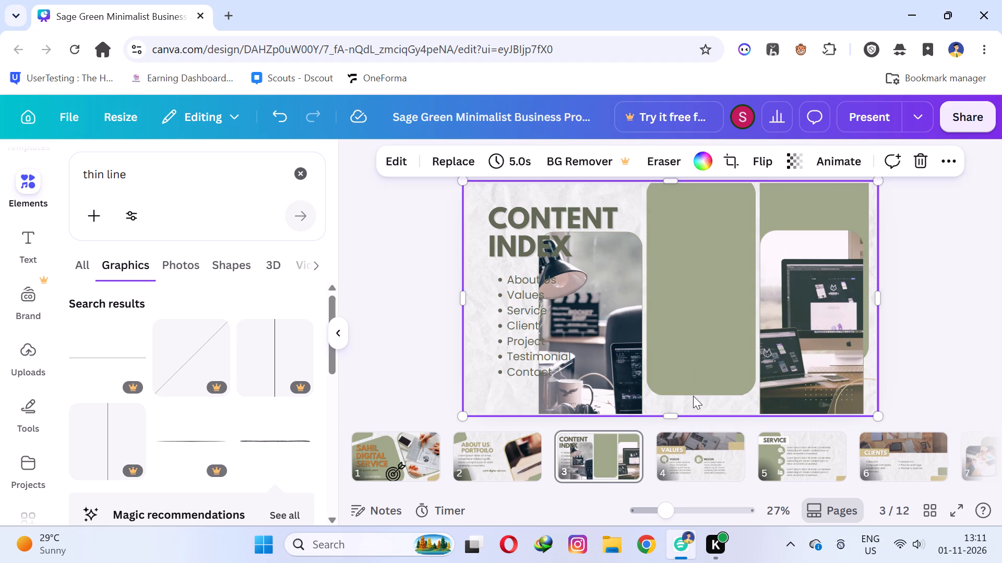
pyautogui.click(695, 394)
pyautogui.moveTo(603, 349); pyautogui.dragTo(675, 312)
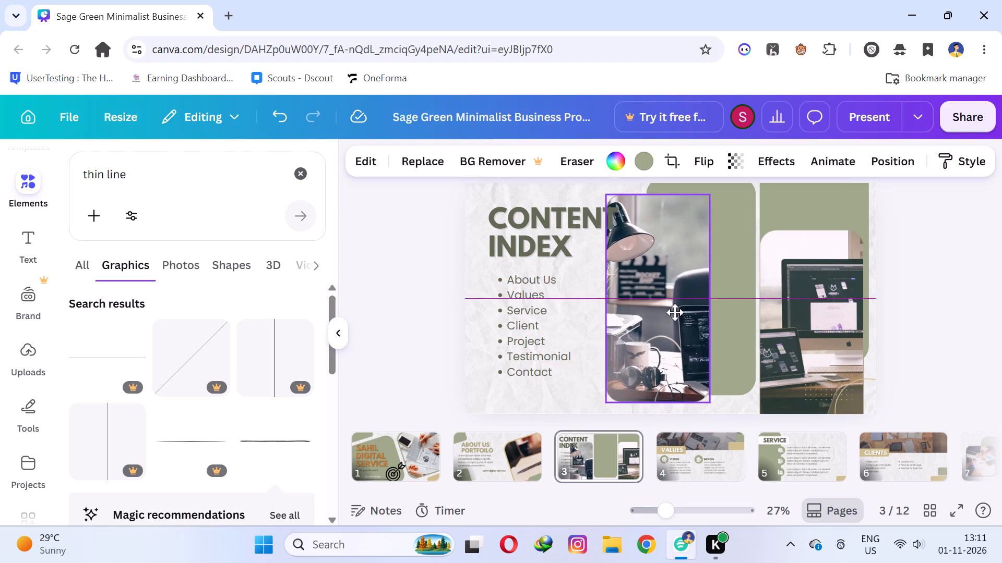
pyautogui.moveTo(675, 312); pyautogui.dragTo(712, 305)
# Lower the outer green backing shape level with its neighbour and fit the monitor photo back over it.
pyautogui.moveTo(793, 300); pyautogui.dragTo(797, 262)
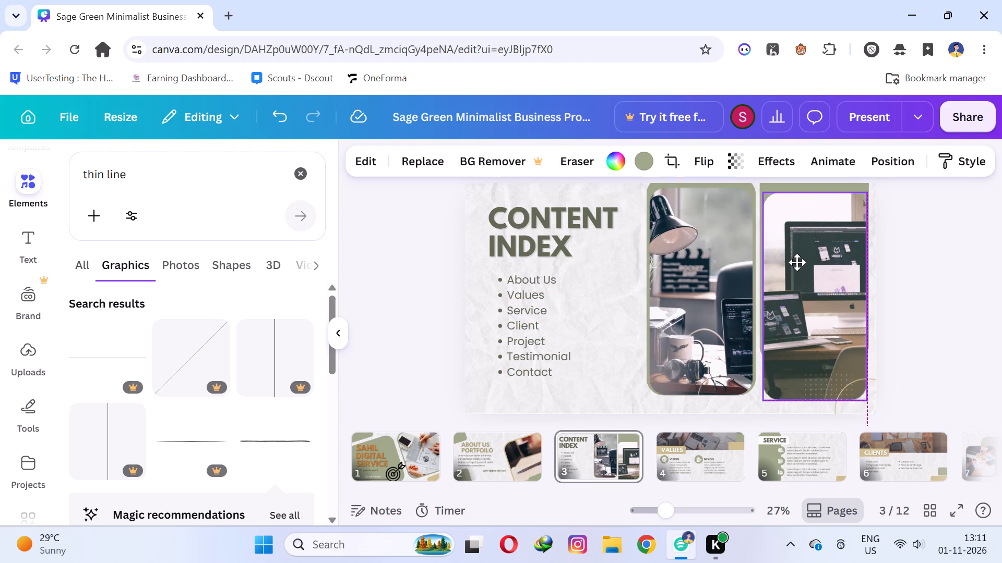
pyautogui.moveTo(797, 262); pyautogui.dragTo(800, 235)
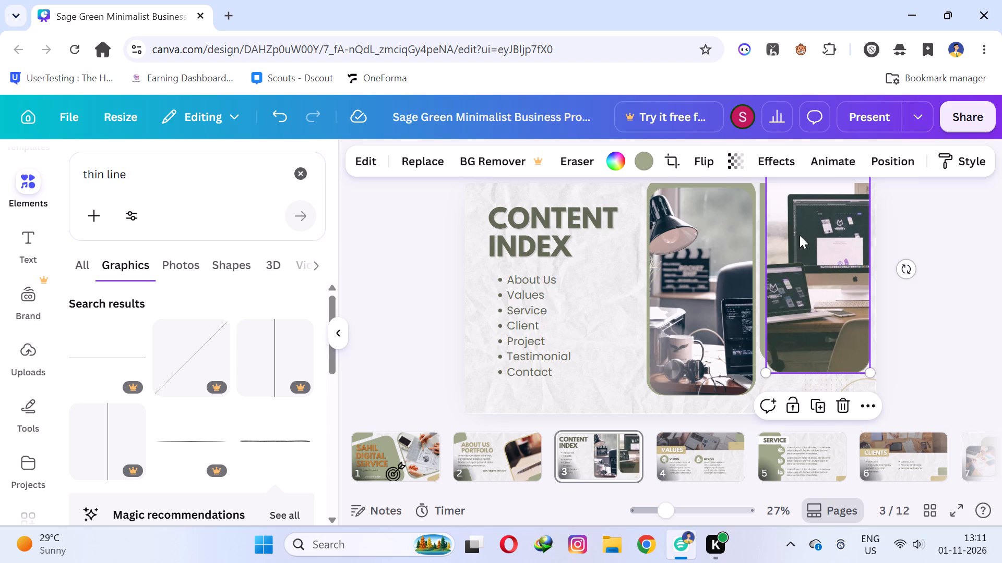
pyautogui.moveTo(800, 235); pyautogui.dragTo(832, 406)
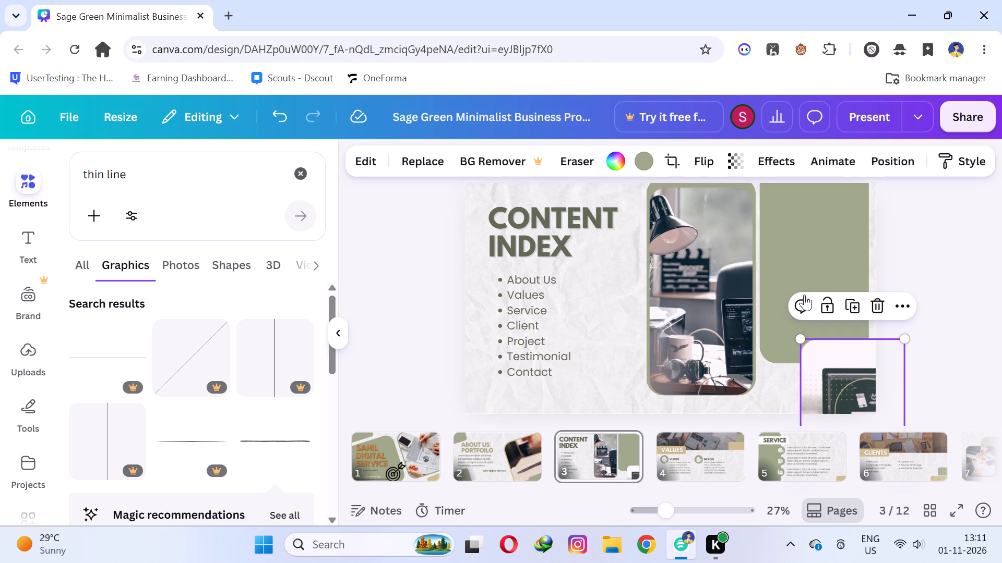
pyautogui.moveTo(808, 247); pyautogui.dragTo(808, 278)
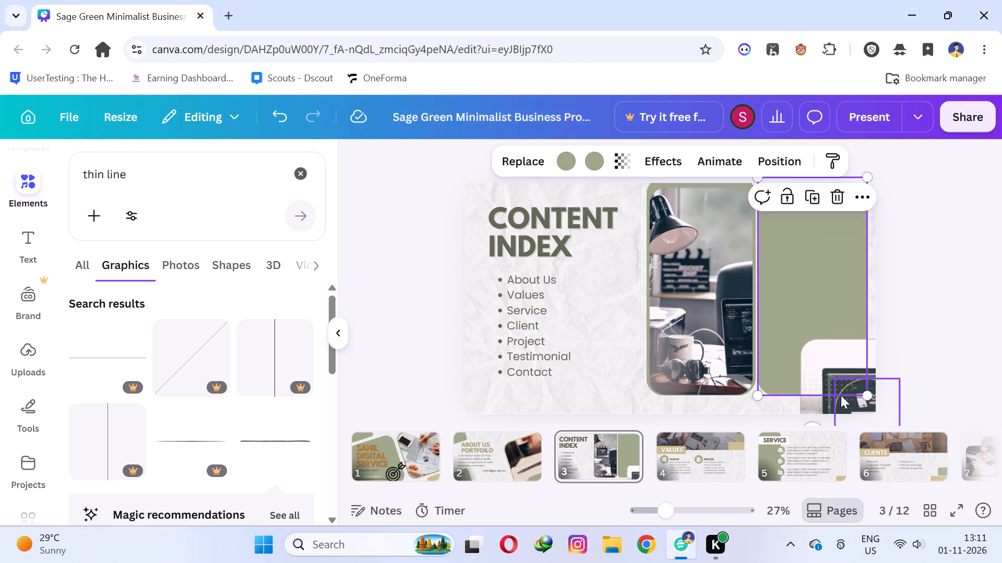
pyautogui.moveTo(820, 402); pyautogui.dragTo(796, 258)
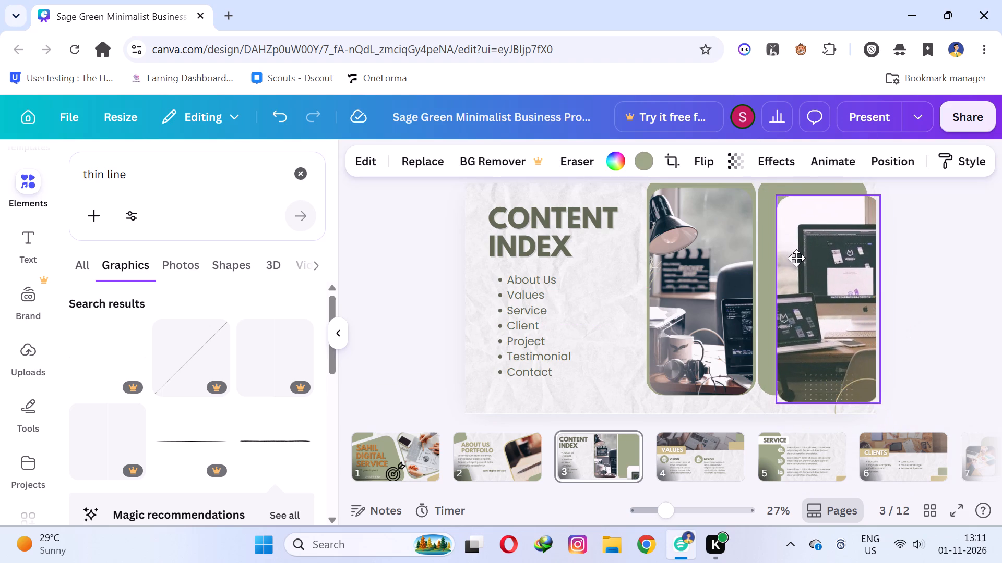
pyautogui.moveTo(796, 258); pyautogui.dragTo(783, 249)
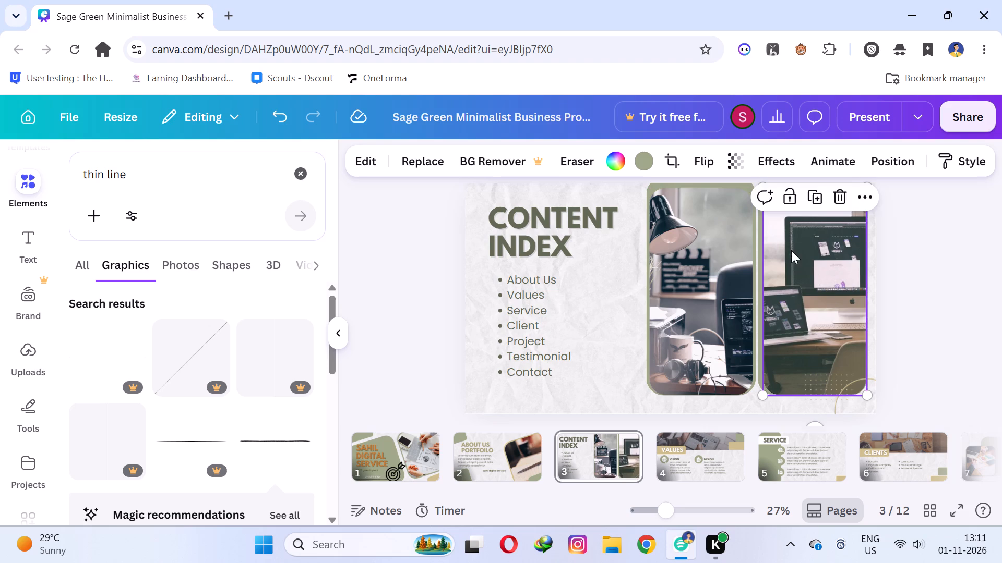
pyautogui.click(940, 258)
pyautogui.moveTo(824, 311); pyautogui.dragTo(823, 307)
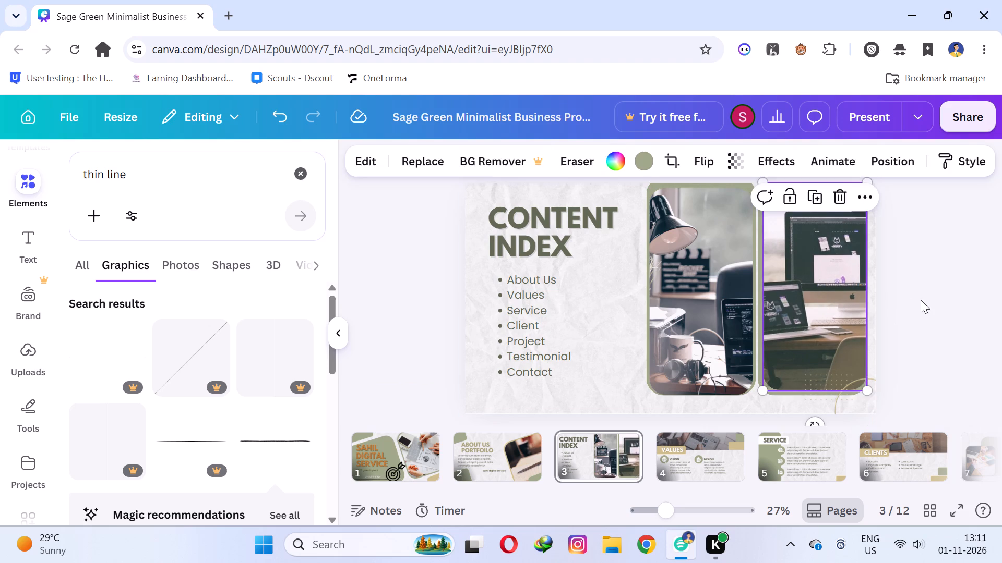
pyautogui.click(921, 300)
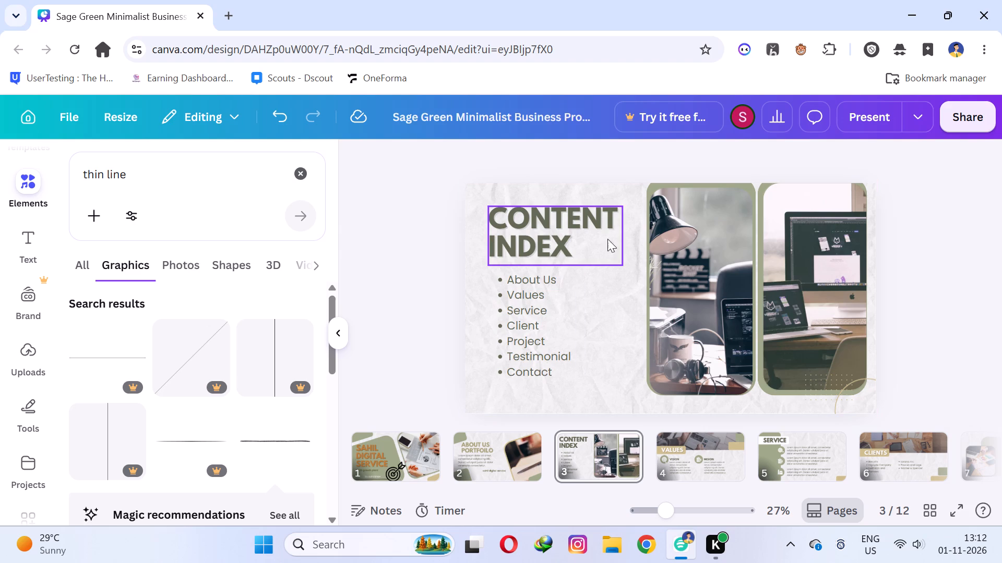
# View the text animation options for the CONTENT INDEX heading.
pyautogui.click(531, 281)
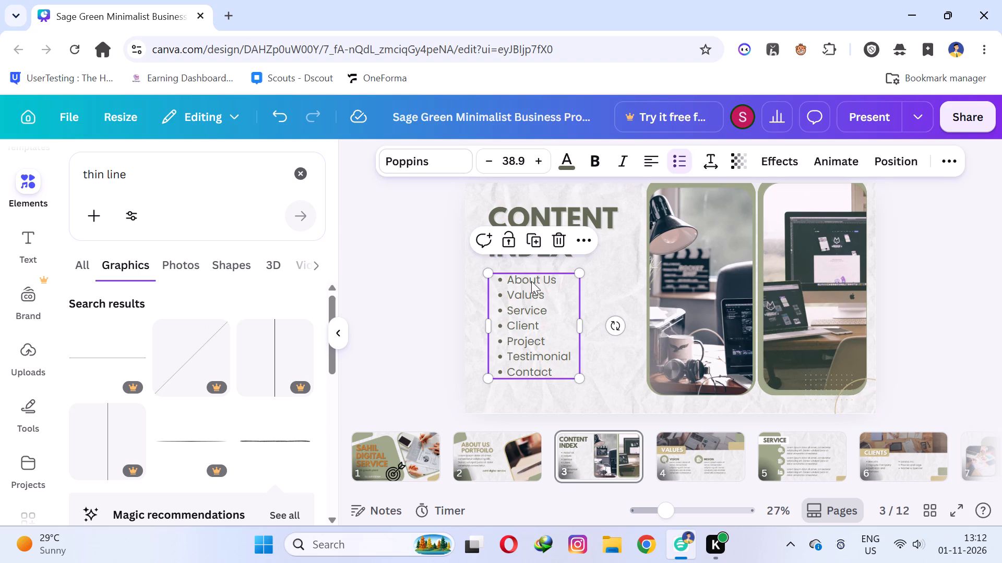
pyautogui.click(540, 217)
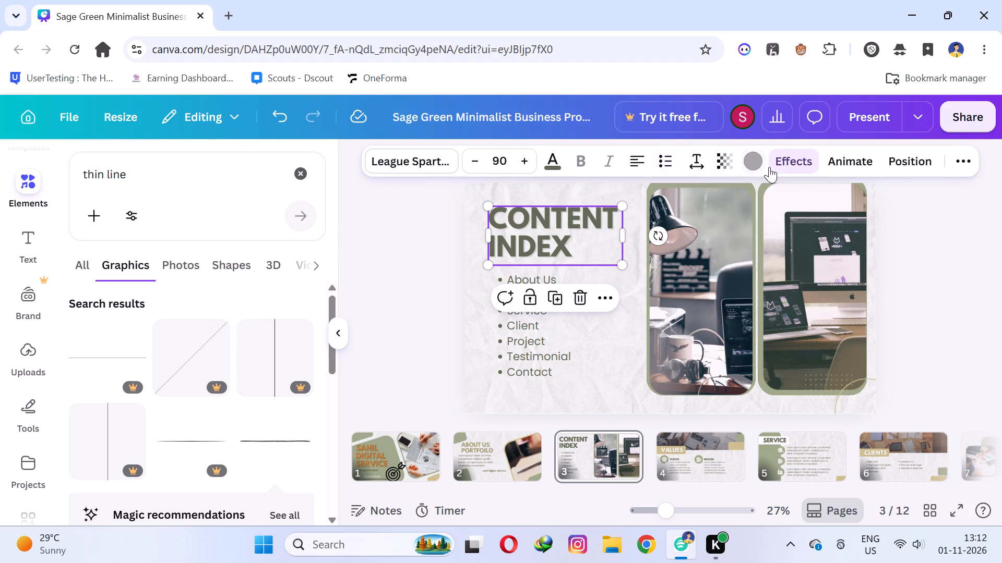
pyautogui.click(842, 157)
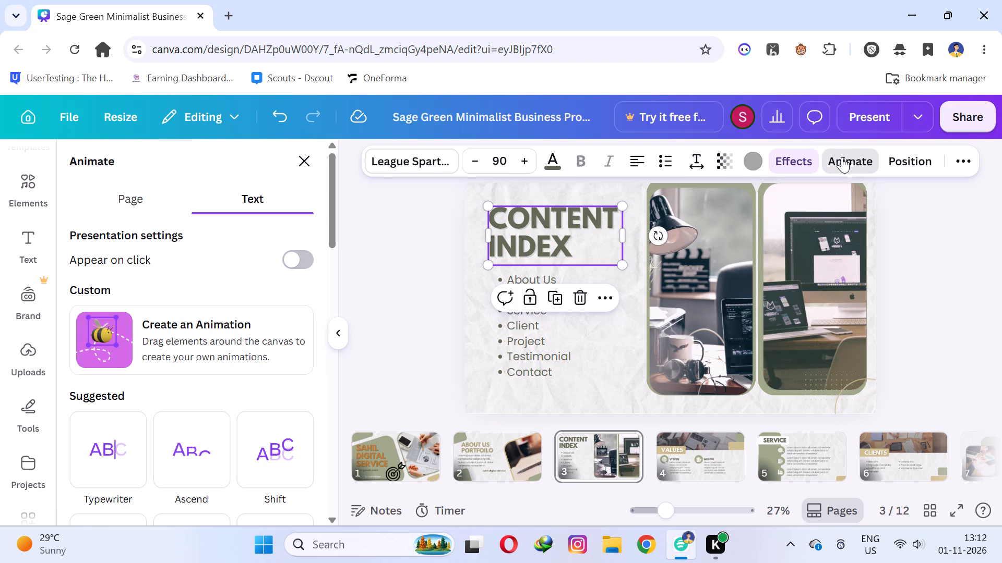
pyautogui.click(619, 325)
# Replace the first entry of the index list, About Us, with "contact".
pyautogui.doubleClick(535, 277)
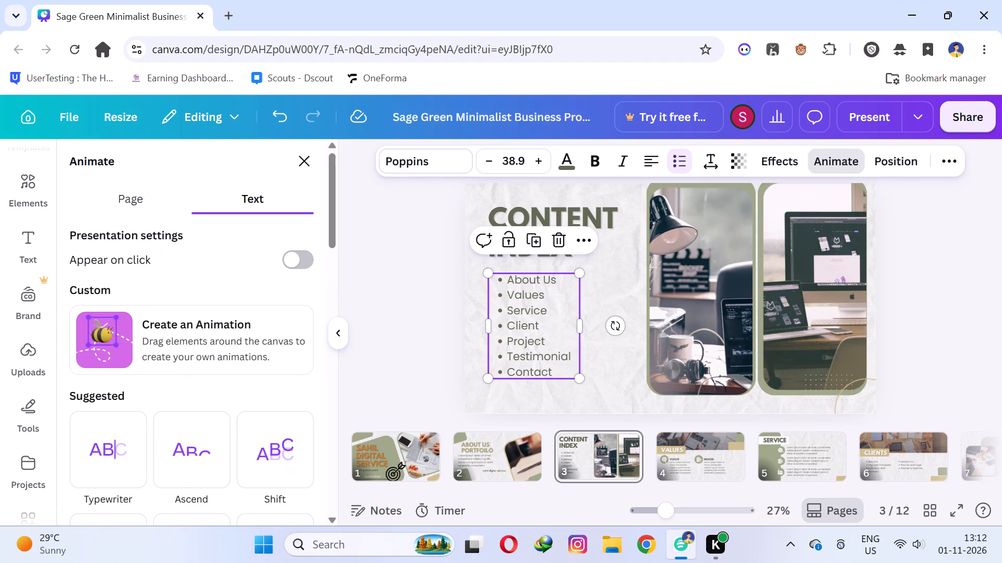
pyautogui.click(563, 298)
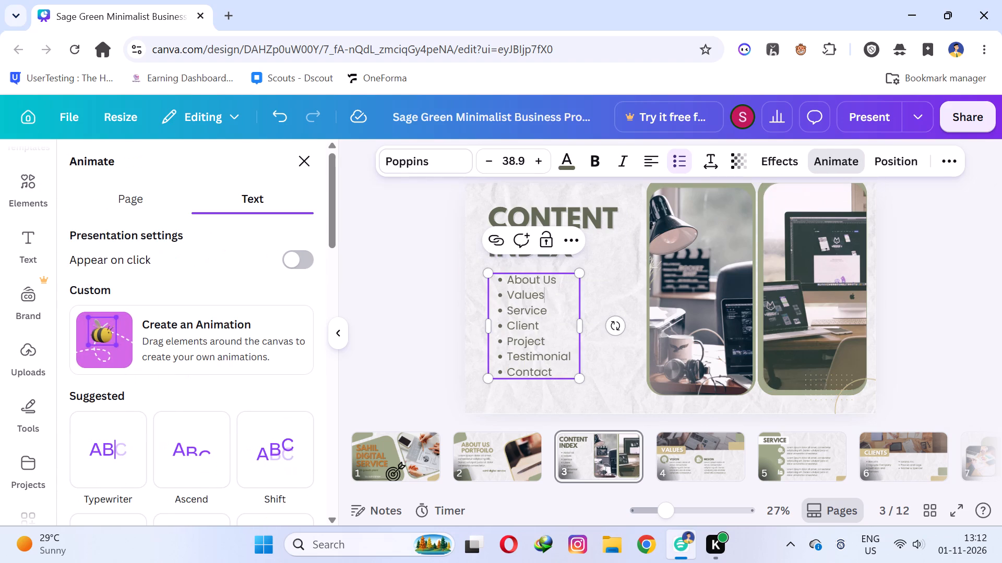
pyautogui.click(563, 296)
pyautogui.click(560, 281)
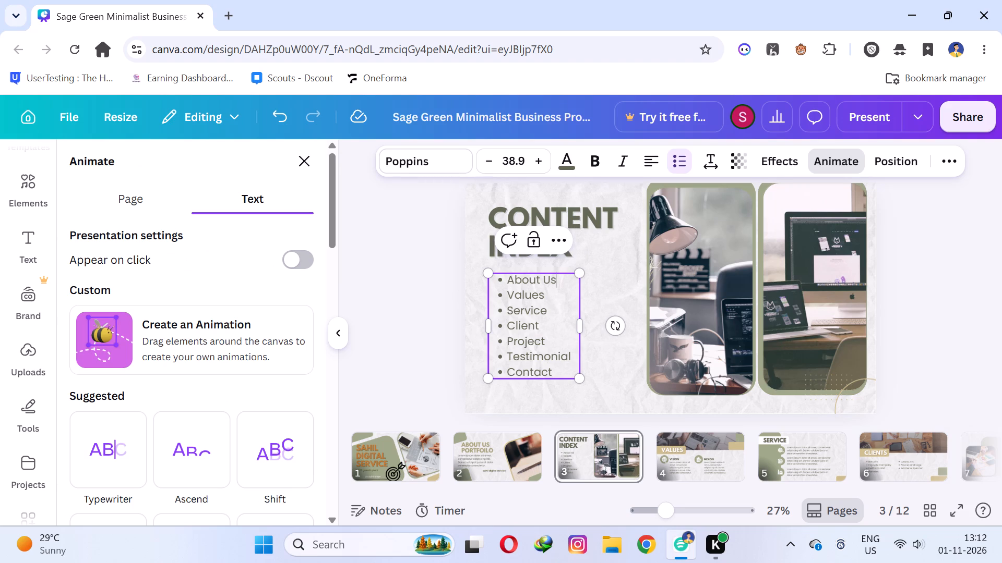
pyautogui.press('BackSpace')
pyautogui.press('BackSpace')
pyautogui.press('BackSpace')
pyautogui.press('BackSpace')
pyautogui.press('BackSpace')
pyautogui.press('BackSpace')
pyautogui.press('BackSpace')
pyautogui.press('BackSpace')
pyautogui.write('contact')
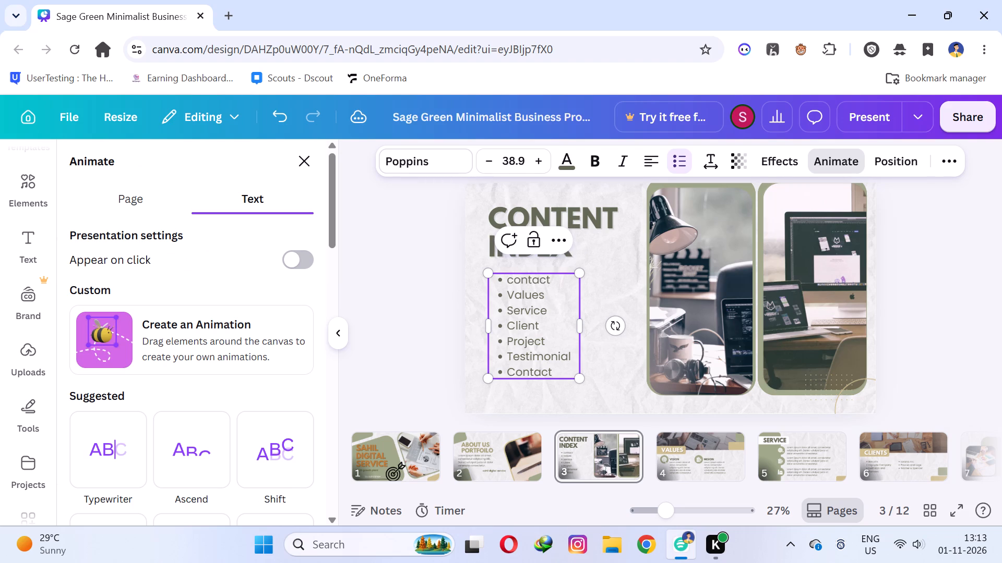
# Replace the last entry of the index list with "about us".
pyautogui.moveTo(559, 372); pyautogui.dragTo(498, 375)
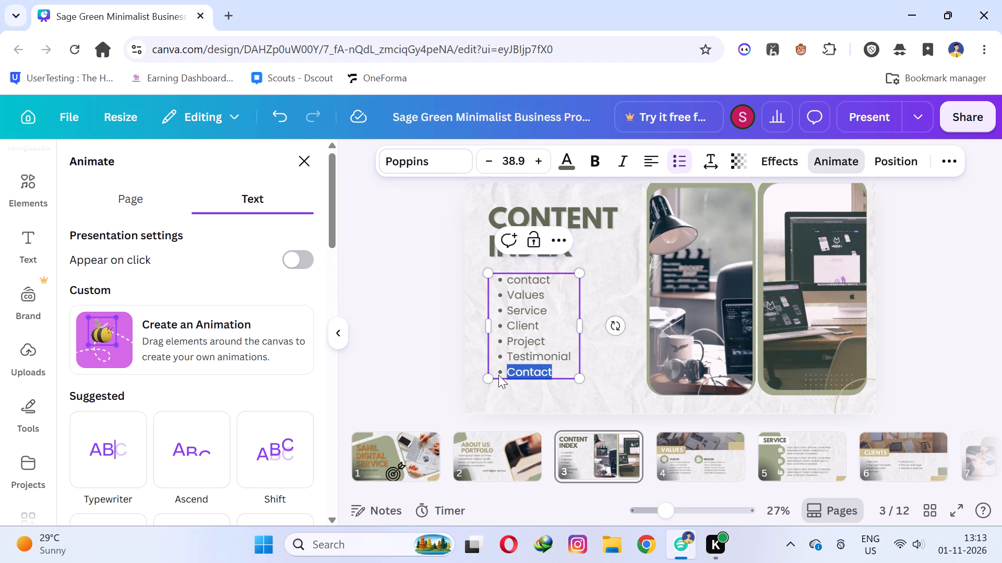
pyautogui.moveTo(498, 375); pyautogui.dragTo(504, 375)
pyautogui.write('about us')
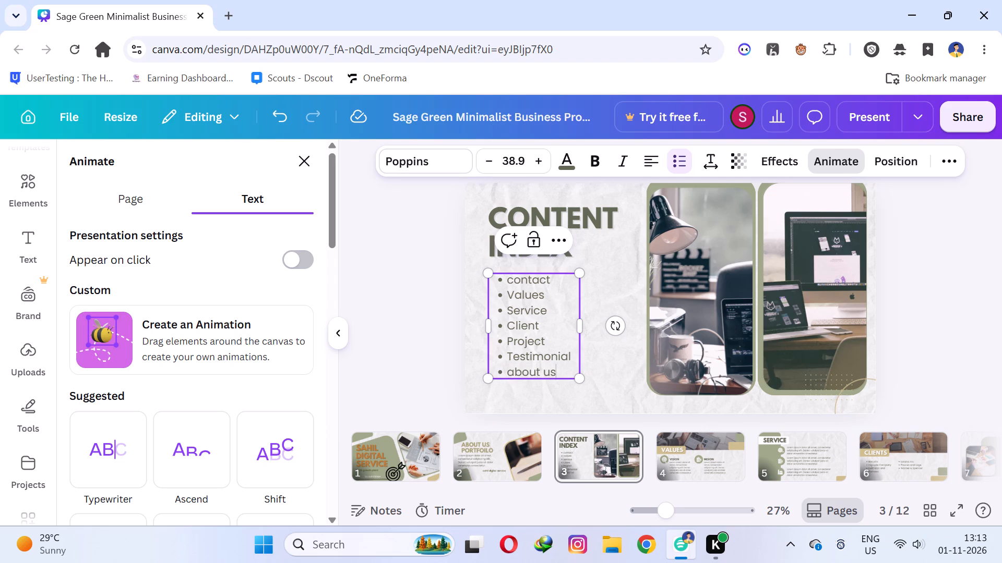
# Replace the Values entry in the index list with "ai".
pyautogui.moveTo(545, 292); pyautogui.dragTo(507, 299)
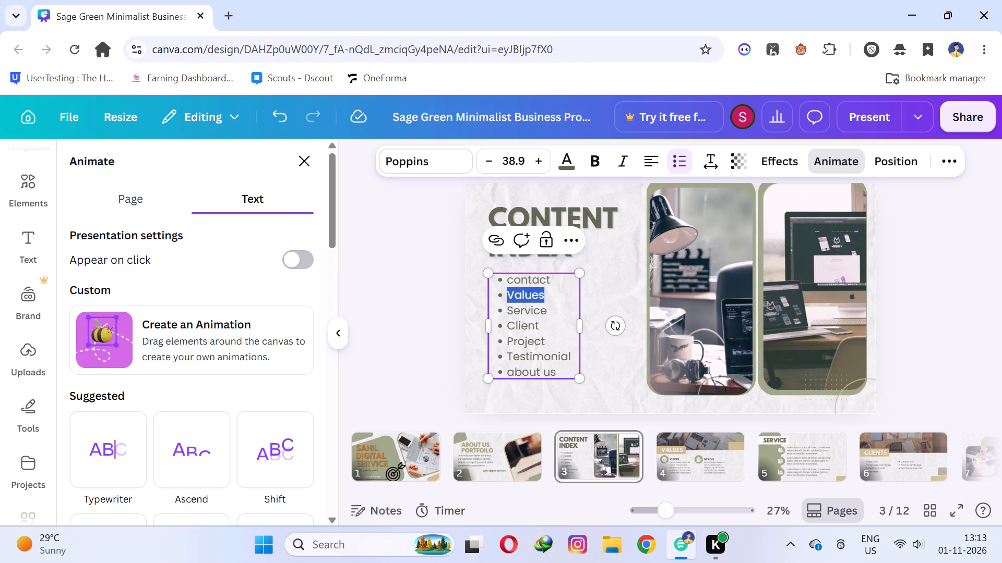
pyautogui.write('ai')
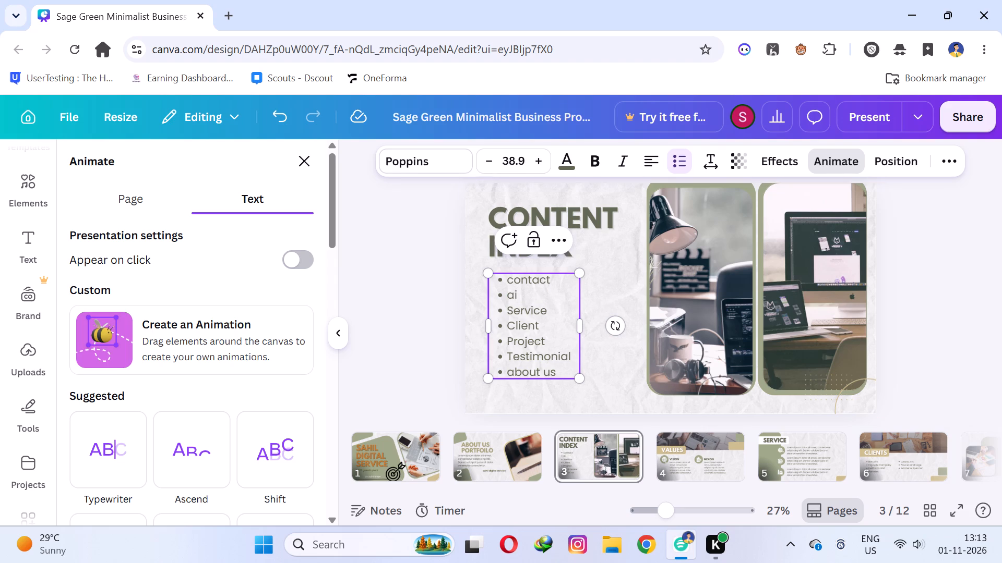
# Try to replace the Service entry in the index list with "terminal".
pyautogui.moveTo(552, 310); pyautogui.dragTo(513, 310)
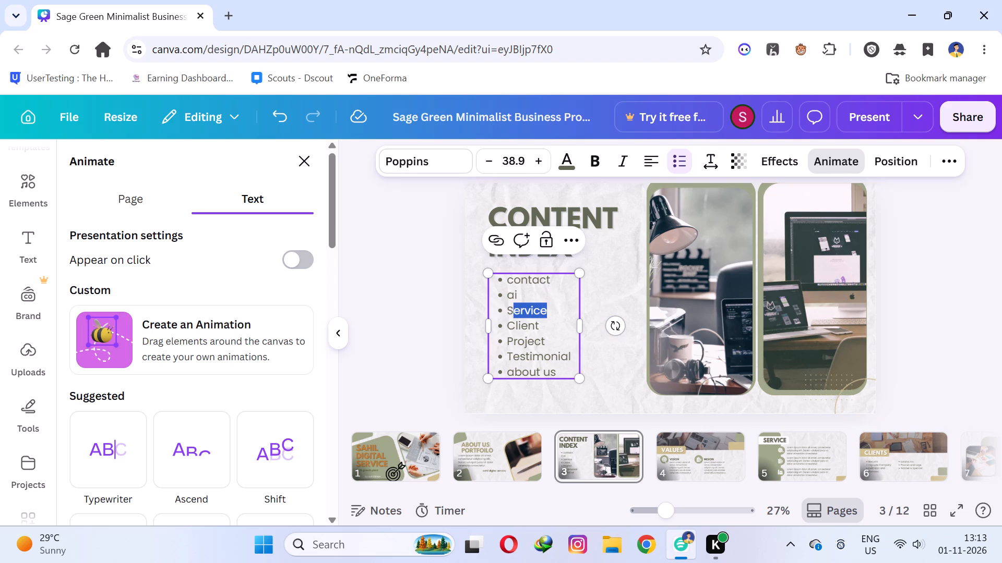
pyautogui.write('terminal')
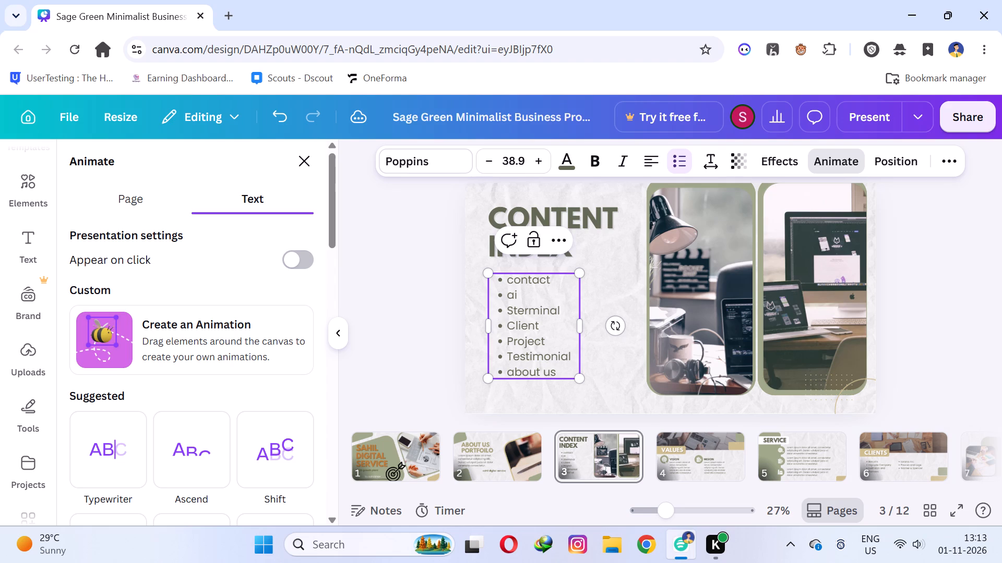
# Rewrite the third entry of the index list as "service".
pyautogui.moveTo(563, 307); pyautogui.dragTo(503, 314)
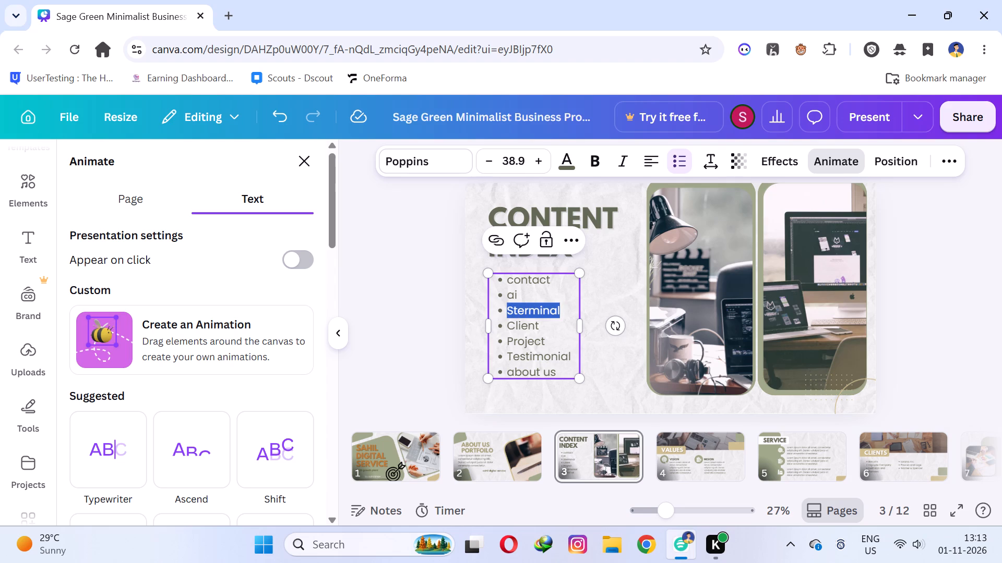
pyautogui.write('servic')
pyautogui.press('e')
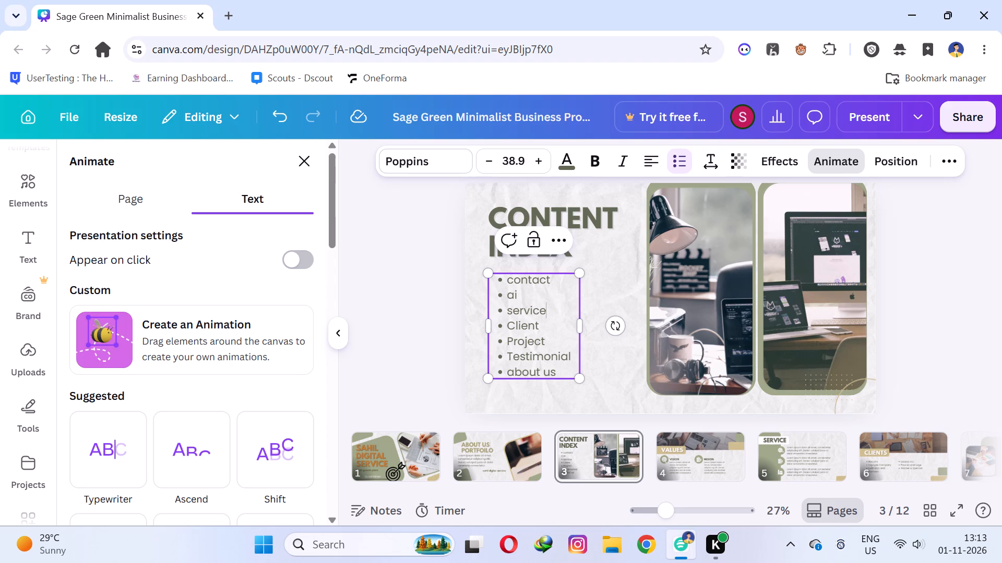
# Replace the Testimonial entry in the index list with "customer".
pyautogui.click(554, 342)
pyautogui.moveTo(570, 354); pyautogui.dragTo(566, 354)
pyautogui.moveTo(566, 354); pyautogui.dragTo(510, 355)
pyautogui.write('customer')
pyautogui.scroll(2, 510, 355)
pyautogui.click(510, 355)
pyautogui.press('BackSpace')
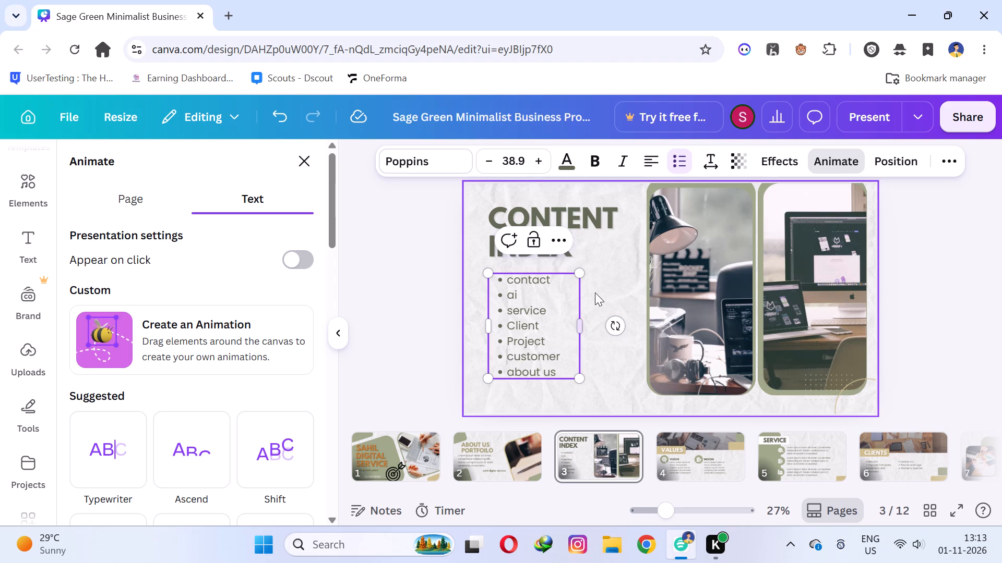
pyautogui.click(602, 287)
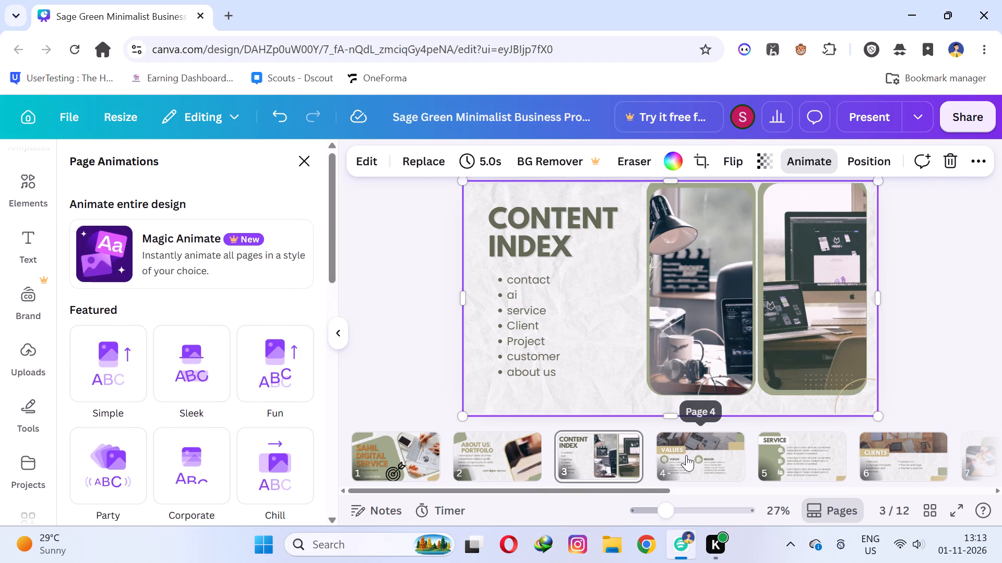
# On page 4, duplicate the tan rounded rectangle beside the header photo and place the copy in the slide's bottom-right corner.
pyautogui.click(686, 455)
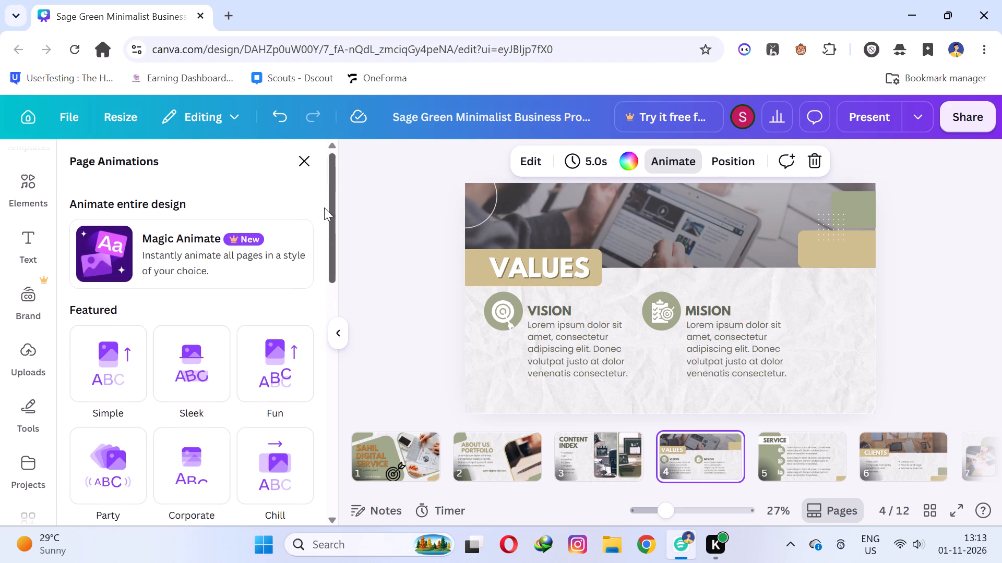
pyautogui.click(312, 161)
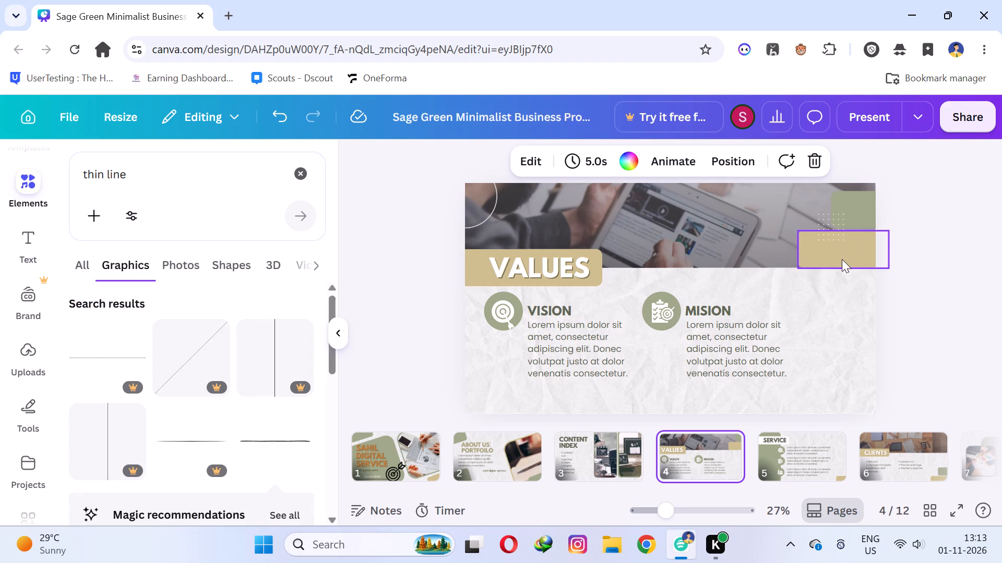
pyautogui.rightClick(828, 251)
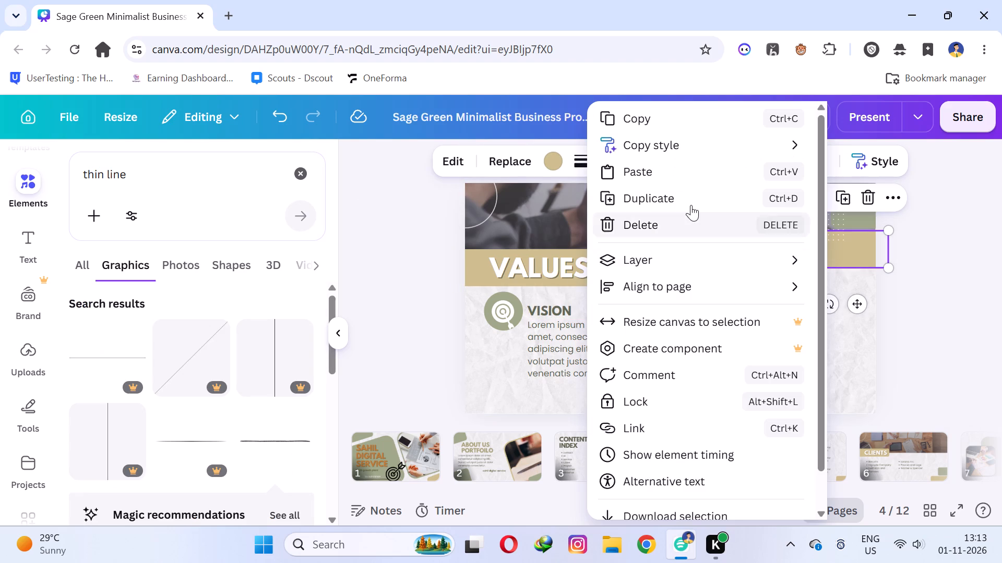
pyautogui.click(690, 205)
pyautogui.moveTo(832, 250); pyautogui.dragTo(822, 291)
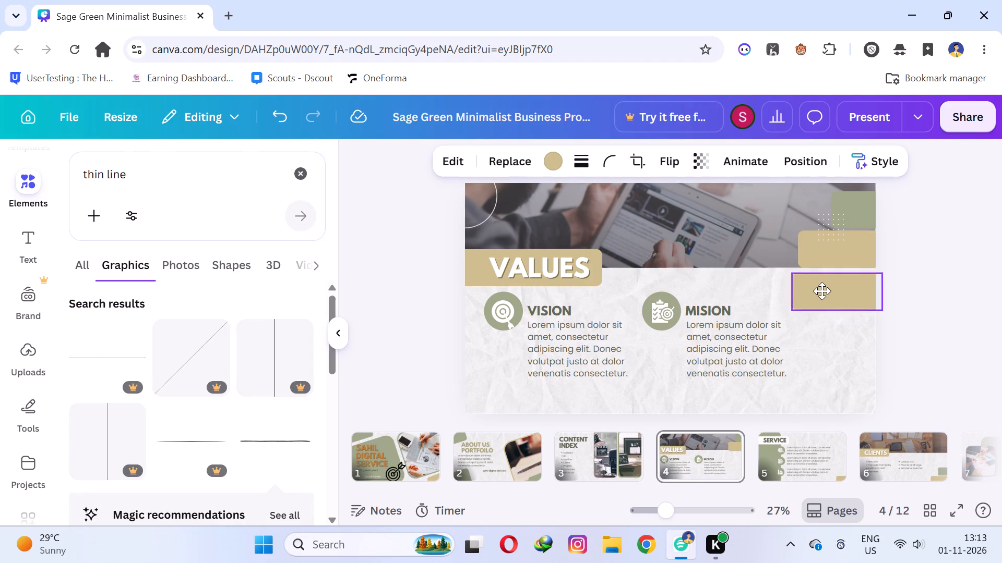
pyautogui.moveTo(822, 291); pyautogui.dragTo(819, 391)
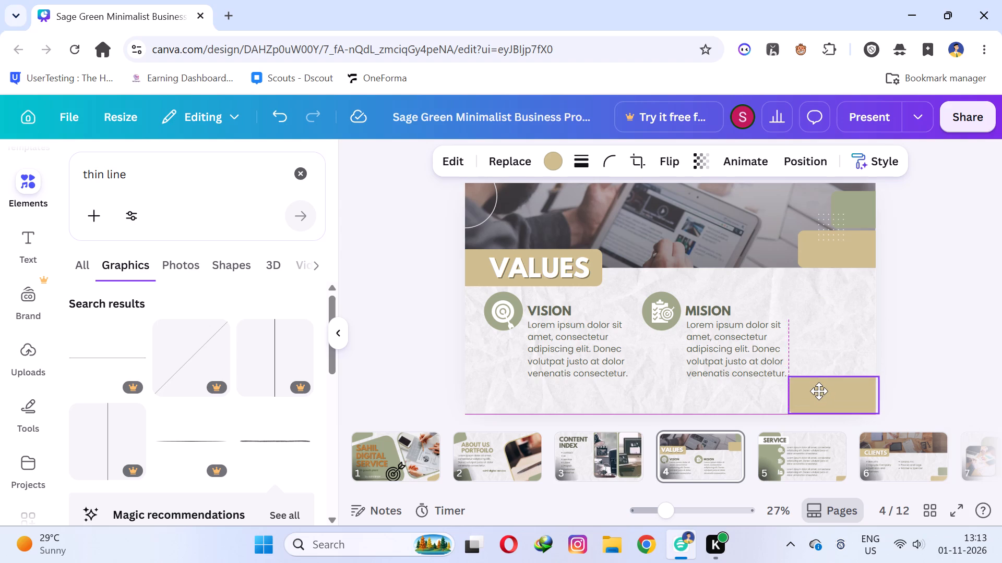
pyautogui.moveTo(819, 391); pyautogui.dragTo(815, 392)
# Duplicate the tan rectangle beside the header photo again and place the copy in the slide's bottom-left corner.
pyautogui.rightClick(834, 253)
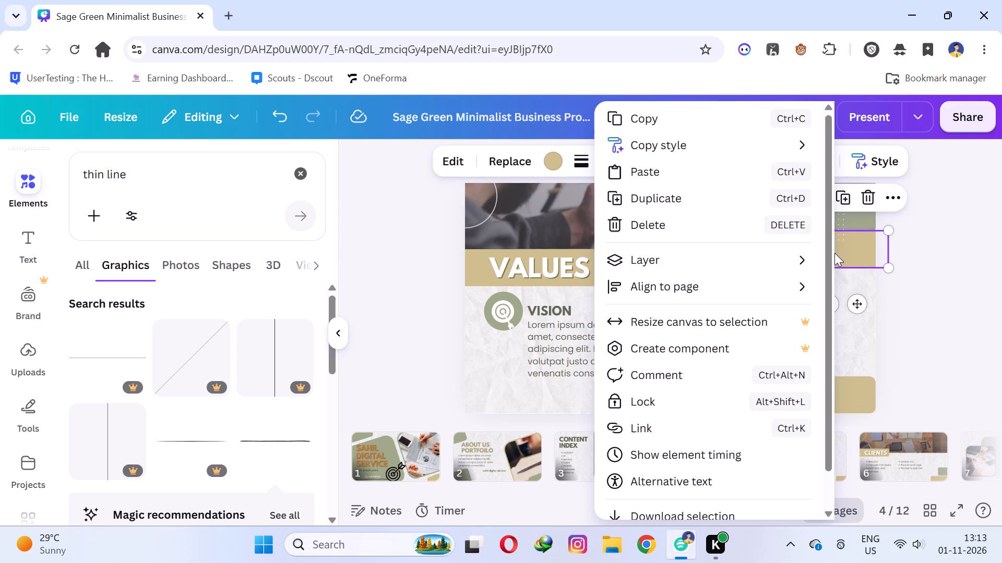
pyautogui.click(647, 194)
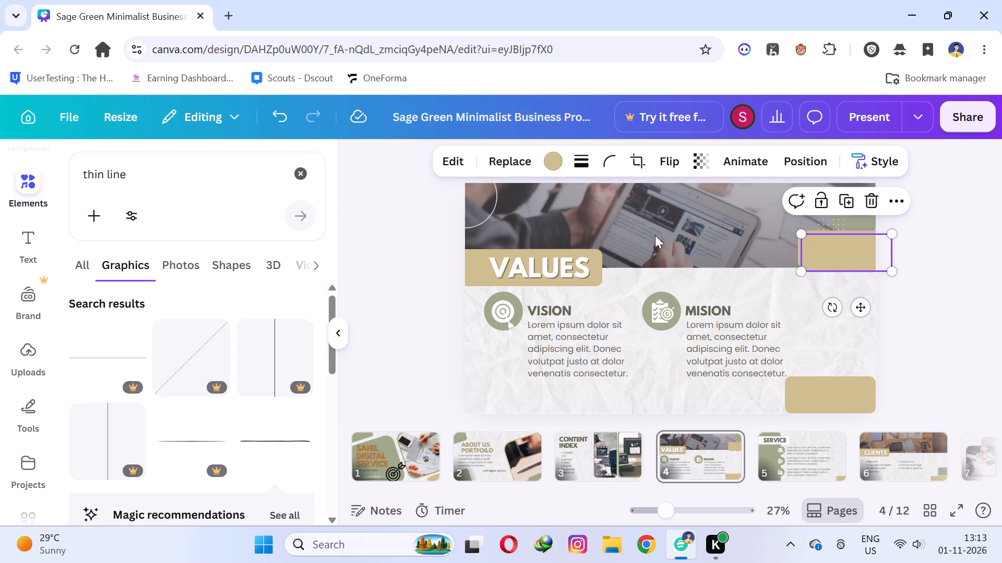
pyautogui.moveTo(829, 244); pyautogui.dragTo(553, 376)
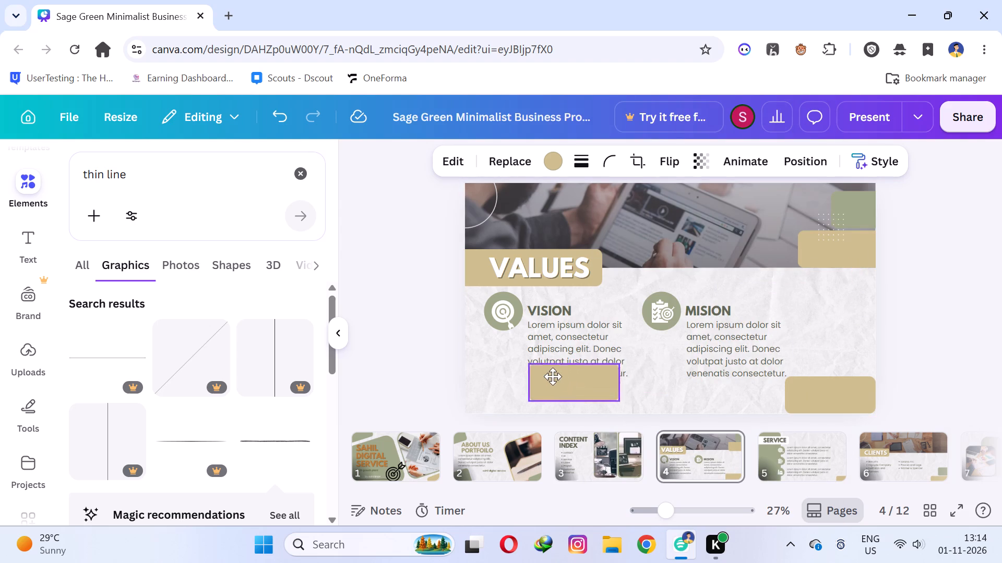
pyautogui.moveTo(553, 376); pyautogui.dragTo(494, 387)
pyautogui.click(405, 336)
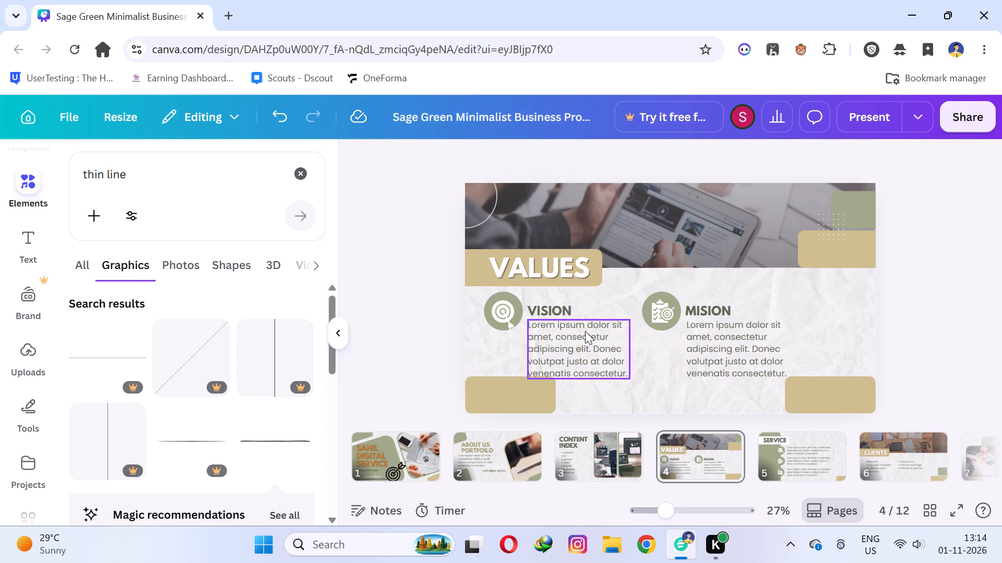
# Scale down the Vision paragraph to a font size of about 28.2 so it clears the tan rectangle.
pyautogui.click(563, 333)
pyautogui.moveTo(629, 381); pyautogui.dragTo(617, 376)
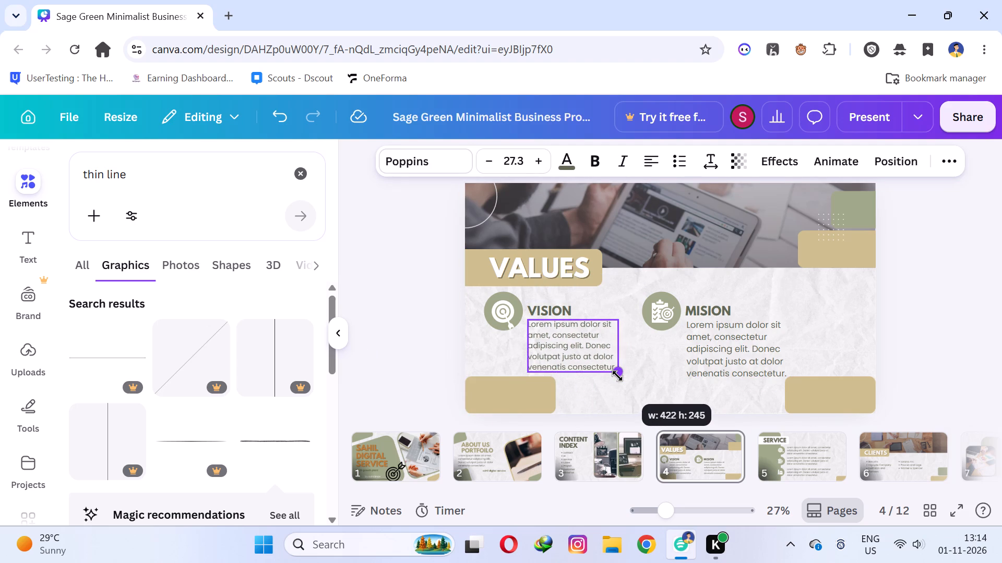
pyautogui.moveTo(617, 376); pyautogui.dragTo(621, 376)
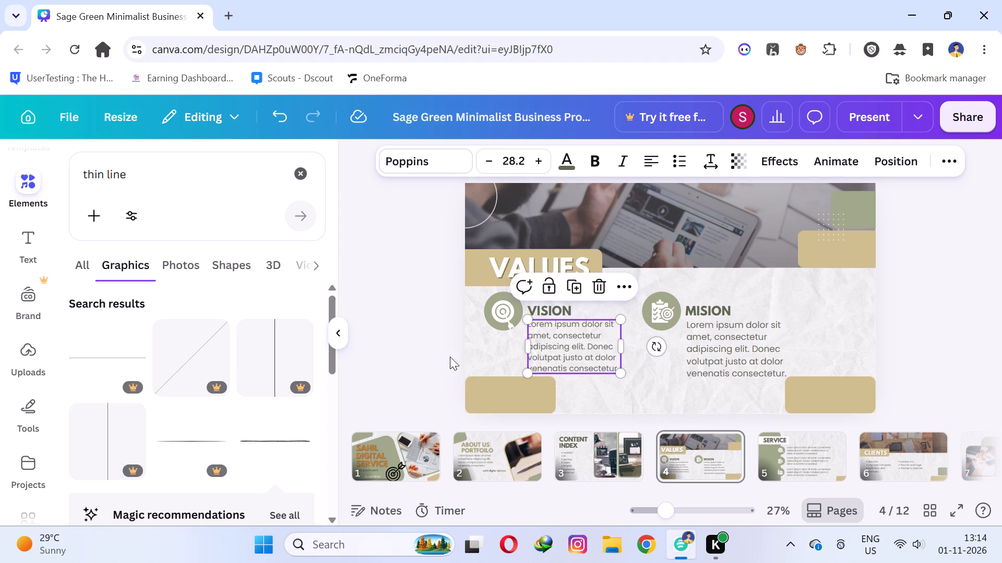
pyautogui.click(420, 311)
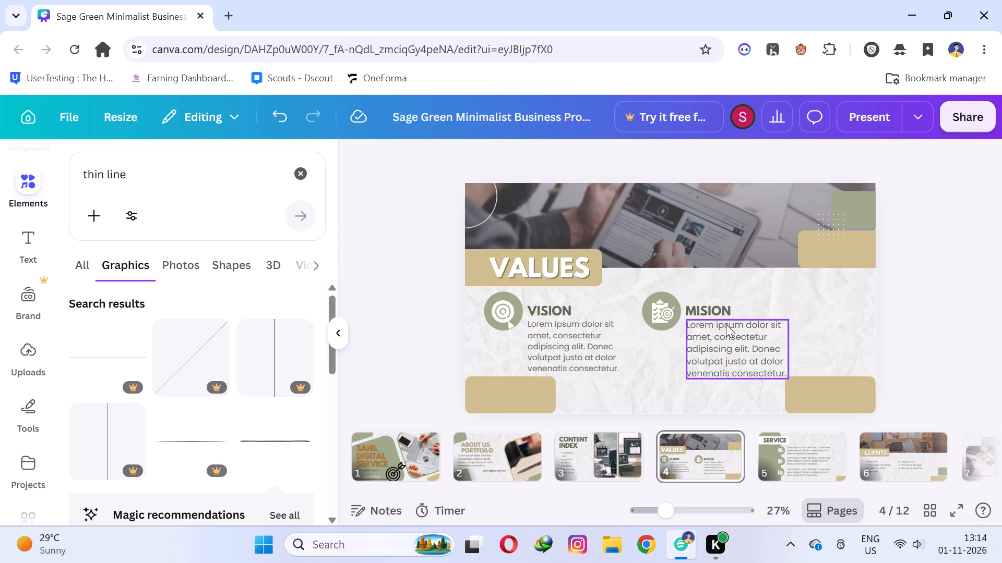
# Shift the Mision heading, its clipboard icon and its paragraph slightly up and to the right on the slide.
pyautogui.moveTo(716, 313); pyautogui.dragTo(727, 311)
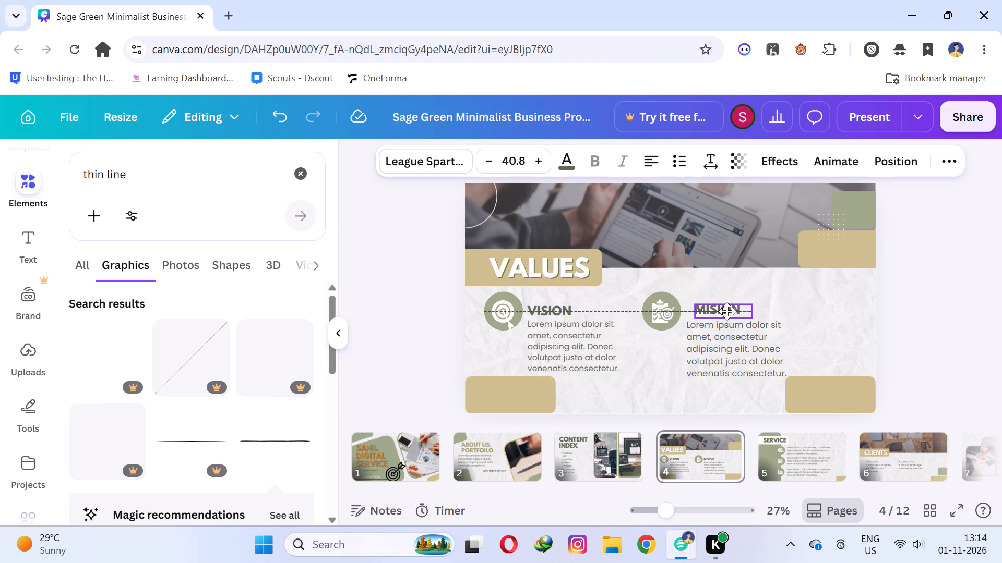
pyautogui.moveTo(727, 311); pyautogui.dragTo(733, 299)
pyautogui.moveTo(654, 312); pyautogui.dragTo(662, 301)
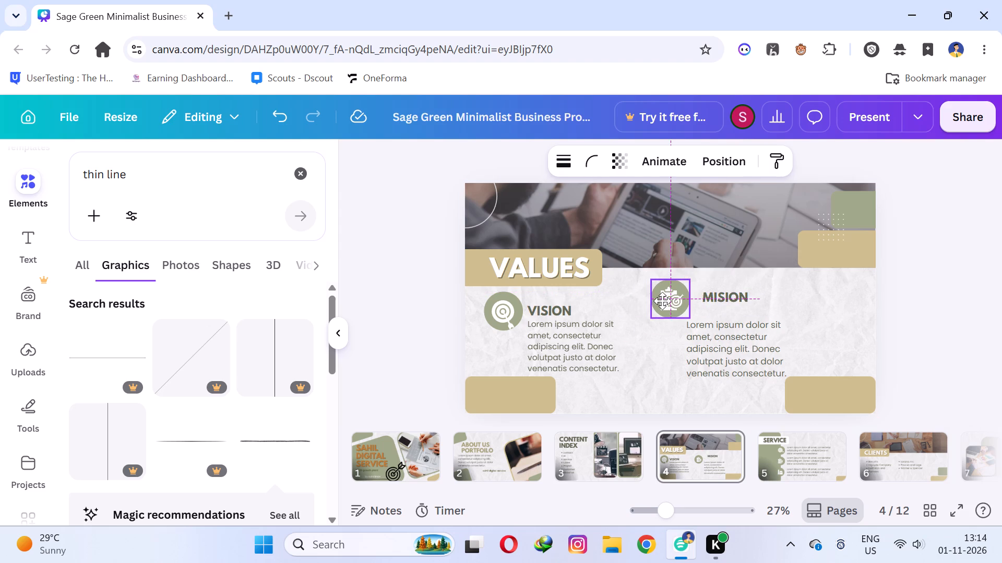
pyautogui.moveTo(662, 301); pyautogui.dragTo(662, 296)
pyautogui.moveTo(706, 346); pyautogui.dragTo(724, 337)
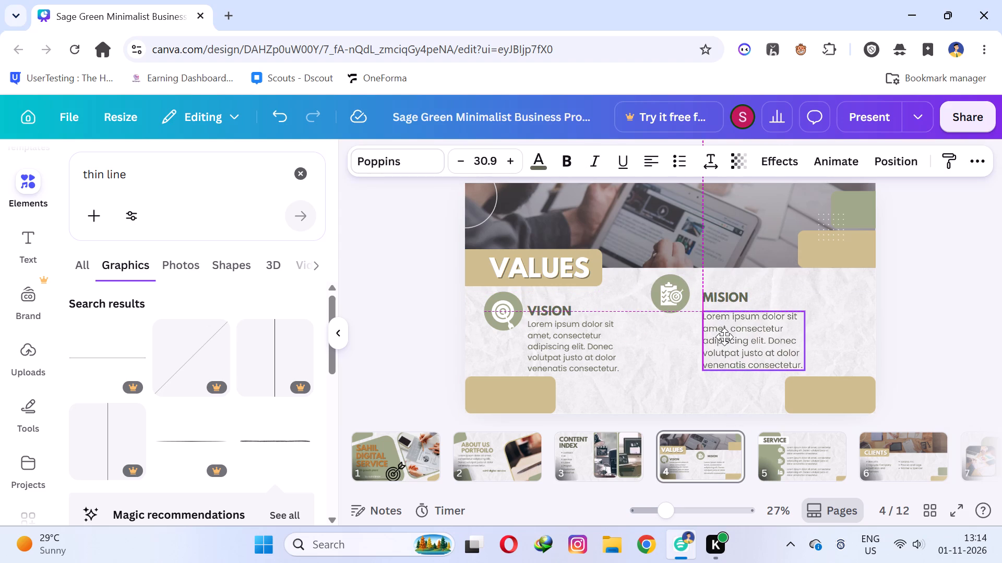
pyautogui.moveTo(724, 337); pyautogui.dragTo(728, 335)
# Nudge the Vision heading slightly up and its target icon slightly up and toward the heading.
pyautogui.click(556, 310)
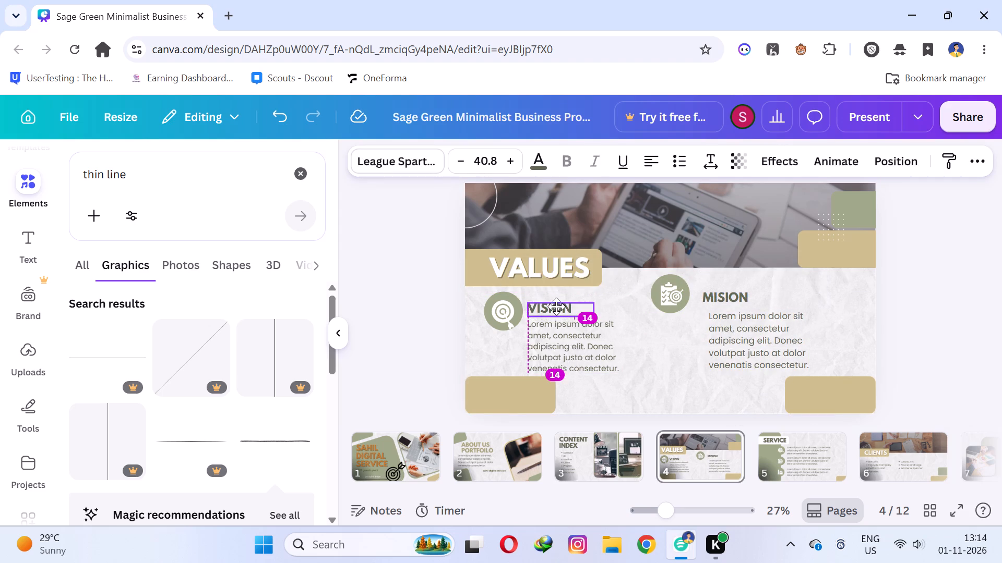
pyautogui.click(510, 309)
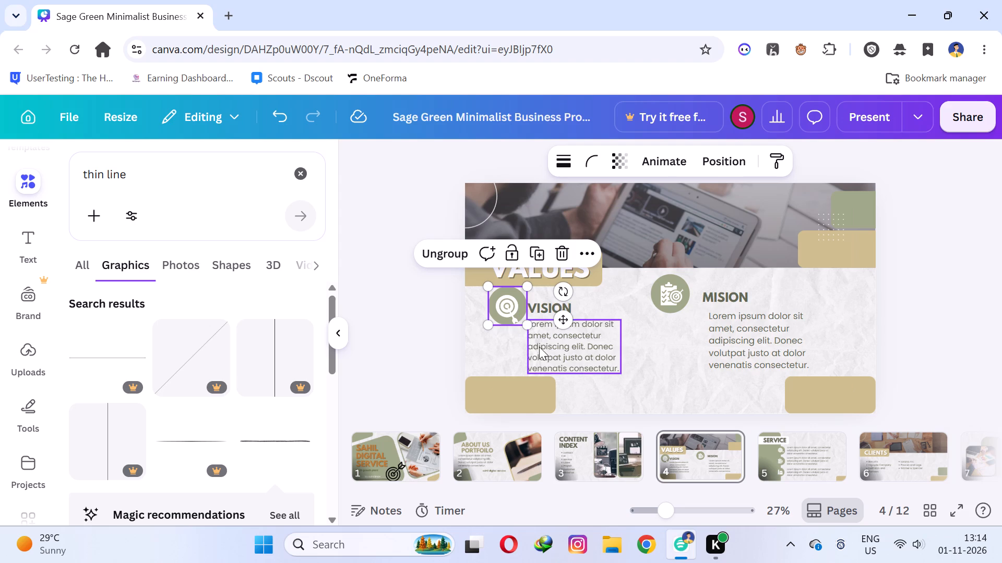
pyautogui.click(647, 360)
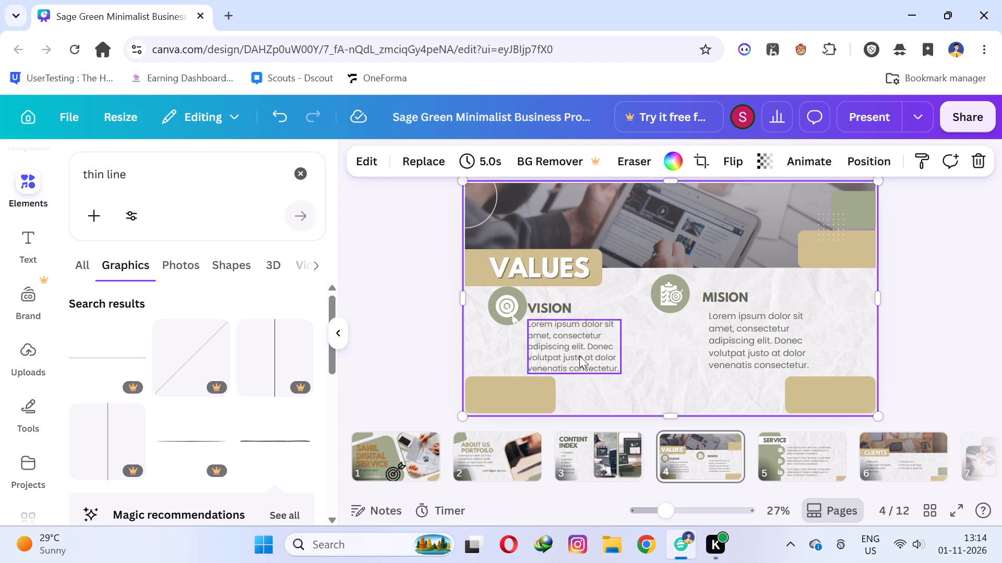
# Replace the Vision placeholder paragraph with "our vision is clear we growth our business 2027".
pyautogui.tripleClick(565, 353)
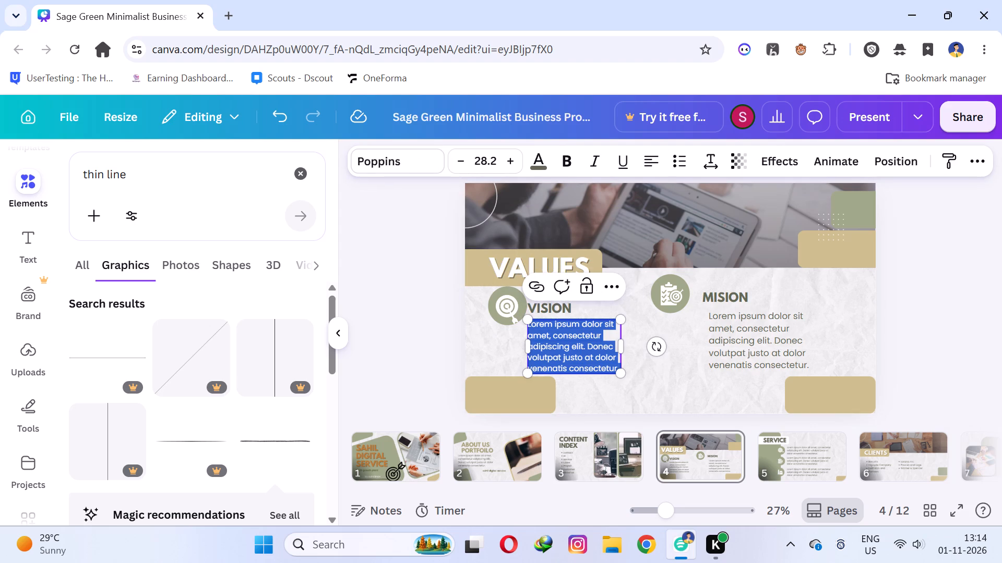
pyautogui.write('our')
pyautogui.press('space')
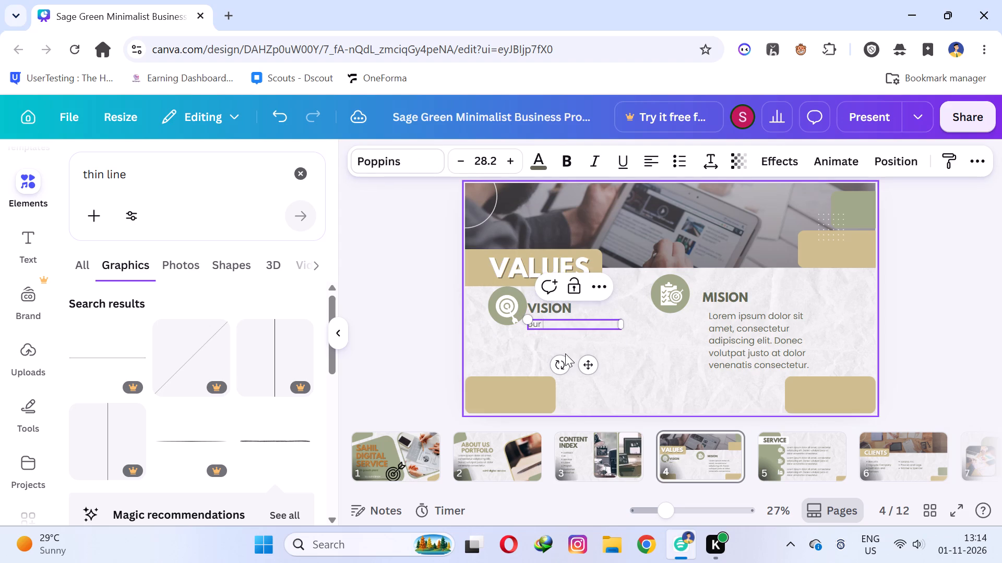
pyautogui.write('vision')
pyautogui.press('space')
pyautogui.write('is clear')
pyautogui.press('space')
pyautogui.write('we growth')
pyautogui.press('space')
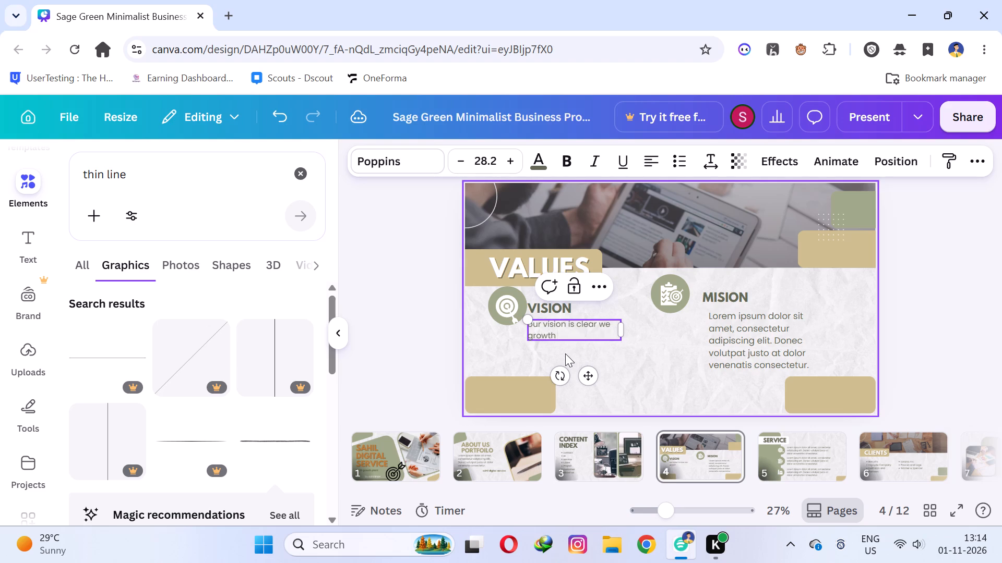
pyautogui.write('our n')
pyautogui.press('BackSpace')
pyautogui.write('business')
pyautogui.press('space')
pyautogui.write('202')
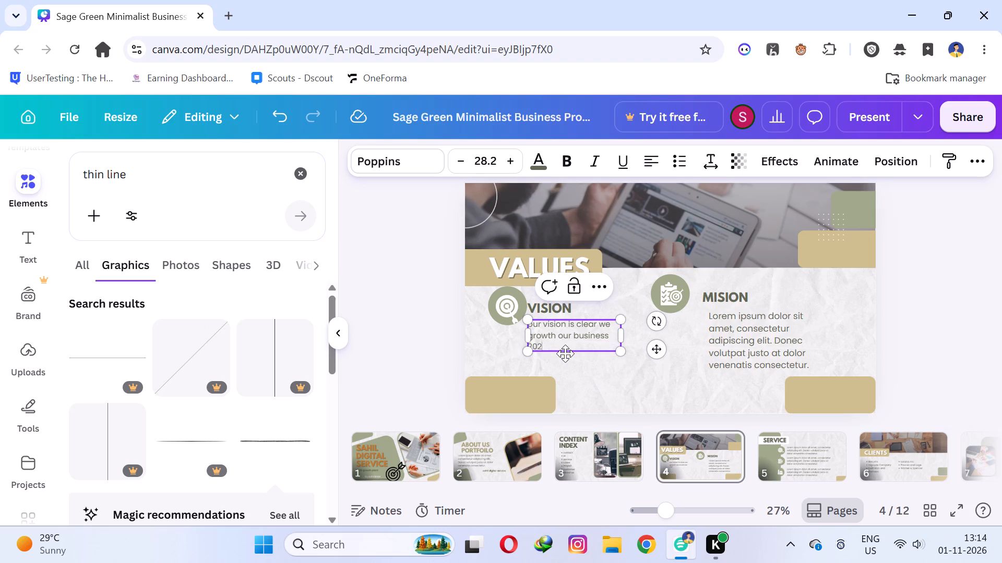
pyautogui.press('7')
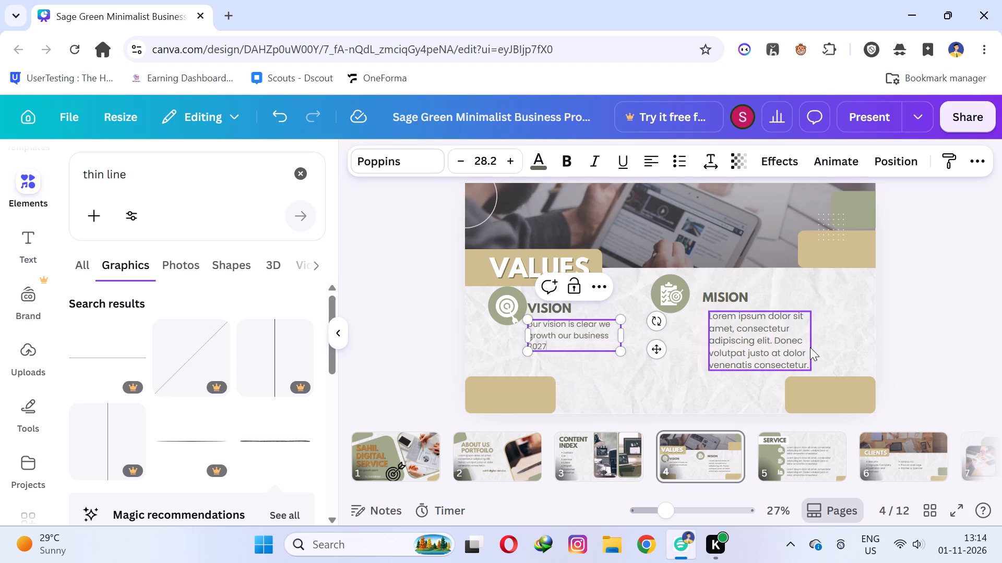
# Replace the Mision placeholder paragraph with "our mission rech small shopkeeper and complete their work.".
pyautogui.doubleClick(778, 345)
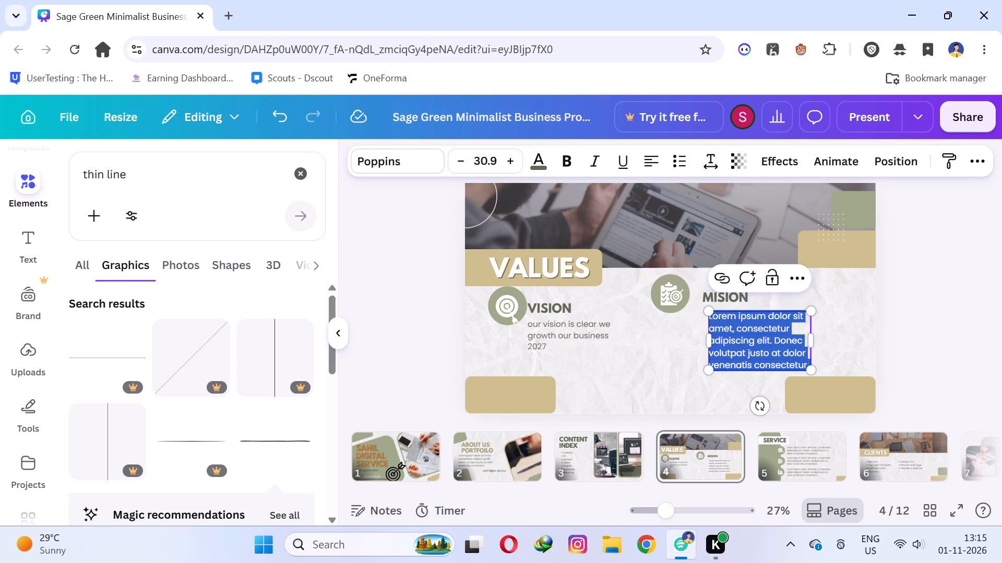
pyautogui.write('our miss')
pyautogui.write('ion')
pyautogui.press('space')
pyautogui.write('rech sa')
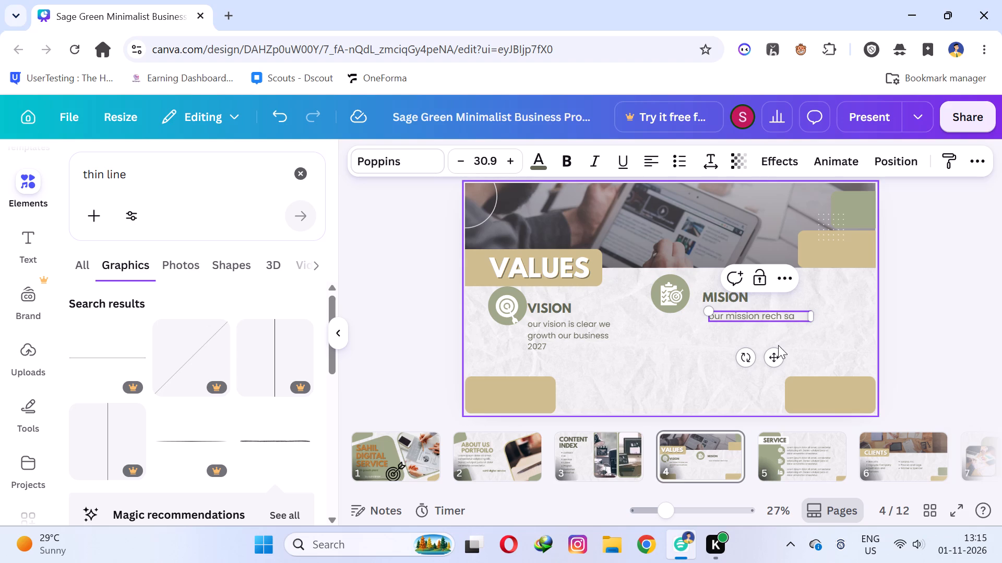
pyautogui.press('BackSpace')
pyautogui.write('mall shopkeeper and complete the')
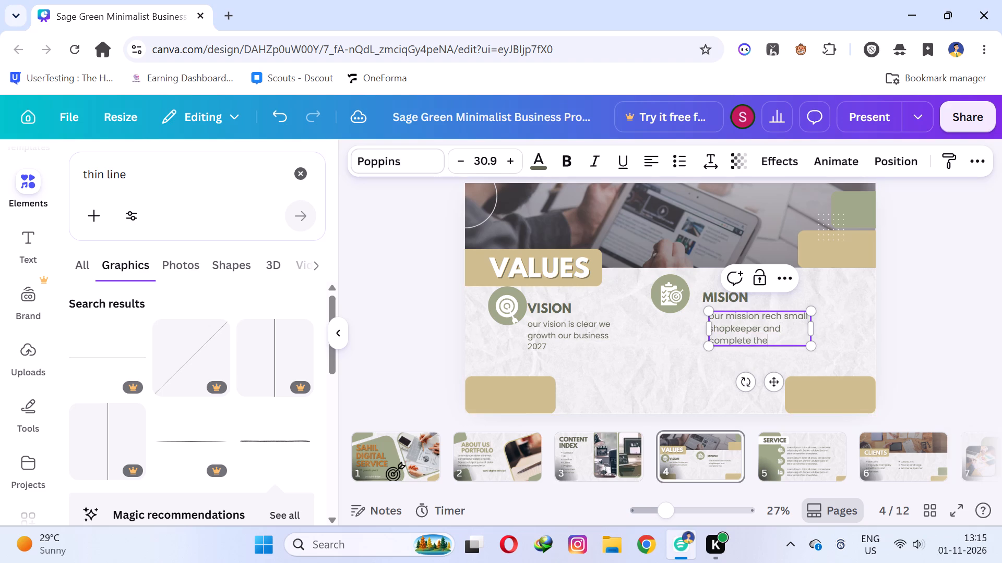
pyautogui.write('ir wor')
pyautogui.press('k')
pyautogui.press('.')
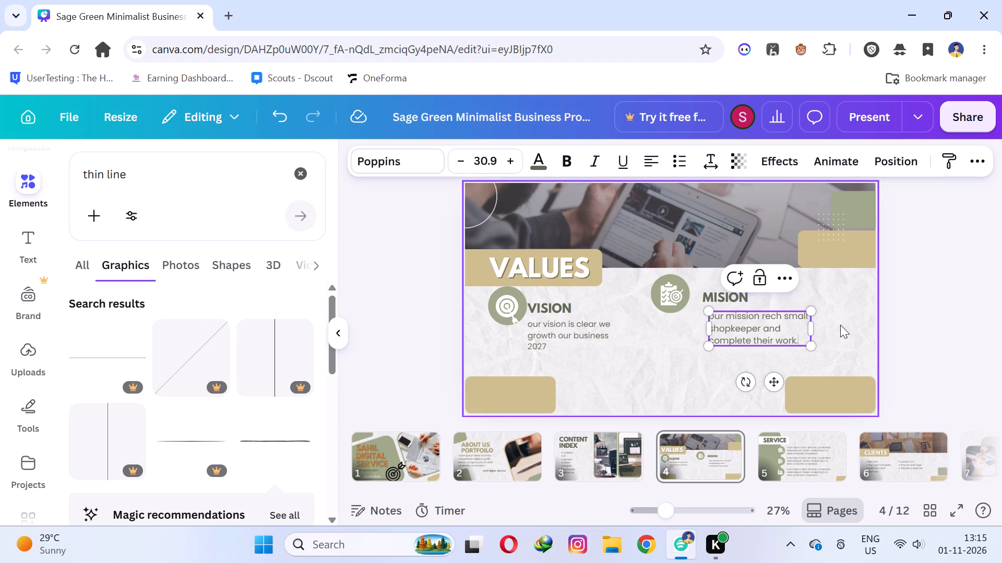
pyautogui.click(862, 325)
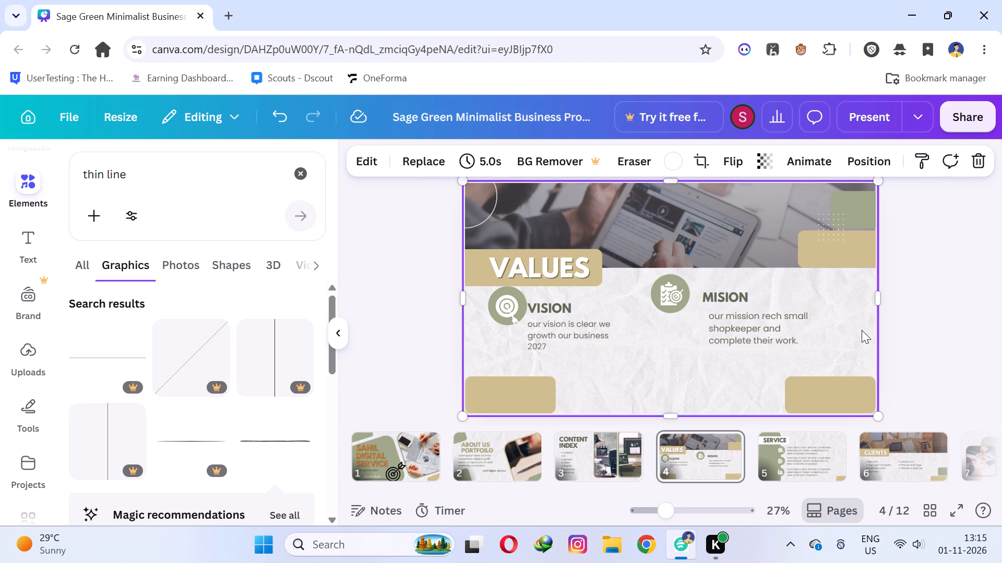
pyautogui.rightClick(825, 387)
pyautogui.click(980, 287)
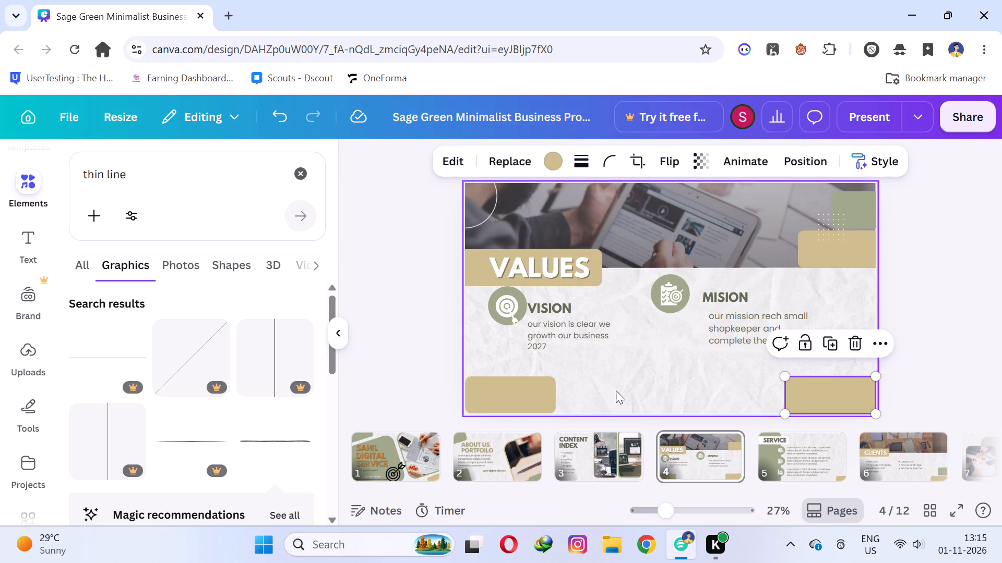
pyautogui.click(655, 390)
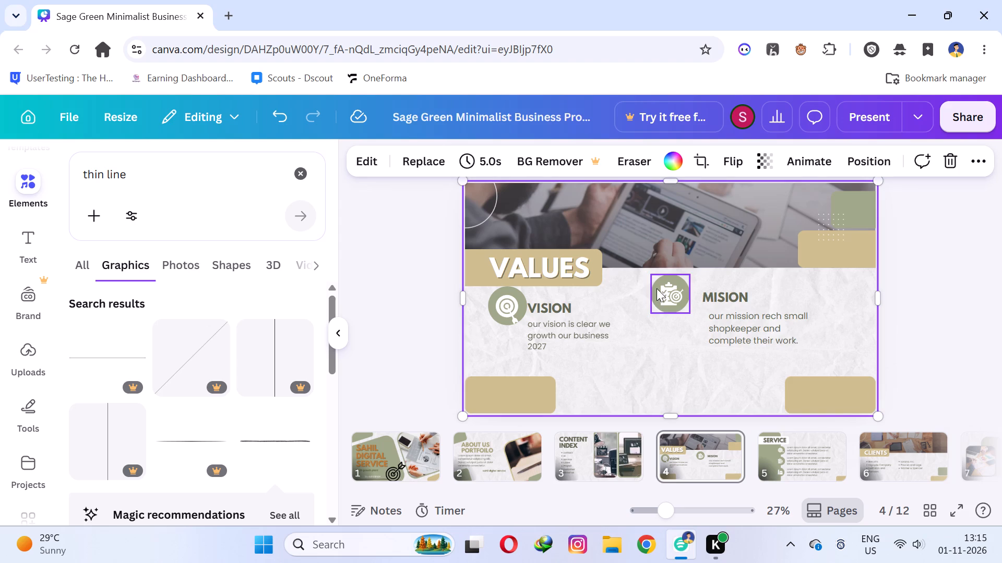
# Move the Vision paragraph, target icon and heading down and to the right, grouped beside the slide's lower-left tan rectangle.
pyautogui.moveTo(550, 322); pyautogui.dragTo(547, 326)
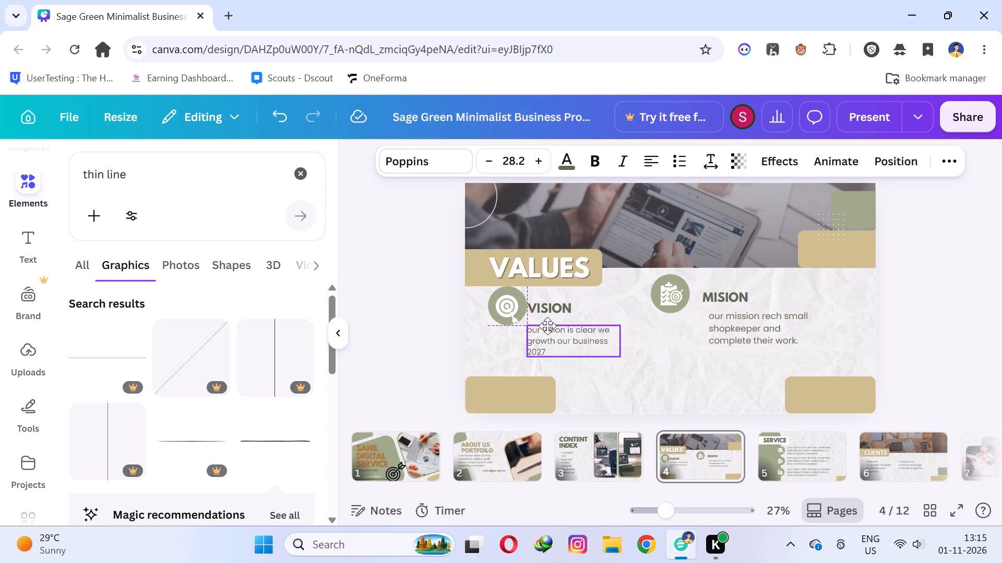
pyautogui.moveTo(547, 326); pyautogui.dragTo(551, 328)
pyautogui.moveTo(551, 328); pyautogui.dragTo(598, 378)
pyautogui.moveTo(521, 311); pyautogui.dragTo(577, 358)
pyautogui.click(661, 347)
pyautogui.moveTo(563, 305); pyautogui.dragTo(590, 313)
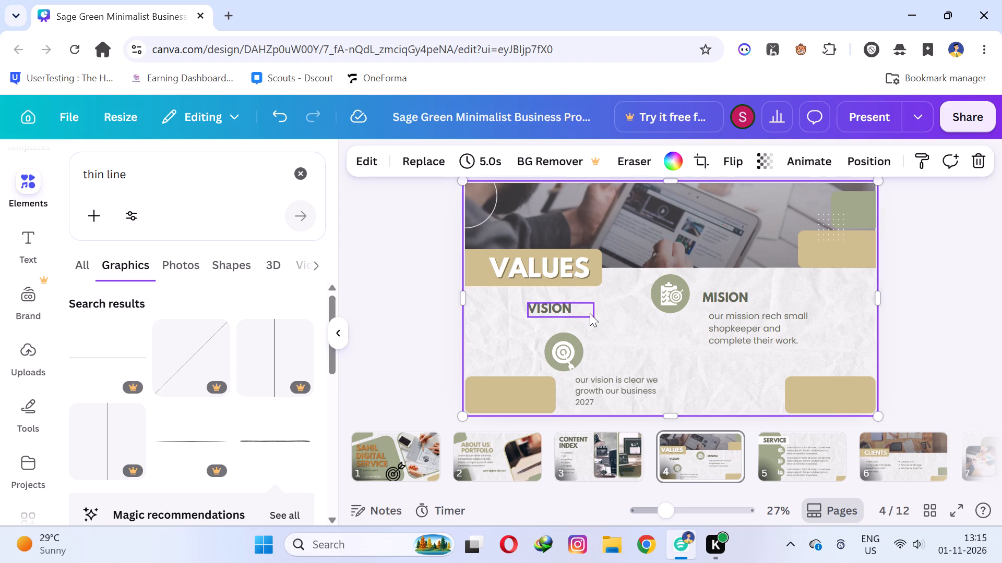
pyautogui.moveTo(590, 313); pyautogui.dragTo(626, 350)
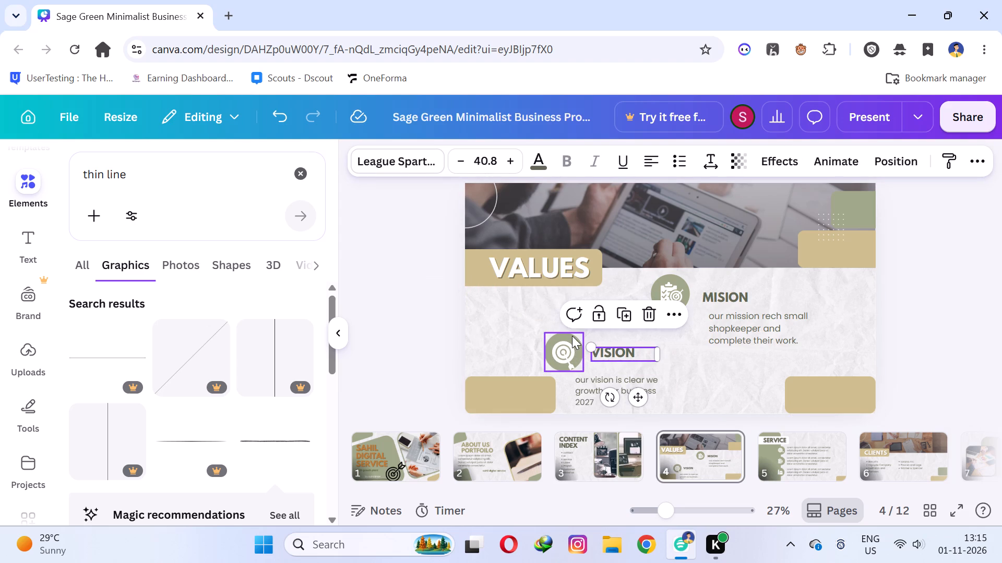
pyautogui.moveTo(572, 336); pyautogui.dragTo(563, 336)
pyautogui.moveTo(599, 348); pyautogui.dragTo(589, 352)
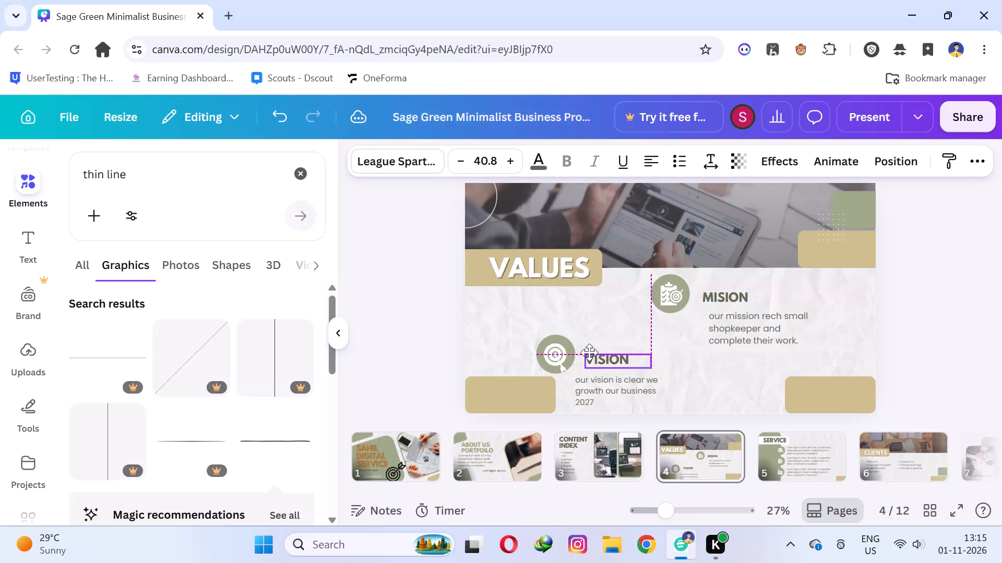
pyautogui.moveTo(589, 352); pyautogui.dragTo(587, 352)
pyautogui.click(703, 368)
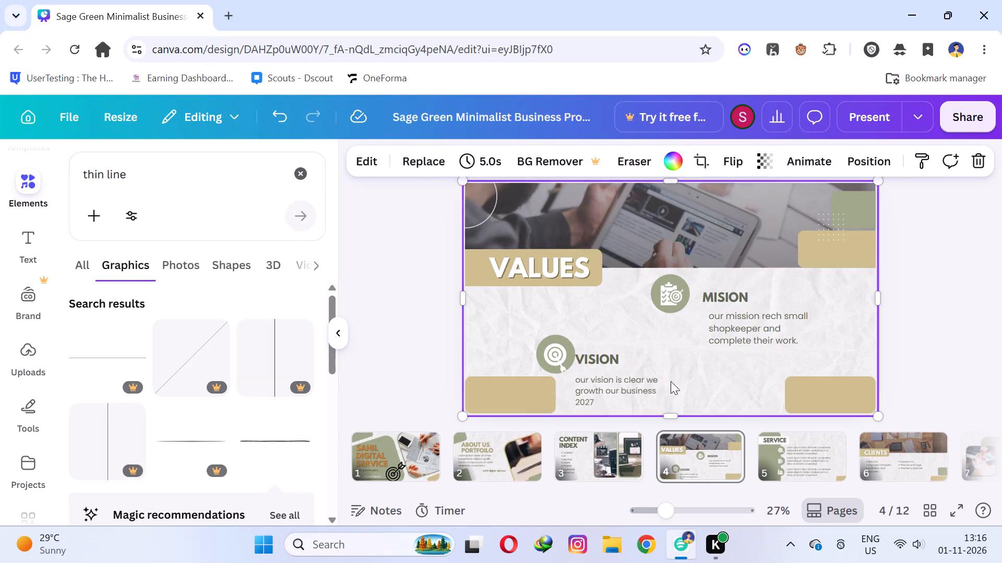
pyautogui.click(631, 385)
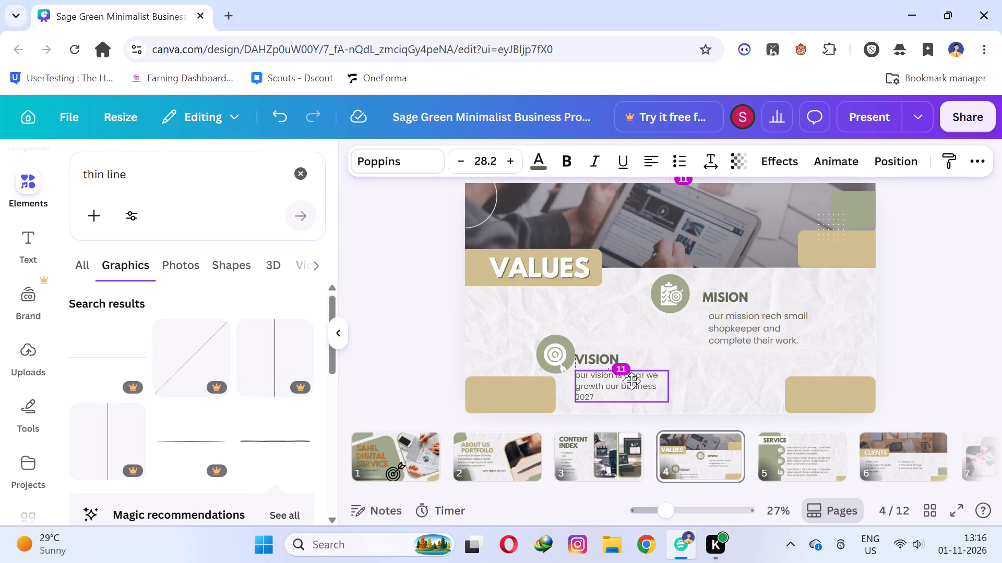
pyautogui.click(600, 307)
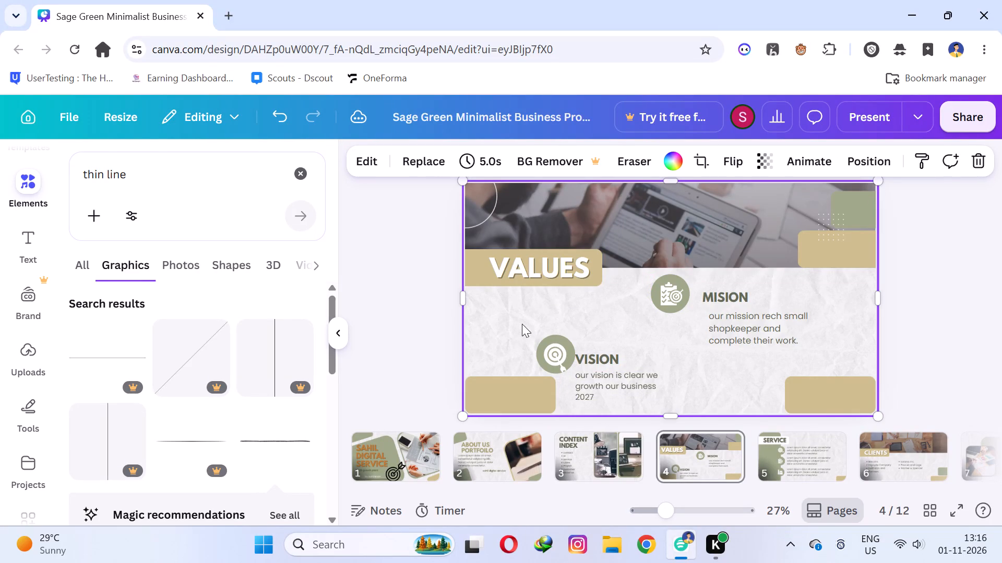
# Shrink the Vision target icon so it sits smaller beside the Vision heading.
pyautogui.click(545, 343)
pyautogui.moveTo(540, 337); pyautogui.dragTo(542, 339)
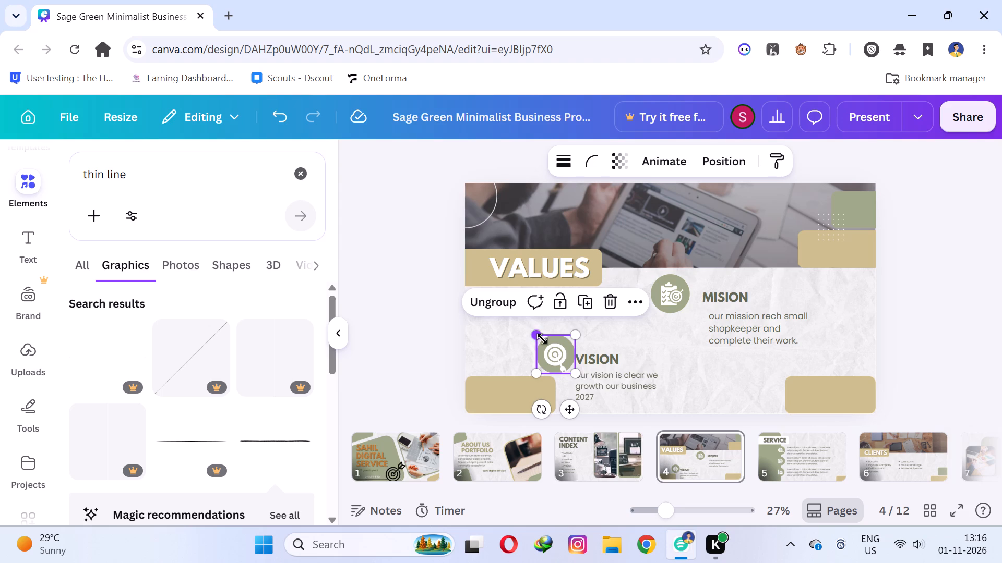
pyautogui.moveTo(542, 339); pyautogui.dragTo(547, 343)
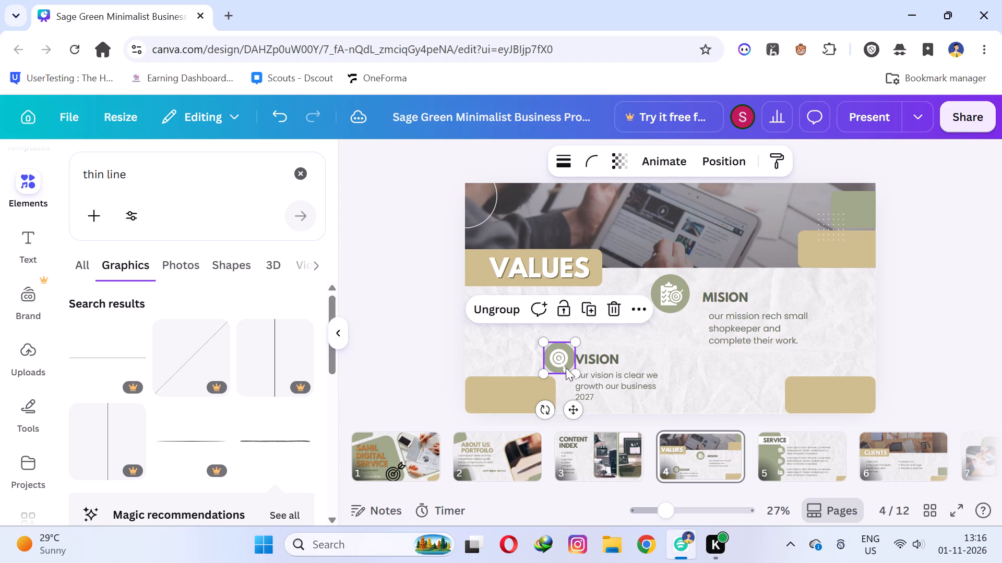
pyautogui.moveTo(580, 372); pyautogui.dragTo(570, 368)
pyautogui.click(468, 336)
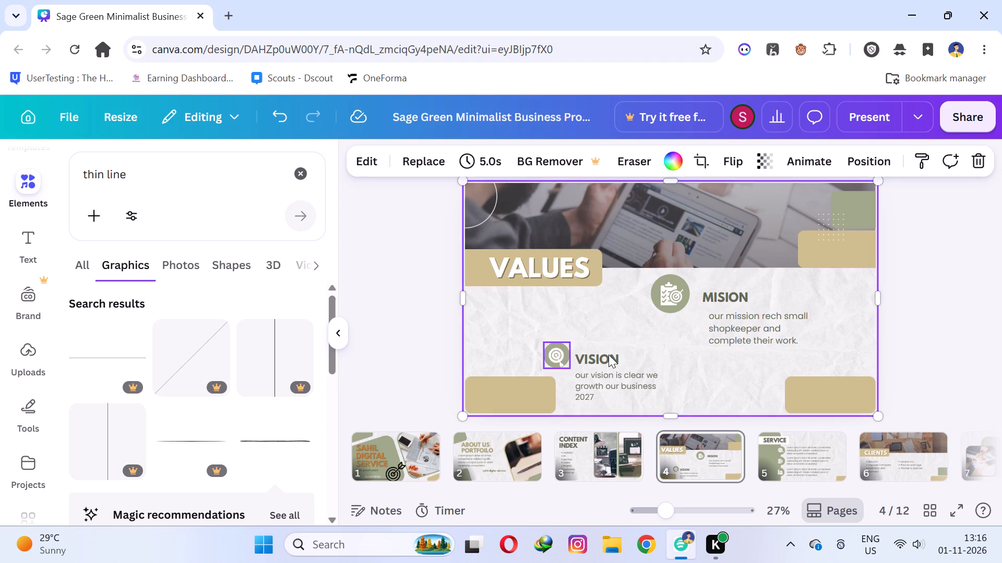
# Move the Mision clipboard icon down level with the Vision icon and shrink it to about 136 by 136.
pyautogui.moveTo(667, 298); pyautogui.dragTo(669, 355)
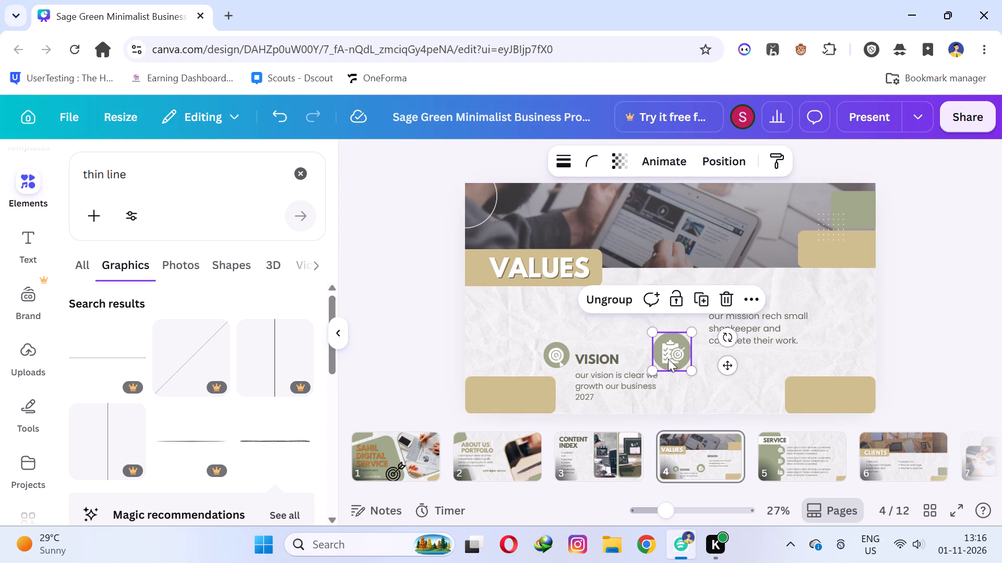
pyautogui.moveTo(651, 365); pyautogui.dragTo(661, 354)
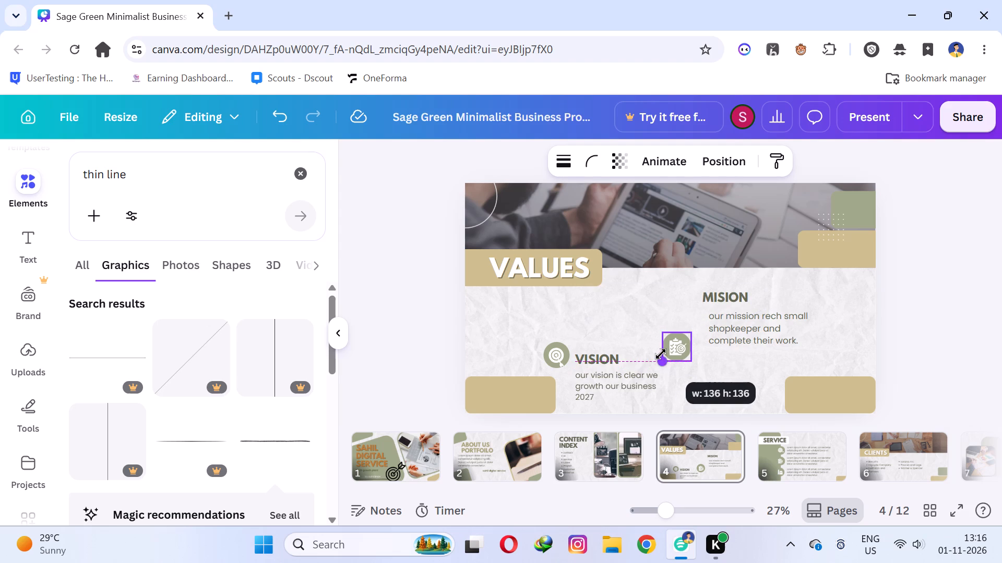
pyautogui.moveTo(672, 342); pyautogui.dragTo(673, 352)
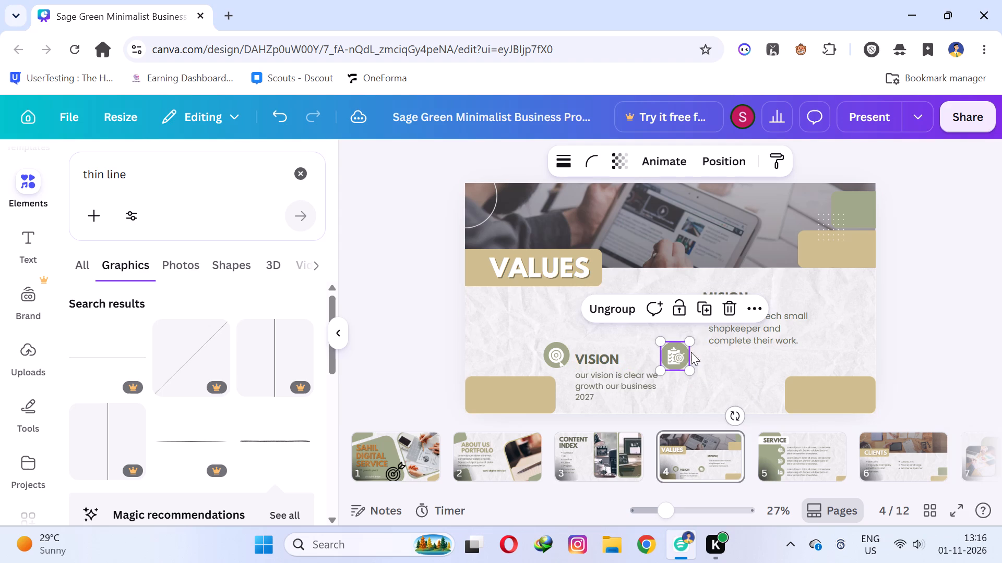
pyautogui.click(708, 383)
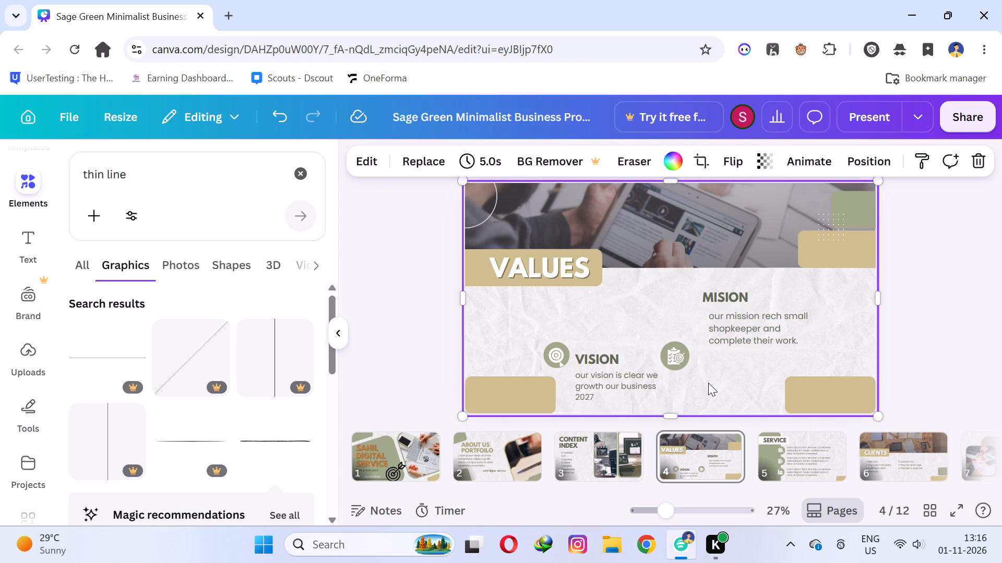
# Move the Mision heading down beside its clipboard icon and the Mision paragraph below it, next to the lower-right tan rectangle.
pyautogui.moveTo(734, 325); pyautogui.dragTo(719, 370)
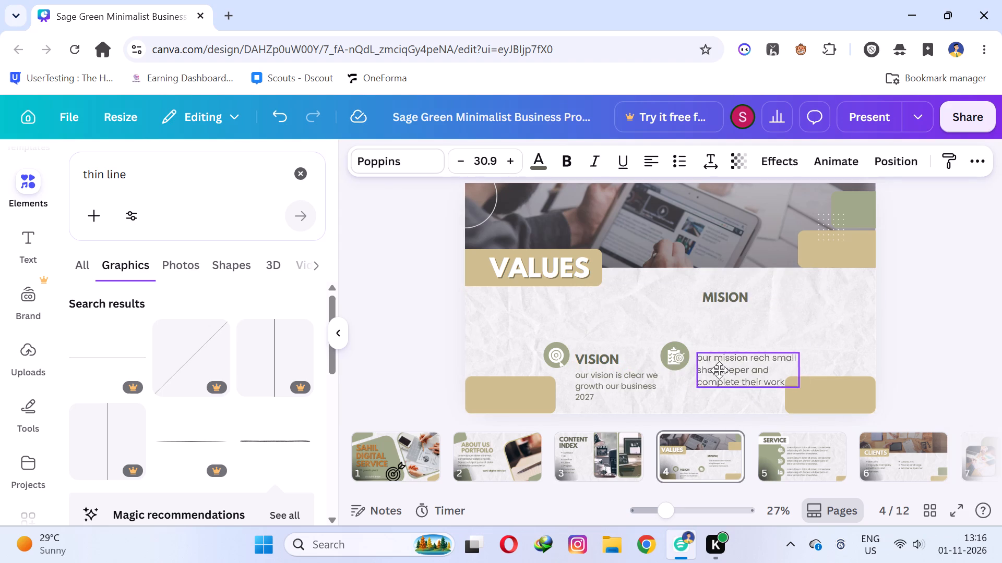
pyautogui.moveTo(719, 370); pyautogui.dragTo(702, 393)
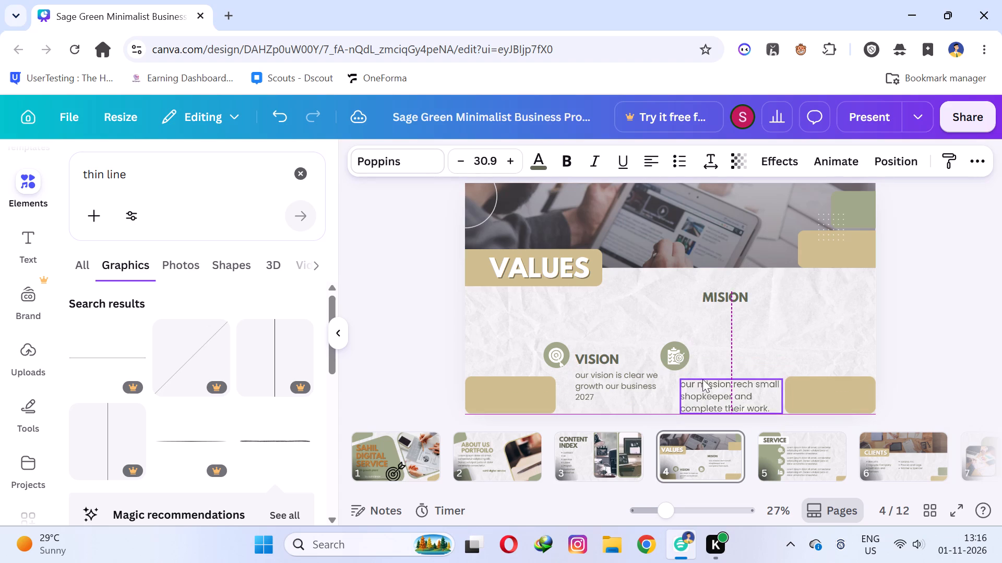
pyautogui.moveTo(721, 292); pyautogui.dragTo(722, 350)
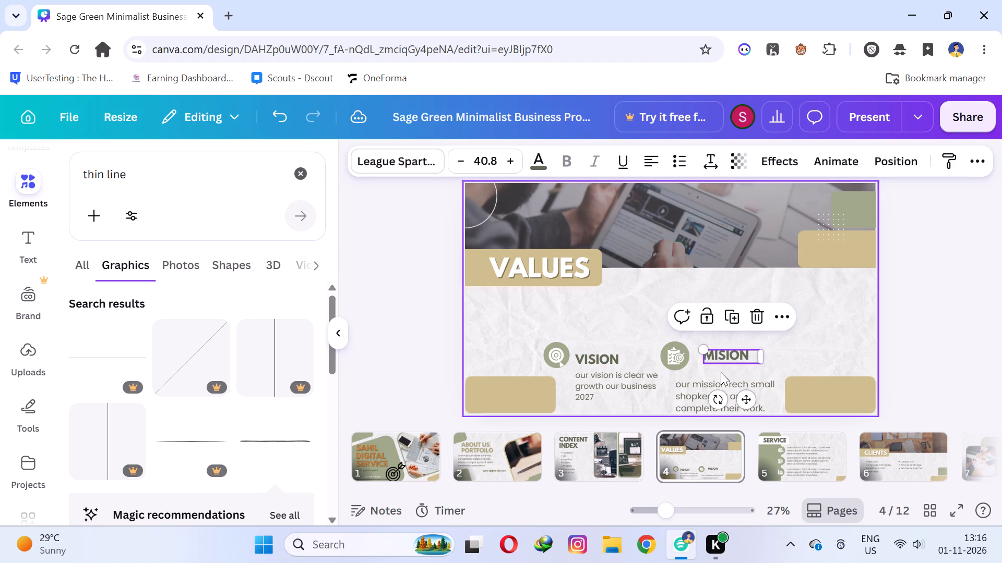
pyautogui.click(713, 380)
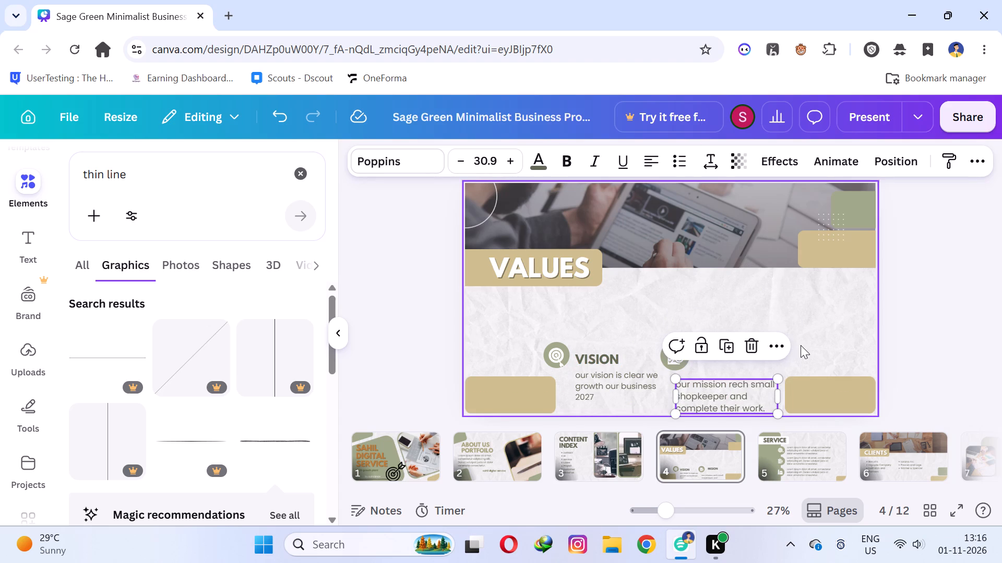
pyautogui.click(823, 322)
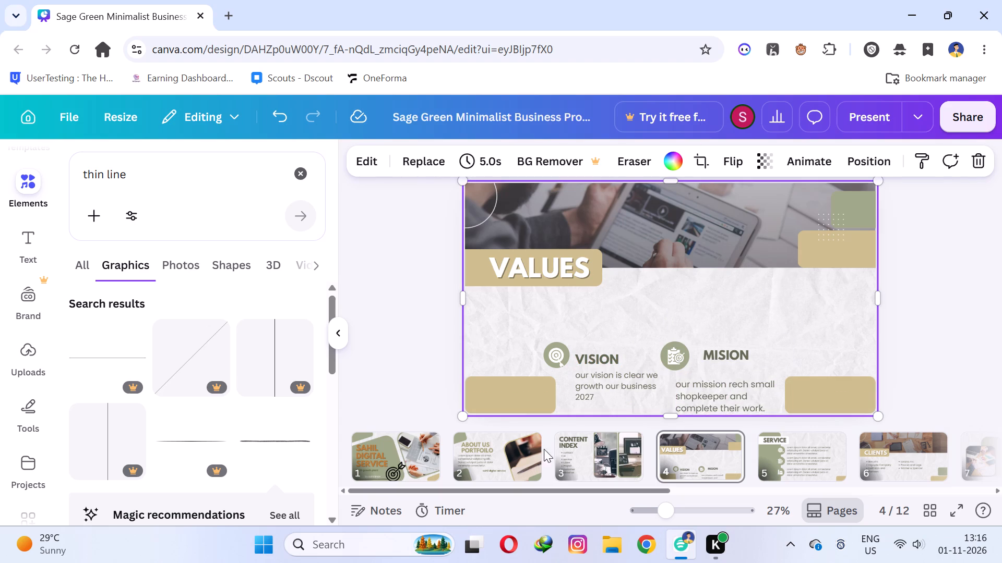
# Lower the Vision paragraph slightly so it starts level with the Mision paragraph.
pyautogui.moveTo(602, 385); pyautogui.dragTo(602, 394)
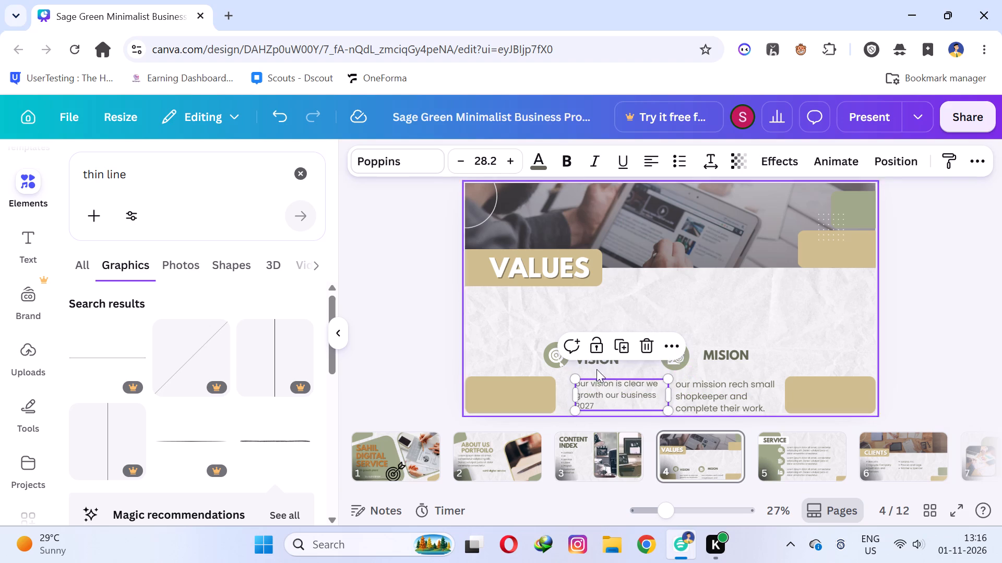
pyautogui.click(670, 289)
# Duplicate the lower-right tan rectangle and place the copy above it along the slide's right edge.
pyautogui.click(819, 401)
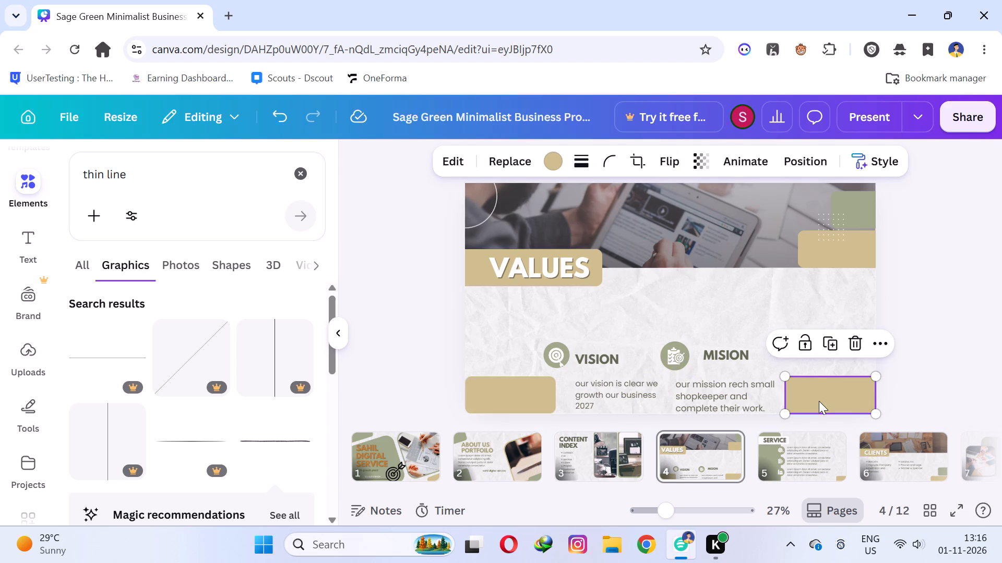
pyautogui.rightClick(819, 401)
pyautogui.click(636, 203)
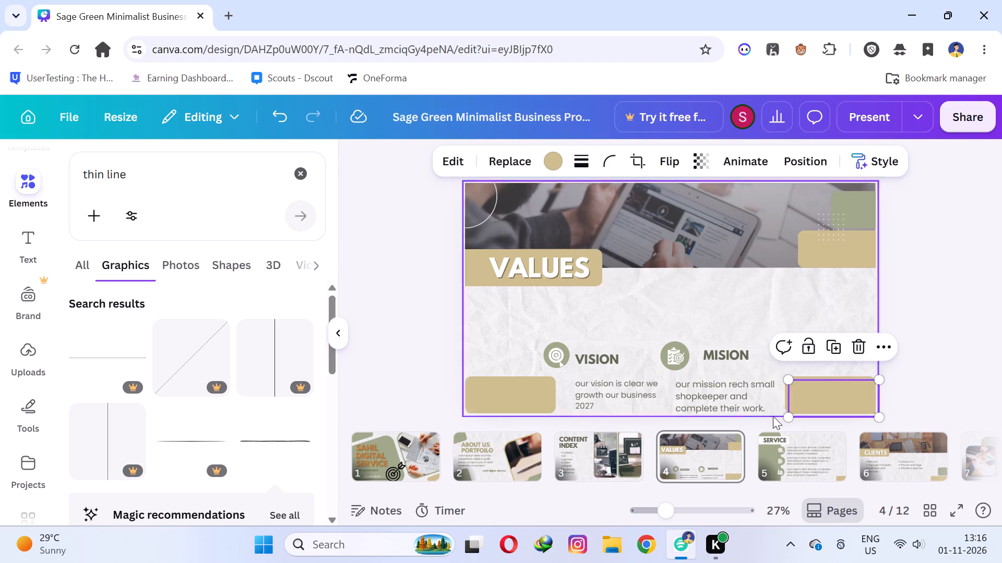
pyautogui.moveTo(840, 388); pyautogui.dragTo(832, 315)
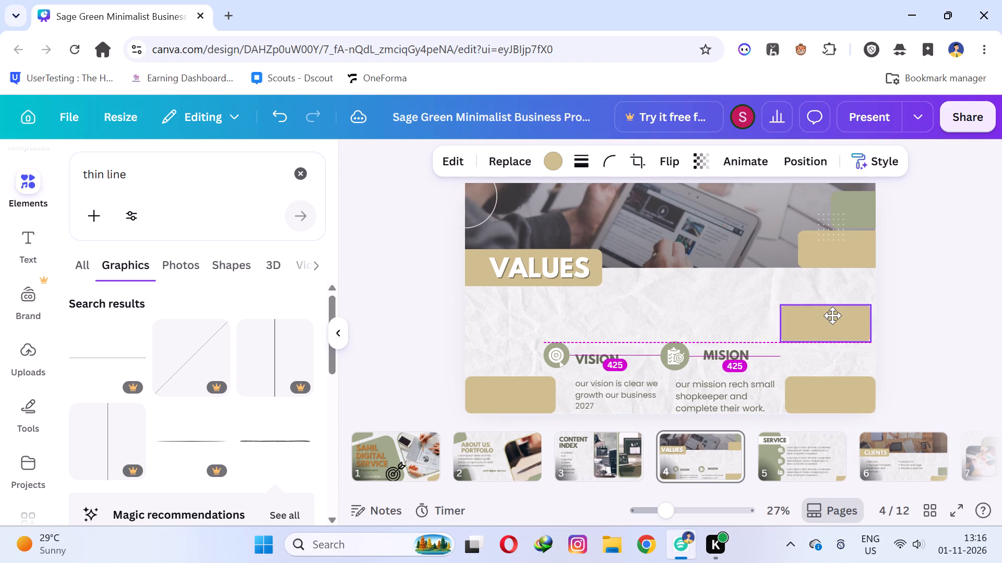
pyautogui.moveTo(832, 315); pyautogui.dragTo(838, 308)
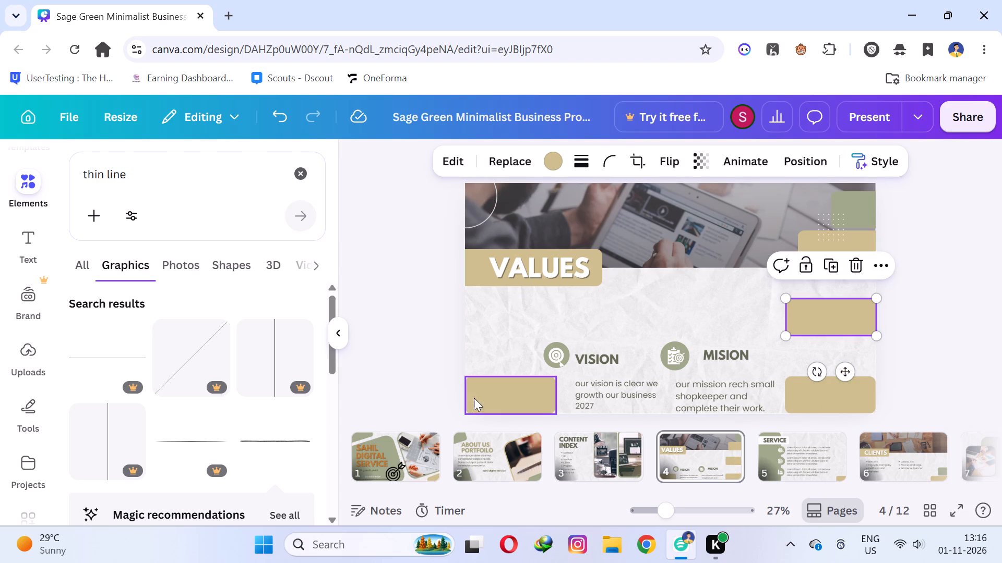
# Duplicate the lower-left tan rectangle and place the copy above it at the slide's left edge, level with the upper right copy.
pyautogui.click(484, 394)
pyautogui.rightClick(484, 394)
pyautogui.click(546, 204)
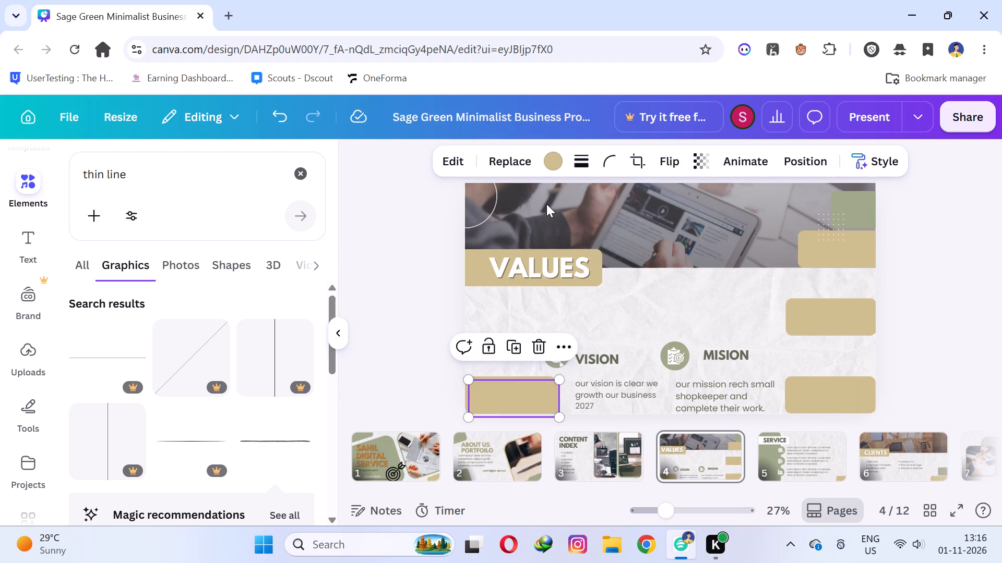
pyautogui.moveTo(512, 385); pyautogui.dragTo(512, 327)
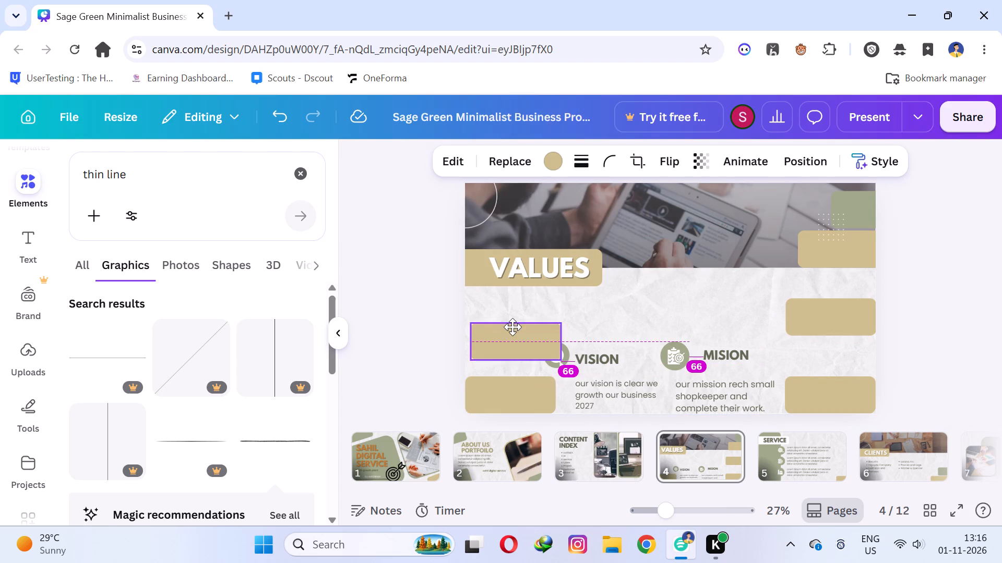
pyautogui.moveTo(512, 327); pyautogui.dragTo(507, 314)
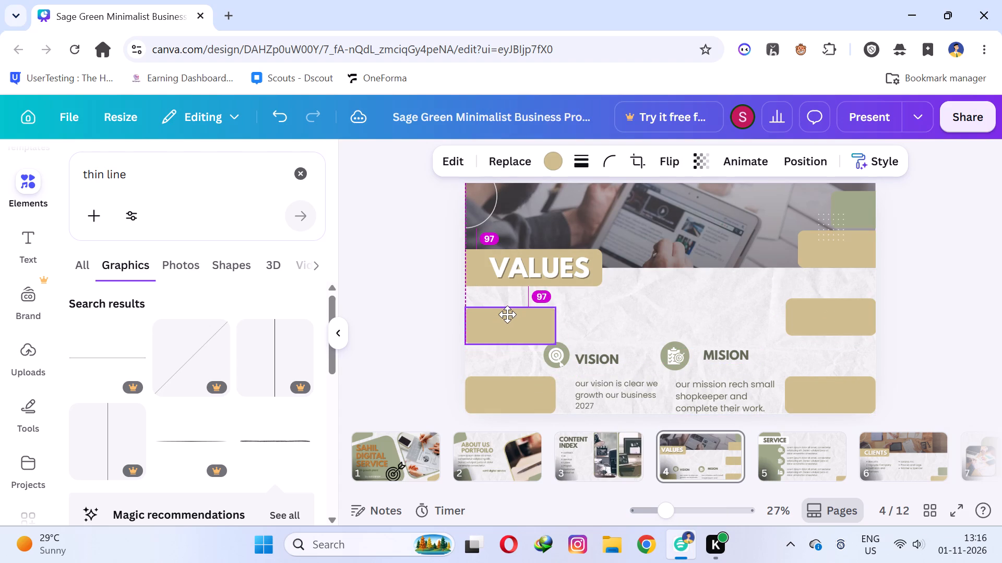
pyautogui.moveTo(507, 314); pyautogui.dragTo(507, 311)
pyautogui.click(363, 309)
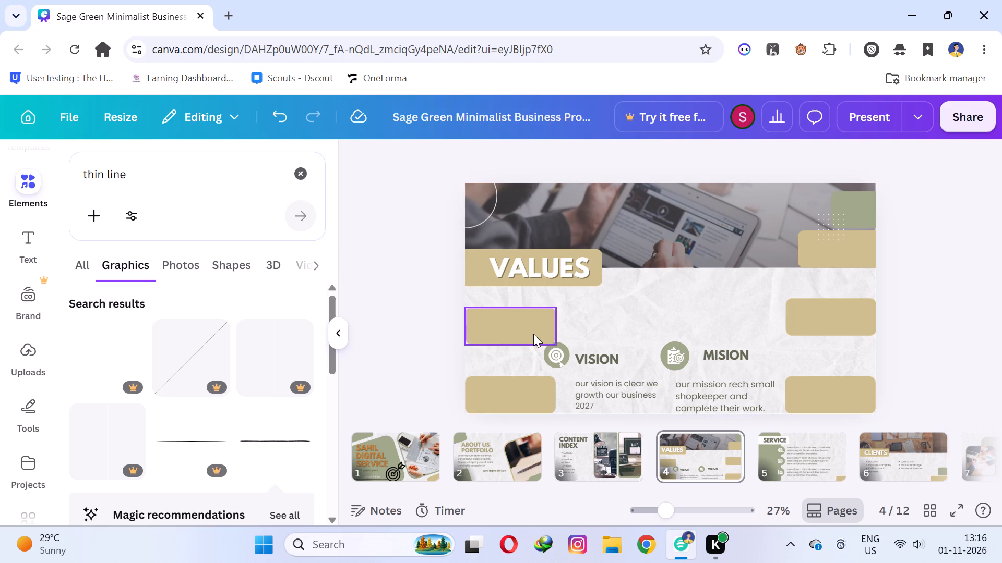
pyautogui.moveTo(533, 334); pyautogui.dragTo(533, 324)
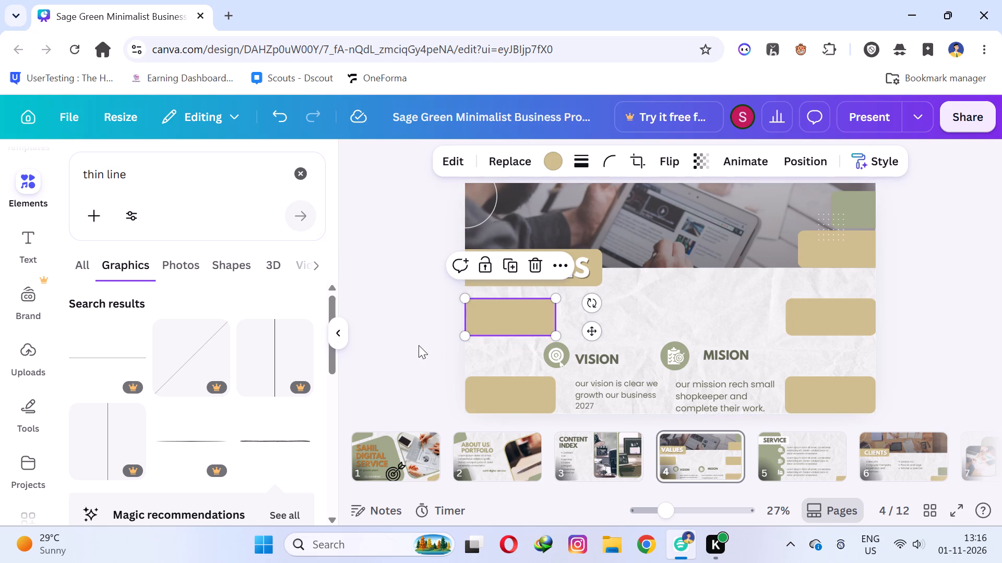
pyautogui.click(417, 346)
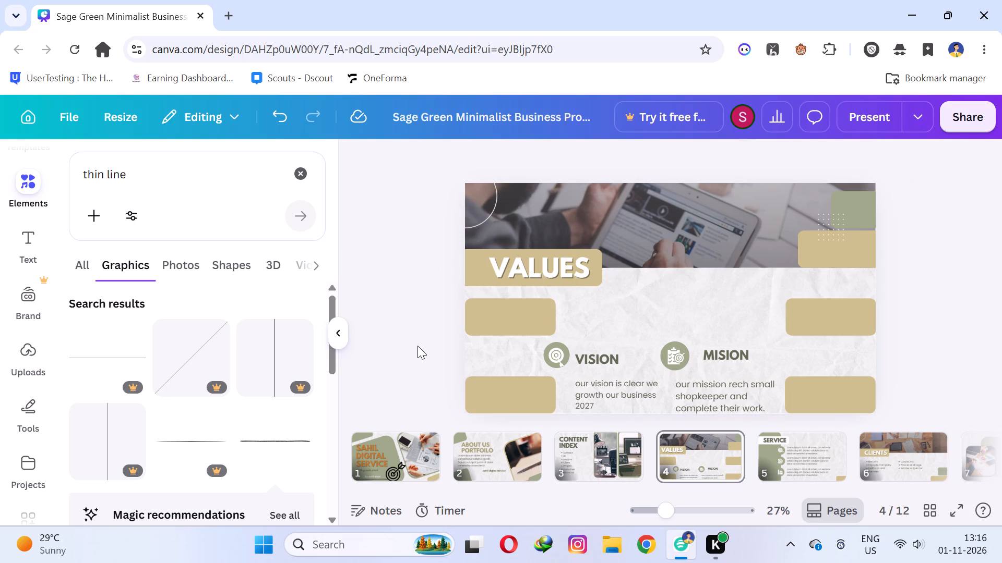
# Add a text box reading "sahil igital service" in the empty area between the two duplicated tan rectangles.
pyautogui.click(680, 307)
pyautogui.press('t')
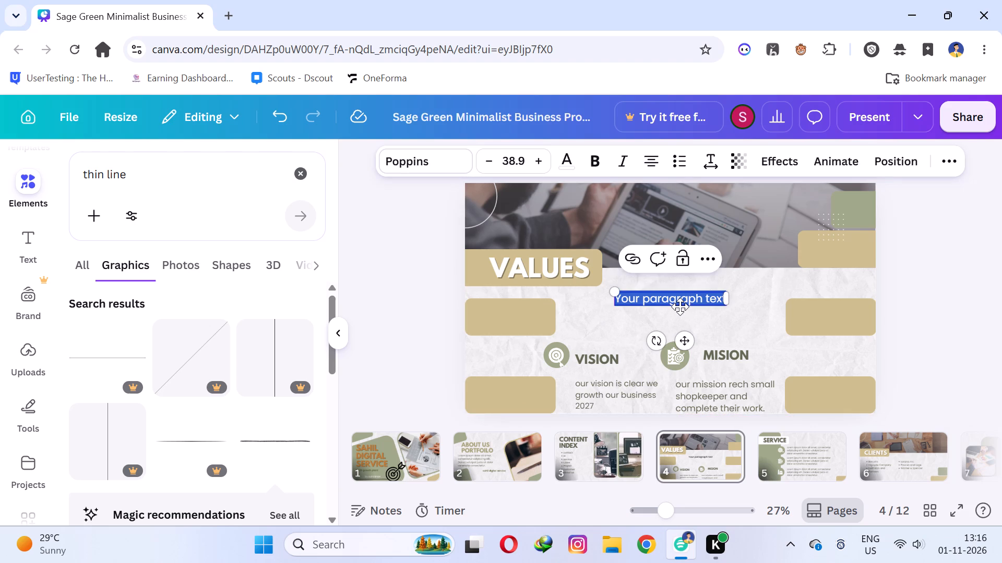
pyautogui.write('sahil')
pyautogui.press('space')
pyautogui.write('igital service')
pyautogui.click(930, 283)
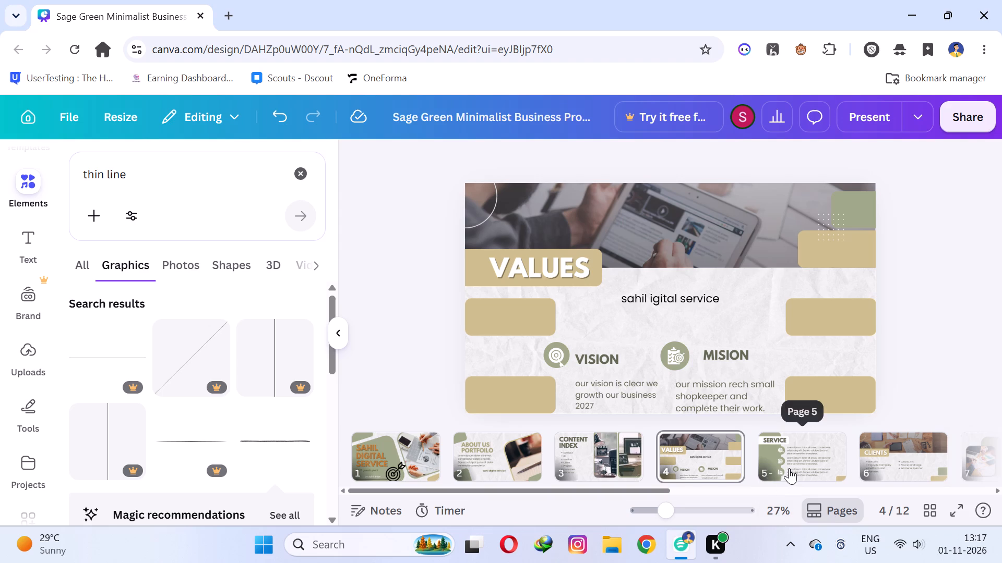
# Correct the company name text on the Values slide to read "sahil Digital service".
pyautogui.click(652, 301)
pyautogui.tripleClick(652, 304)
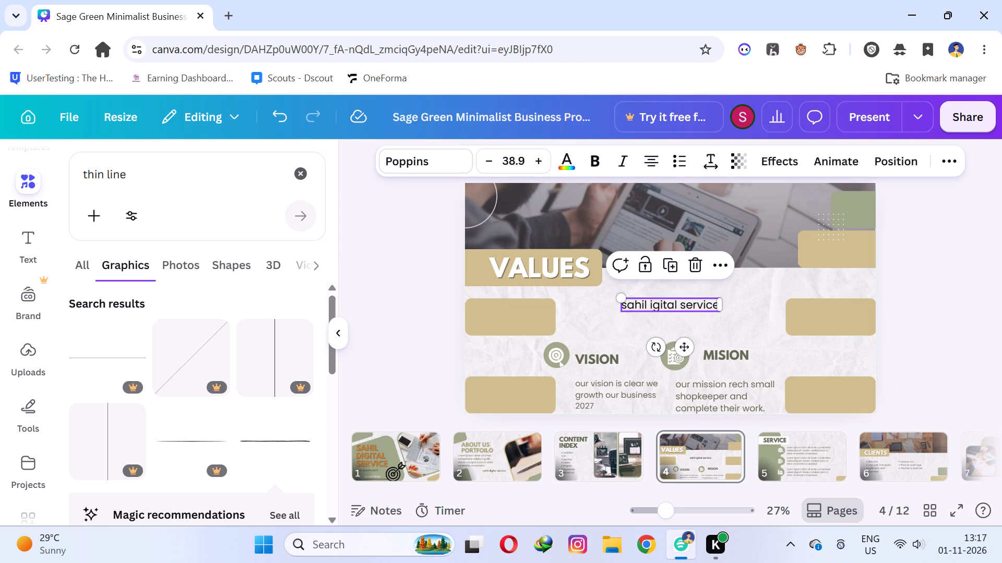
pyautogui.click(651, 301)
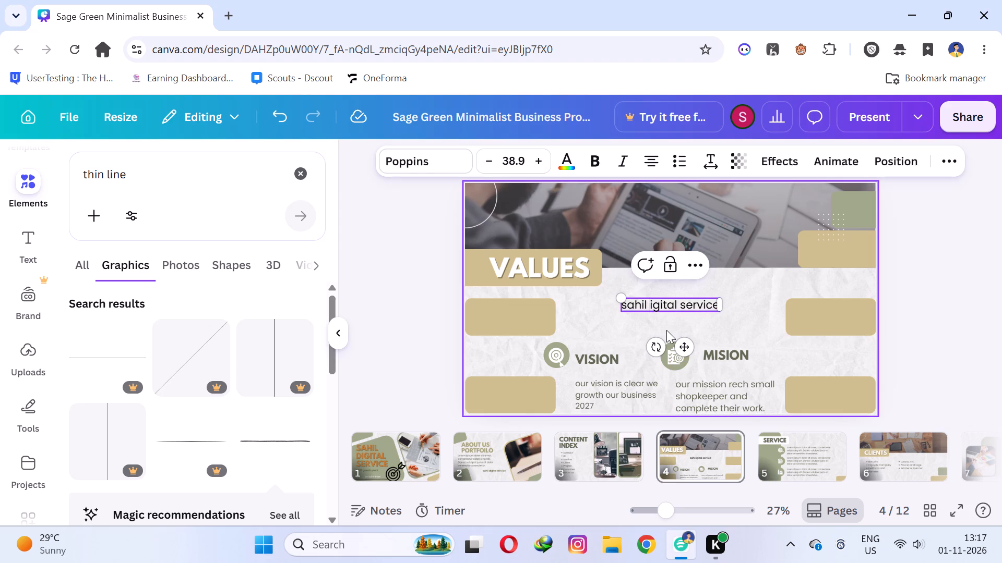
pyautogui.press('d')
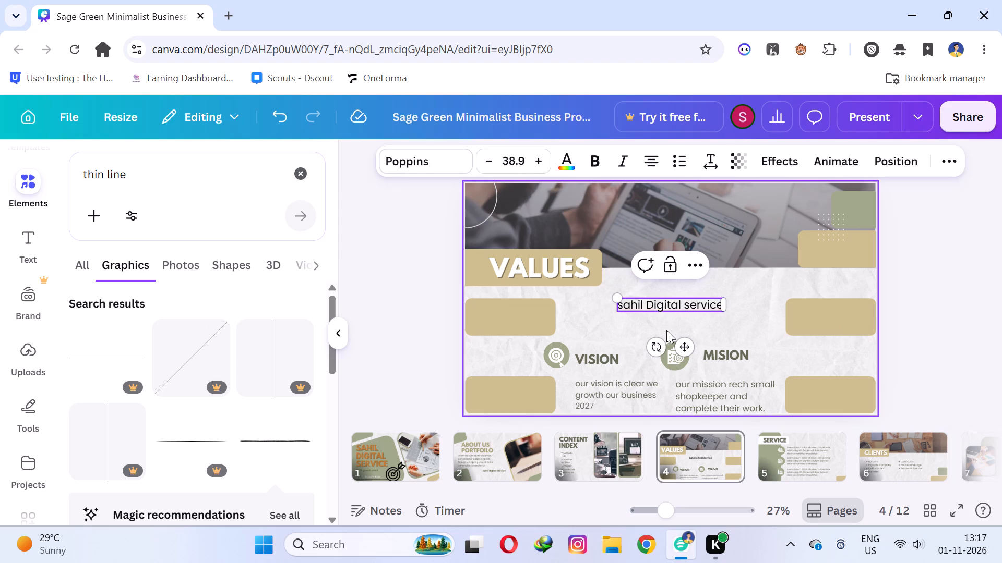
pyautogui.click(703, 332)
# Apply the Ascend text animation to the "sahil Digital service" text on the Values slide.
pyautogui.click(665, 308)
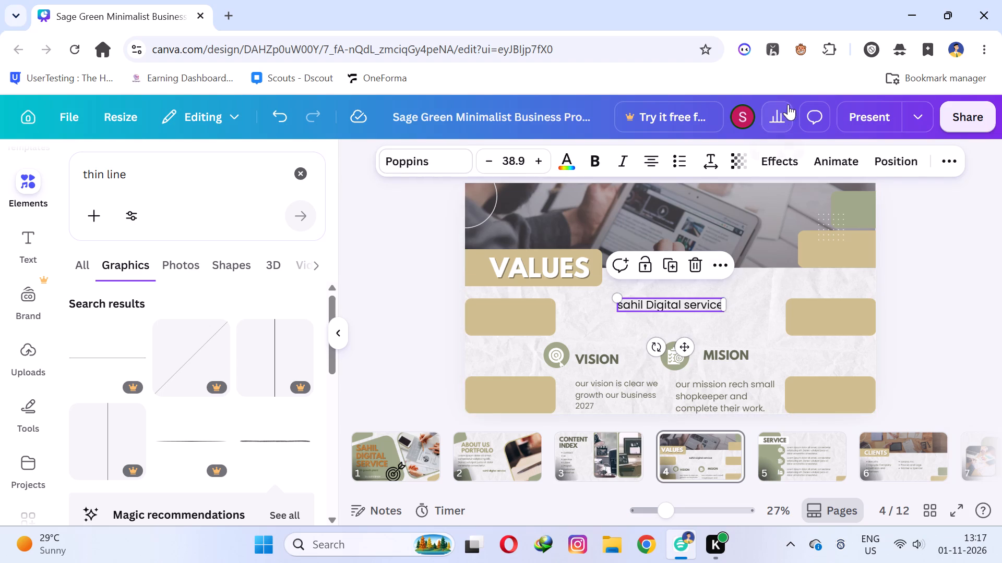
pyautogui.click(832, 166)
pyautogui.scroll(-1, 291, 277)
pyautogui.click(204, 347)
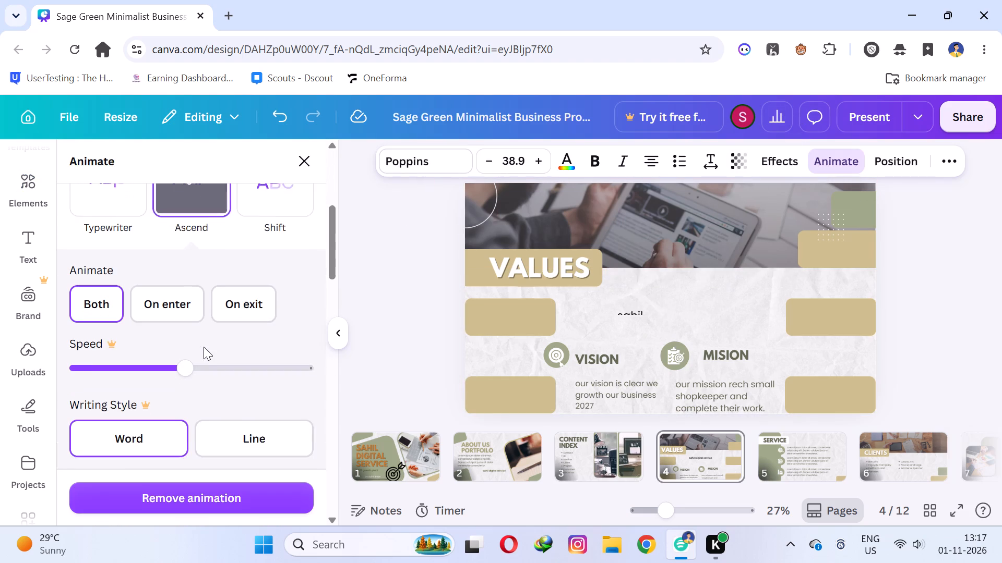
pyautogui.click(983, 294)
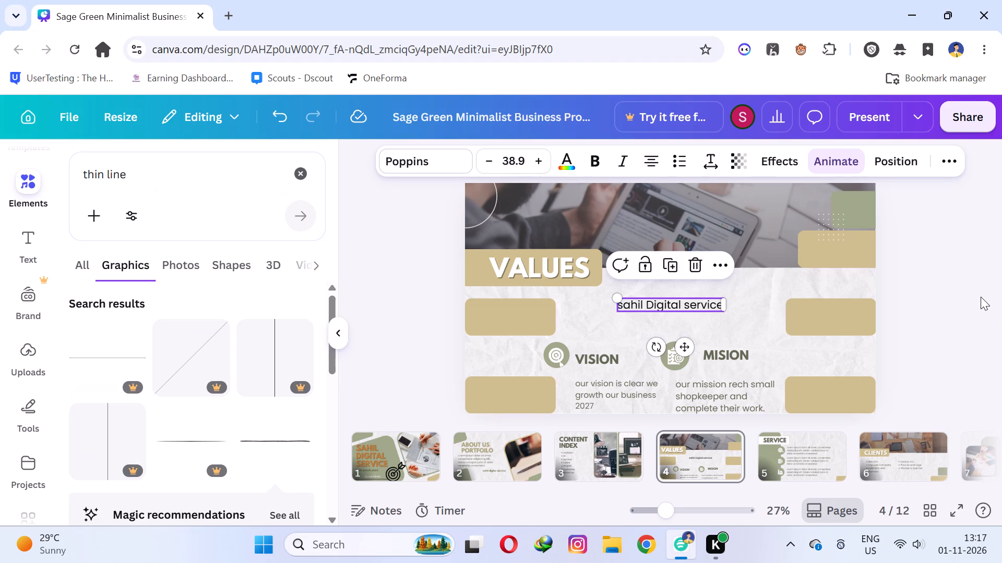
# On slide 5, duplicate the SERVICE heading and place the copy beside the original, above the paragraphs.
pyautogui.click(764, 467)
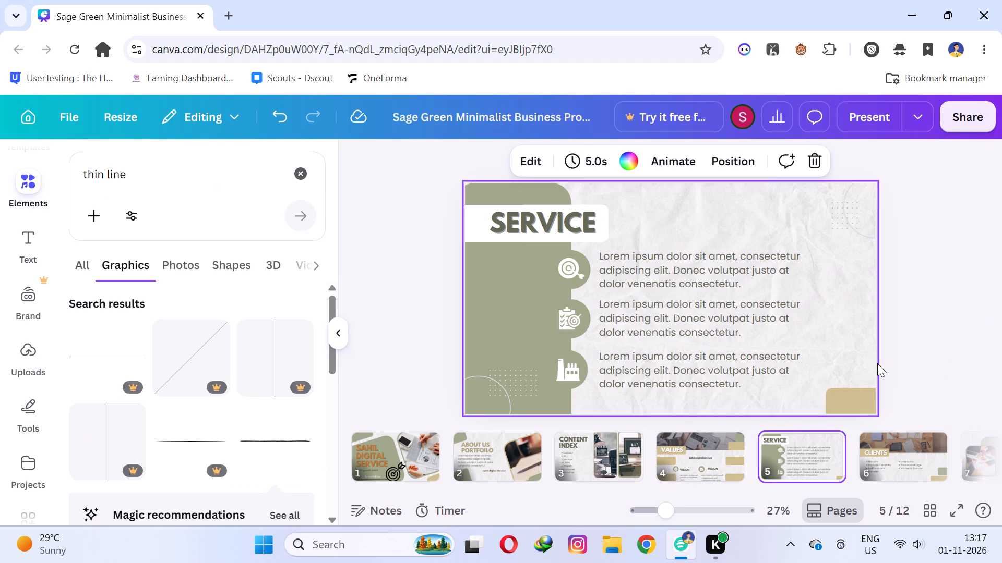
pyautogui.doubleClick(649, 272)
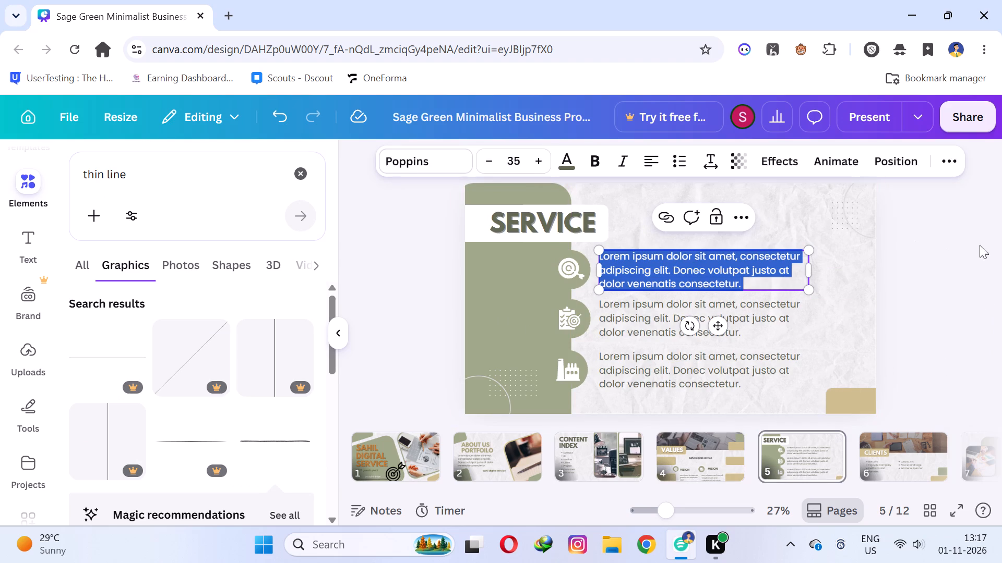
pyautogui.click(1001, 244)
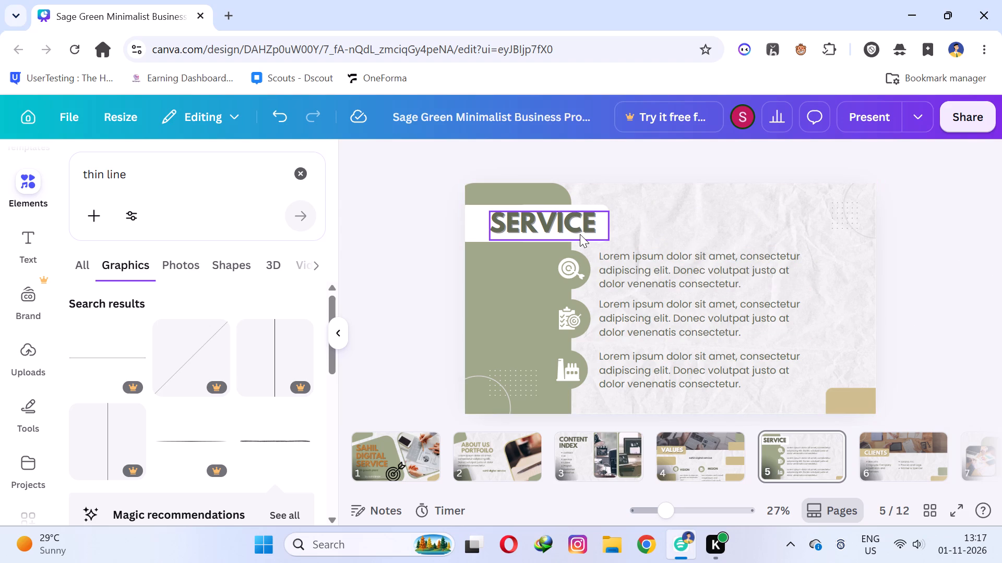
pyautogui.rightClick(570, 226)
pyautogui.click(621, 196)
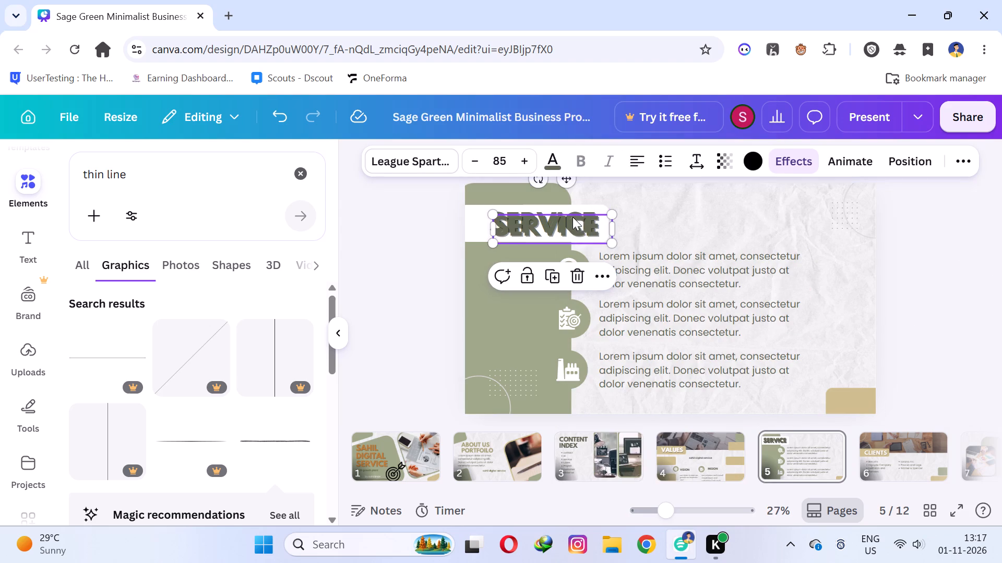
pyautogui.moveTo(562, 221); pyautogui.dragTo(704, 214)
pyautogui.click(915, 215)
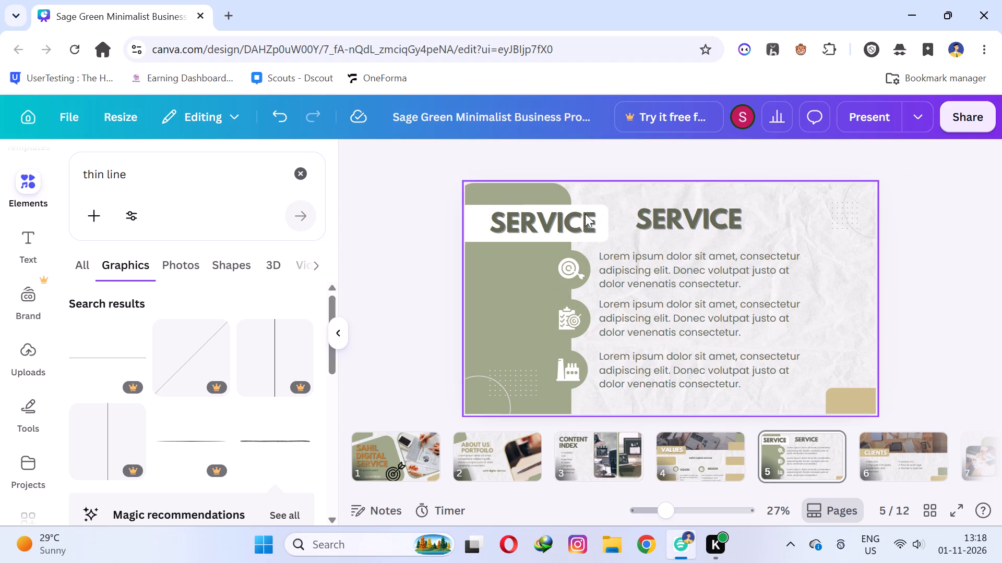
# Replace the first placeholder paragraph on the Service slide with "we complete our goap under 2027.".
pyautogui.tripleClick(660, 254)
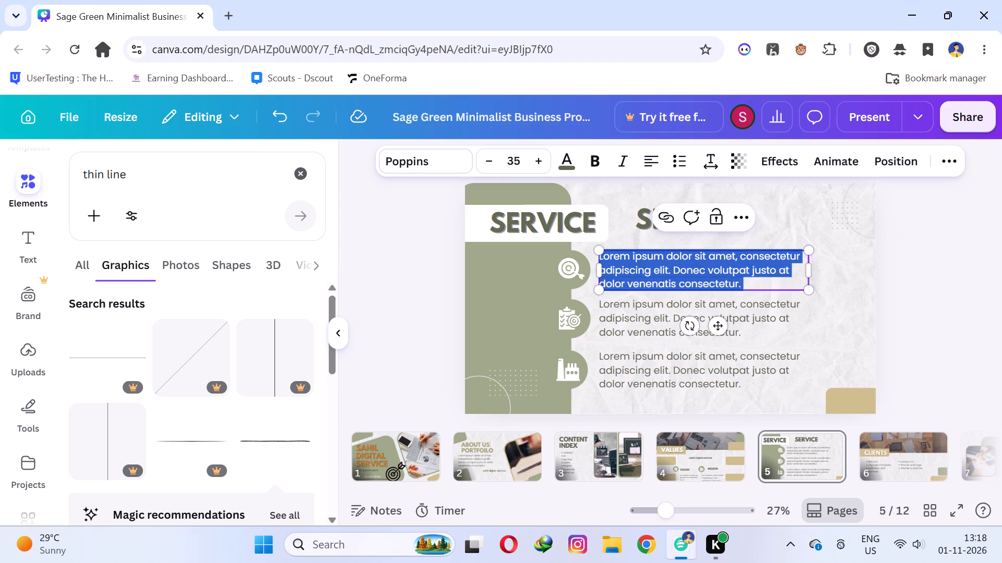
pyautogui.press('BackSpace')
pyautogui.write('we complete')
pyautogui.press('space')
pyautogui.write('our goap under')
pyautogui.press('space')
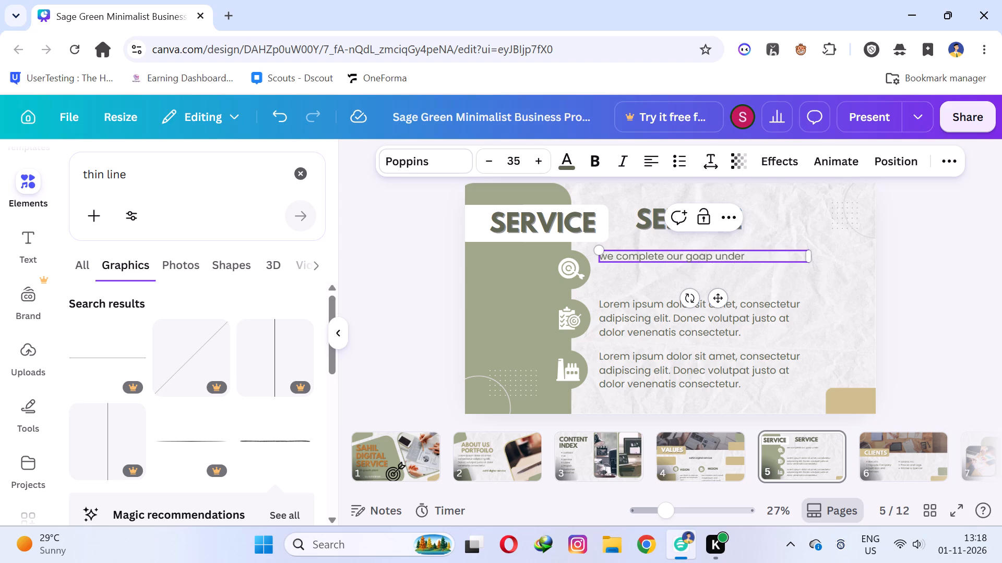
pyautogui.write('2027')
pyautogui.press('.')
pyautogui.click(970, 284)
# Replace the second placeholder paragraph on the Service slide with "we complete our alll task 2026".
pyautogui.tripleClick(679, 302)
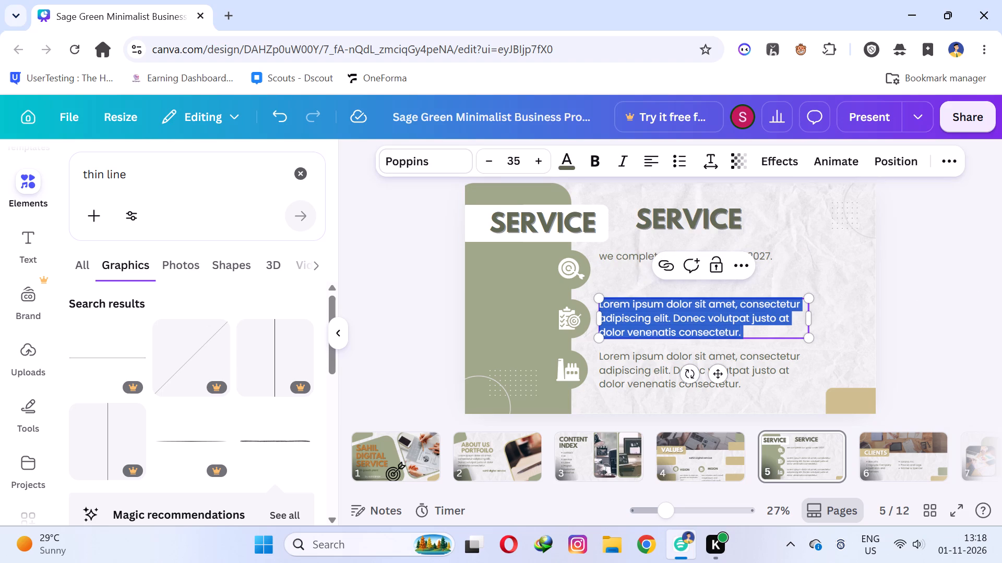
pyautogui.write('we comp')
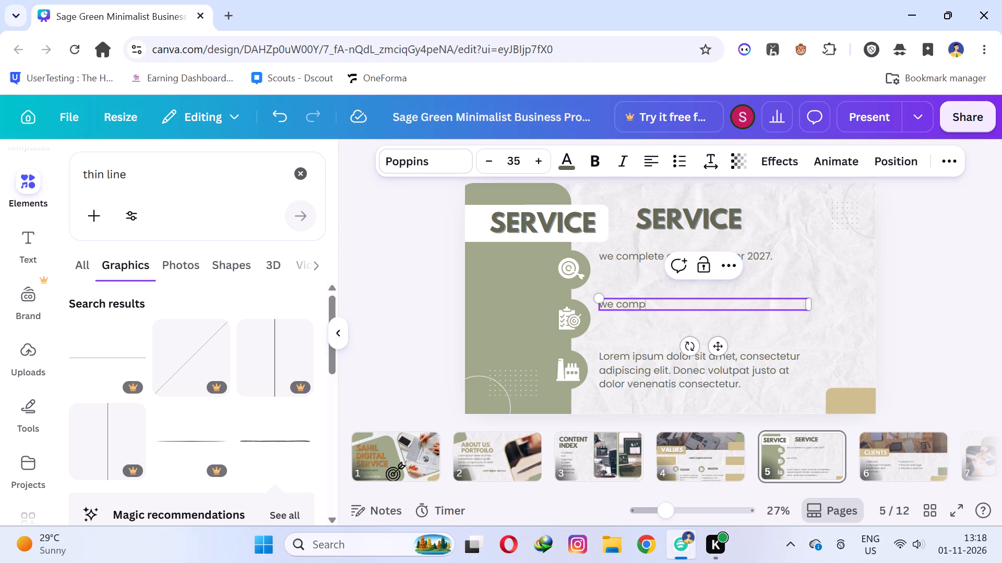
pyautogui.press('t')
pyautogui.press('BackSpace')
pyautogui.write('lete our al')
pyautogui.press('space')
pyautogui.press('BackSpace')
pyautogui.write('ll task')
pyautogui.press('space')
pyautogui.write('202')
pyautogui.press('6')
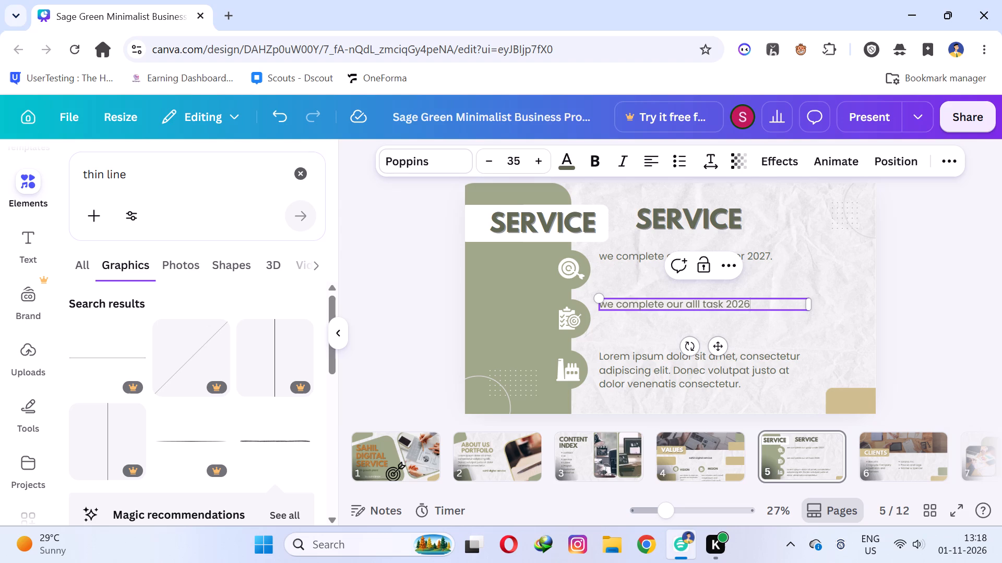
pyautogui.click(786, 332)
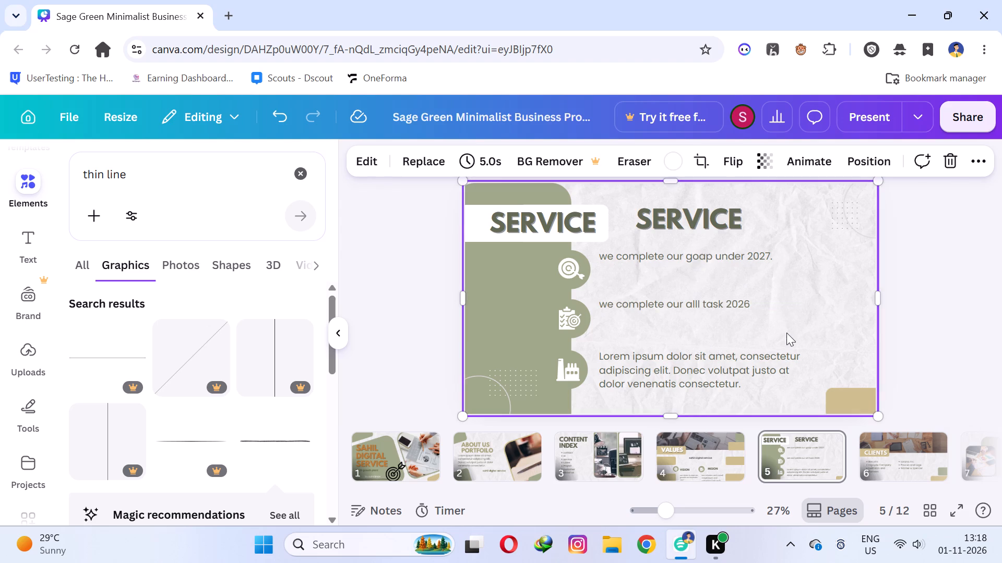
# Replace the third placeholder paragraph on the Service slide with "we profit 2026".
pyautogui.doubleClick(701, 362)
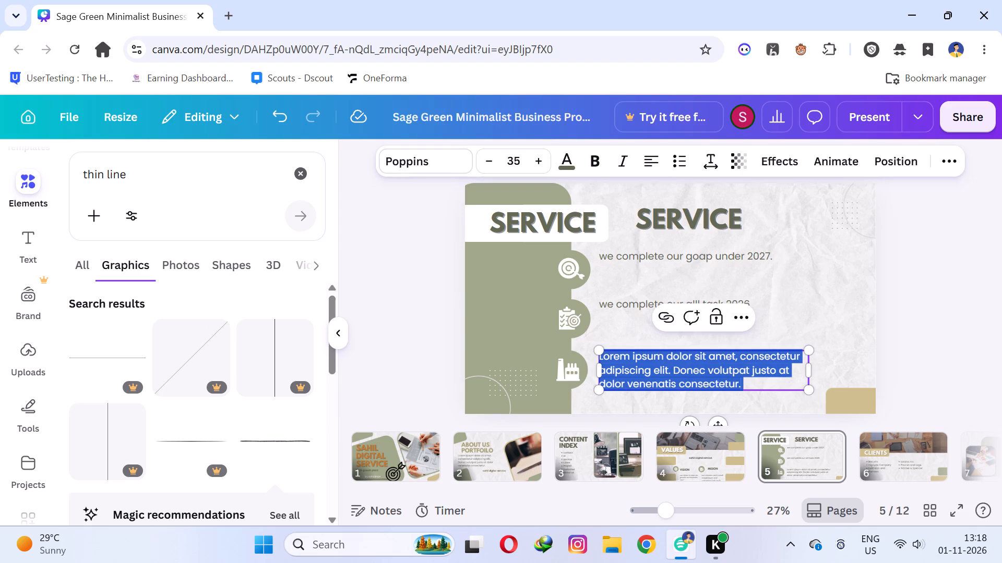
pyautogui.write('we')
pyautogui.press('space')
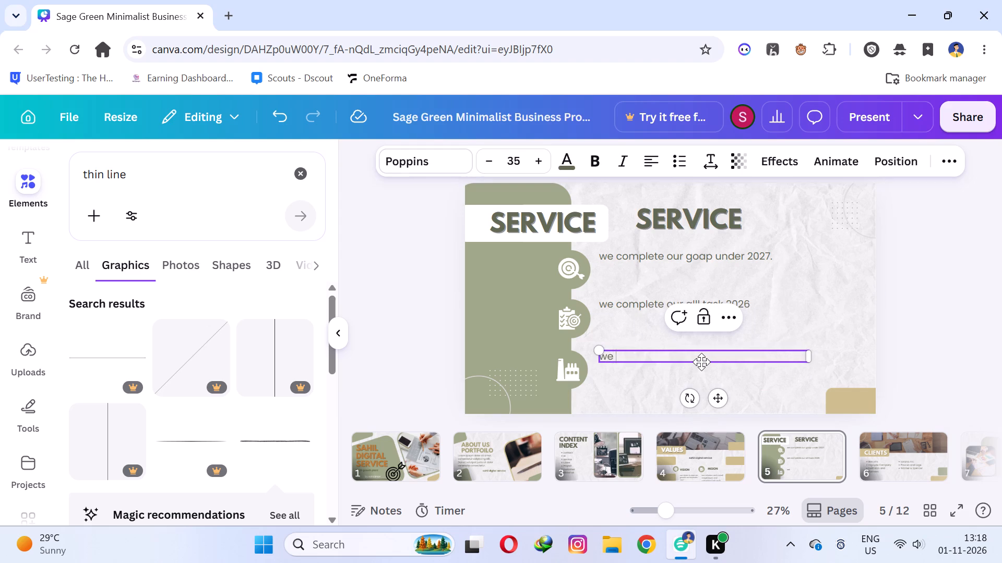
pyautogui.write('pro')
pyautogui.write('fi')
pyautogui.write('t 20')
pyautogui.write('26')
pyautogui.click(768, 324)
# Duplicate the tall green panel on the Service slide and place the copy along the slide's right edge.
pyautogui.click(542, 304)
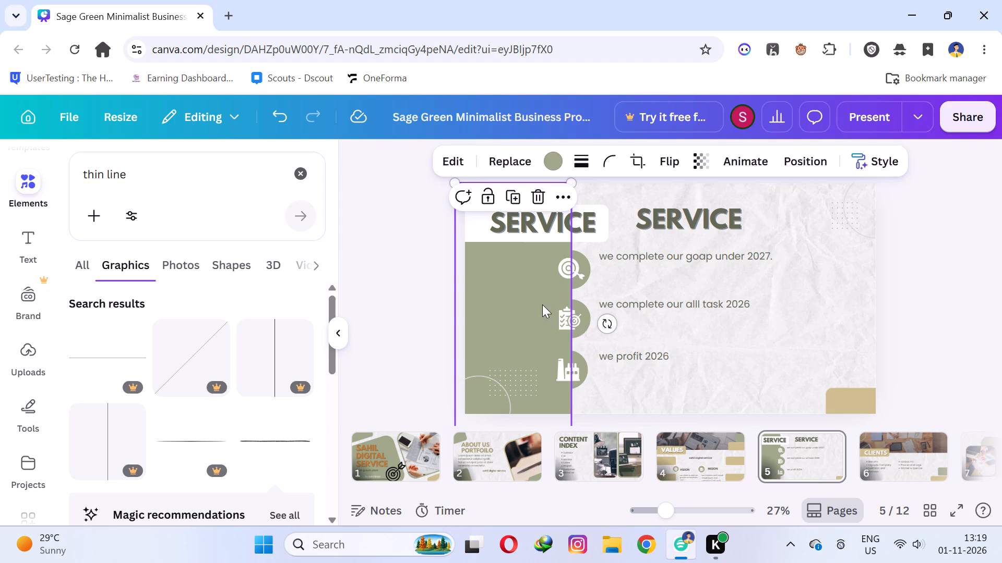
pyautogui.rightClick(542, 296)
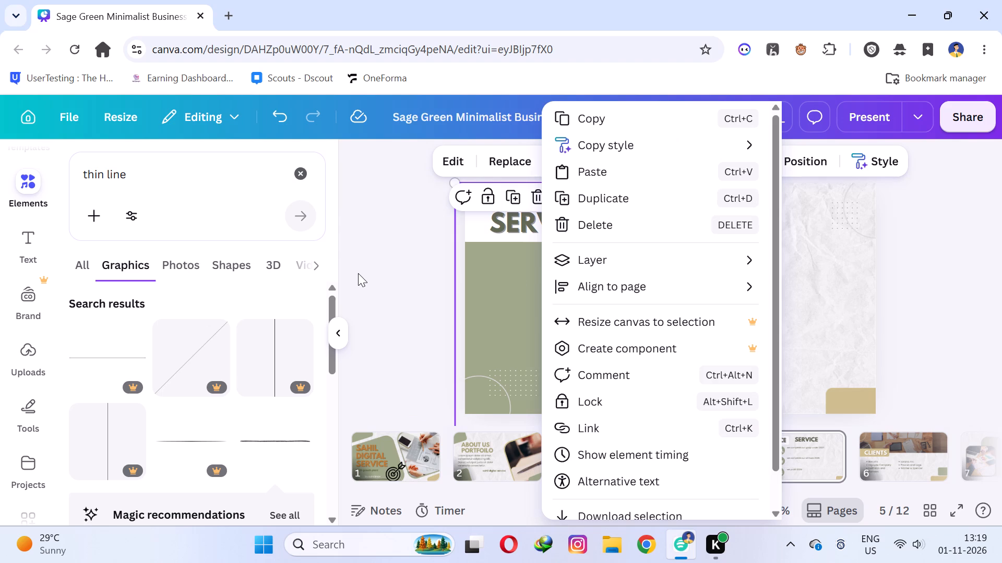
pyautogui.click(358, 273)
pyautogui.click(526, 284)
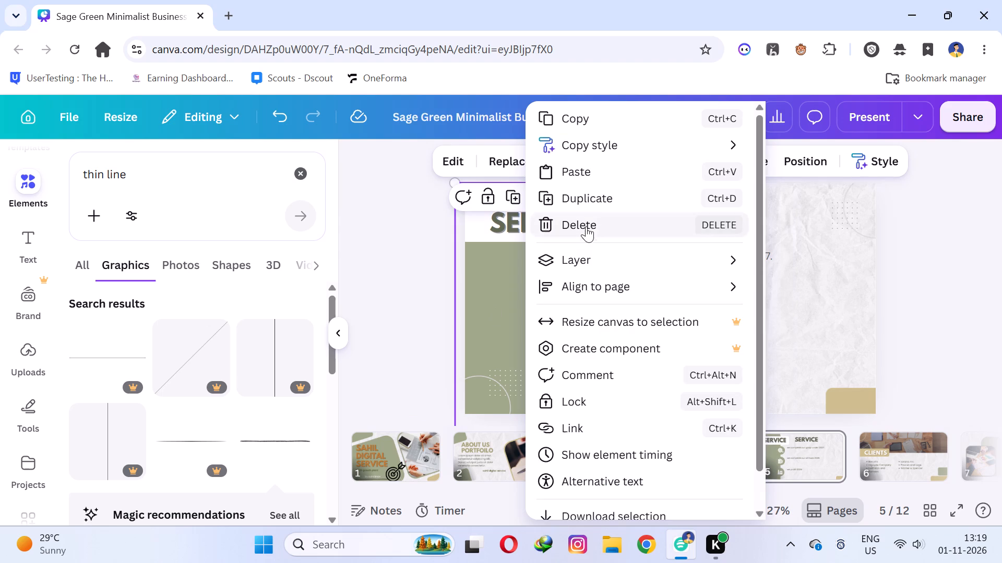
pyautogui.click(603, 201)
pyautogui.moveTo(533, 300); pyautogui.dragTo(613, 298)
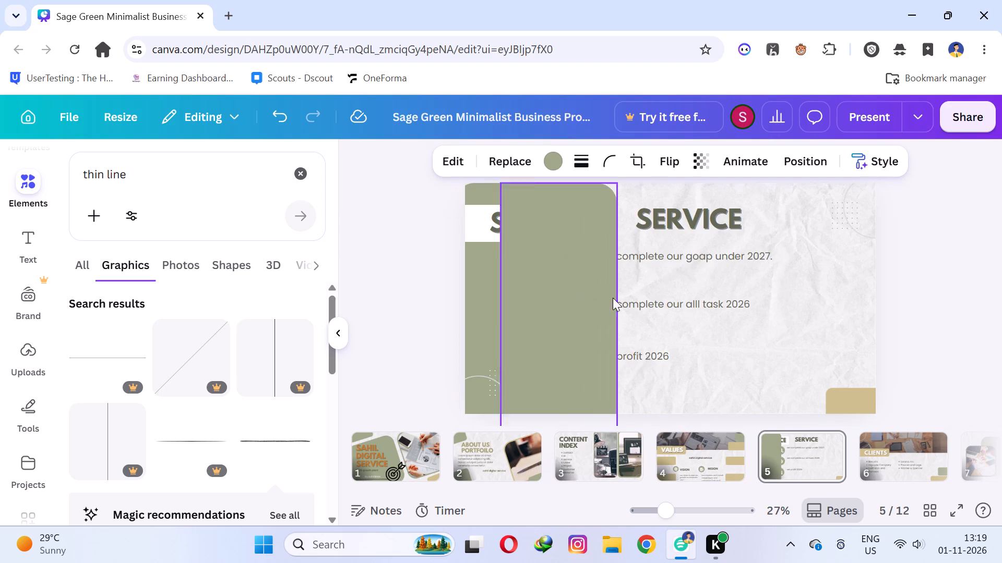
pyautogui.moveTo(613, 298); pyautogui.dragTo(838, 293)
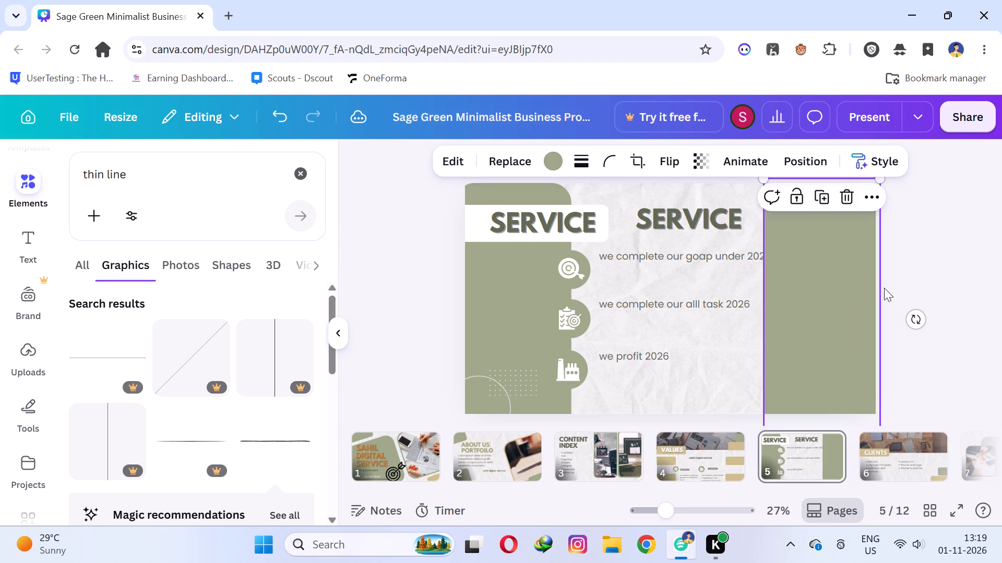
pyautogui.moveTo(826, 280); pyautogui.dragTo(833, 277)
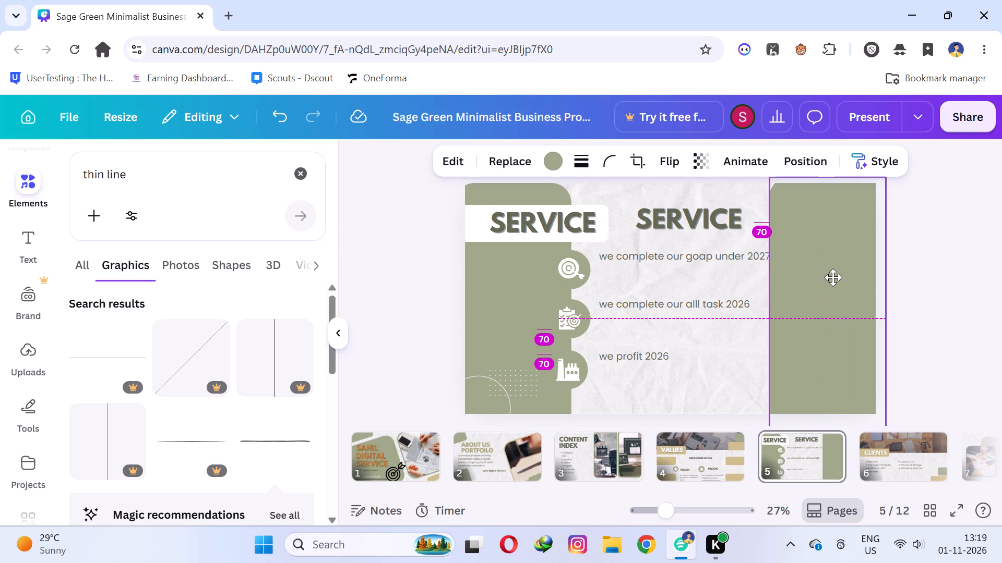
pyautogui.moveTo(833, 277); pyautogui.dragTo(834, 277)
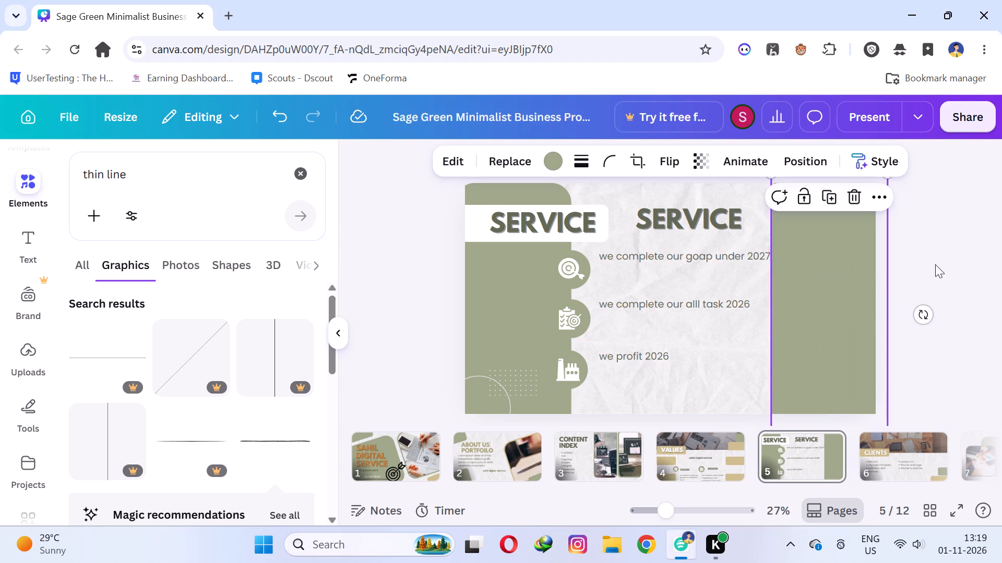
pyautogui.click(935, 264)
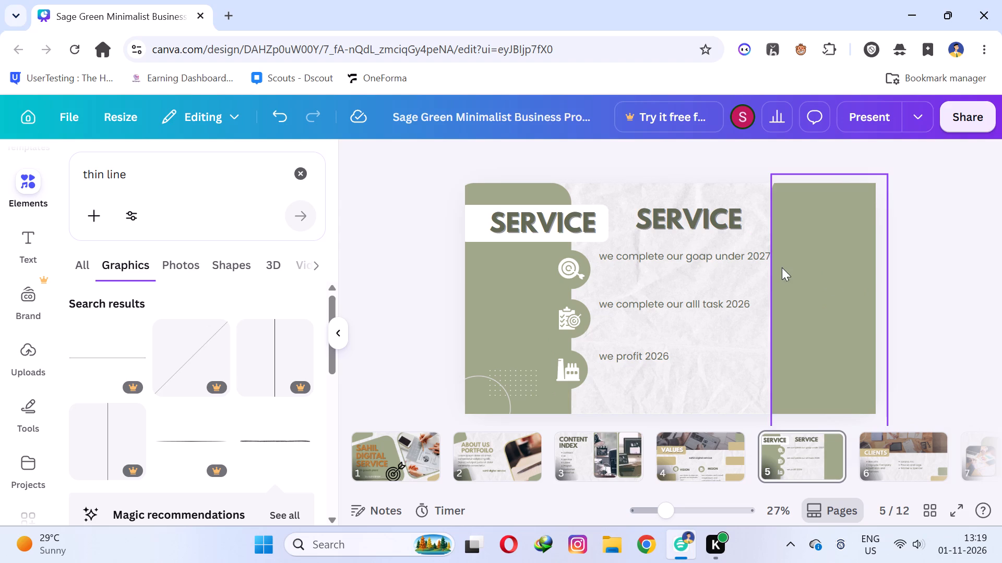
# Shift the "we complete our goap under 2027." line slightly left so its text clears the duplicated green panel.
pyautogui.moveTo(734, 253); pyautogui.dragTo(729, 253)
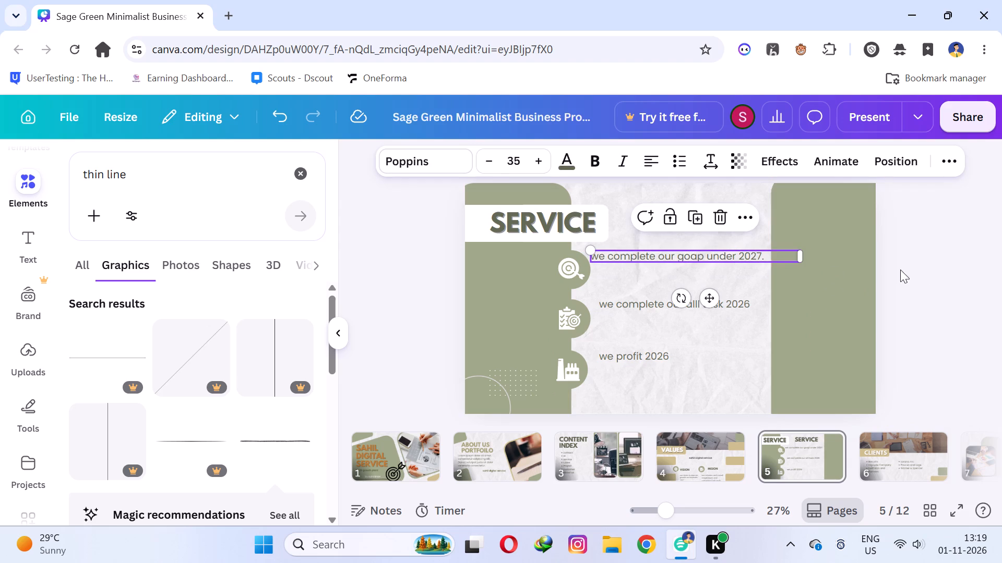
# Duplicate the white target icon and place the copy on the right-hand green panel, level with the first text line.
pyautogui.click(921, 270)
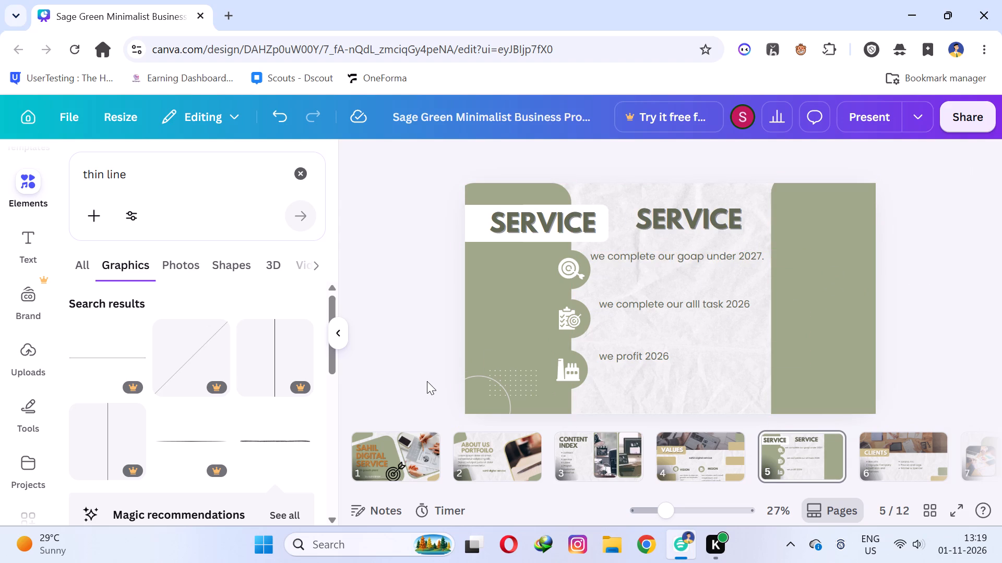
pyautogui.click(581, 259)
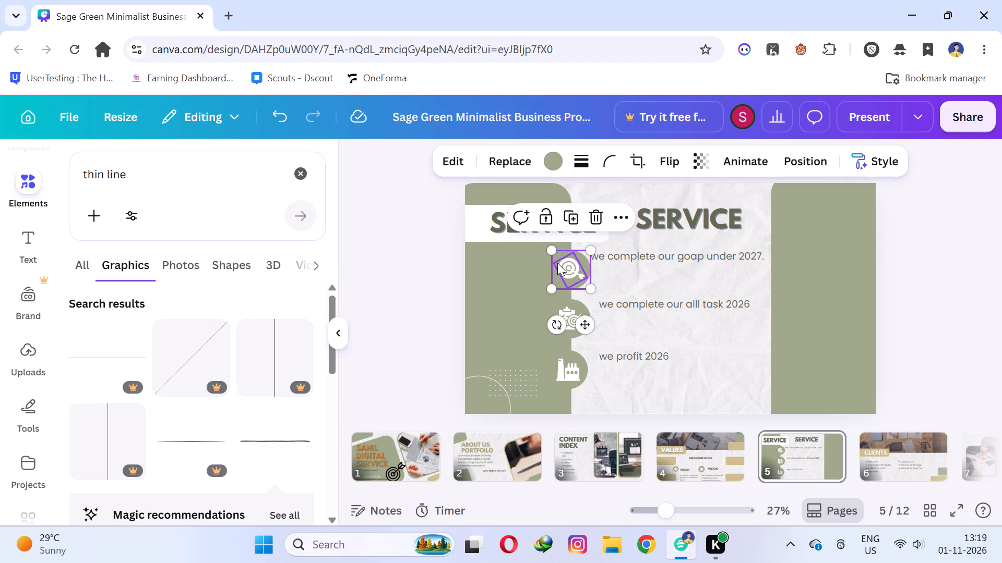
pyautogui.rightClick(557, 263)
pyautogui.click(618, 203)
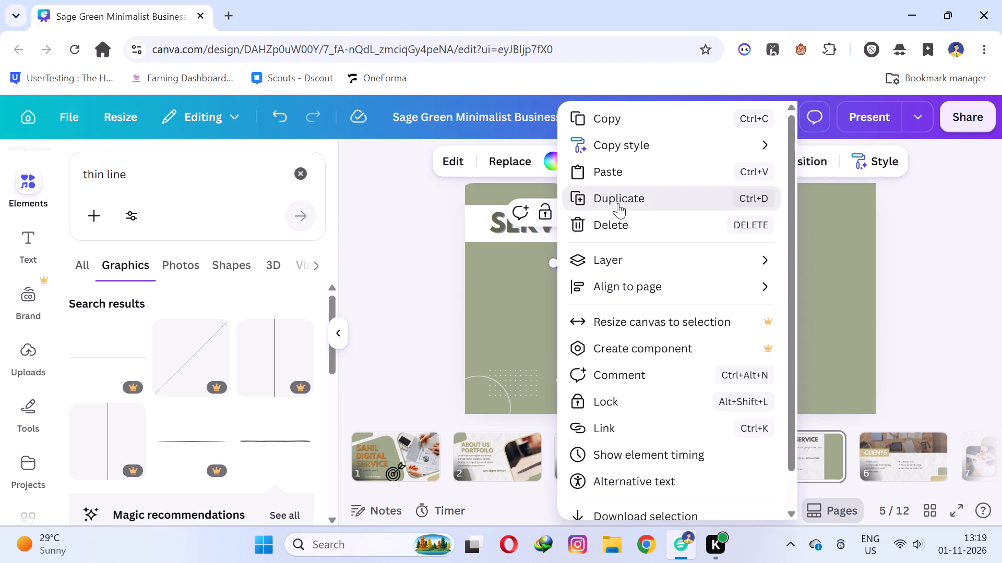
pyautogui.moveTo(569, 272); pyautogui.dragTo(811, 261)
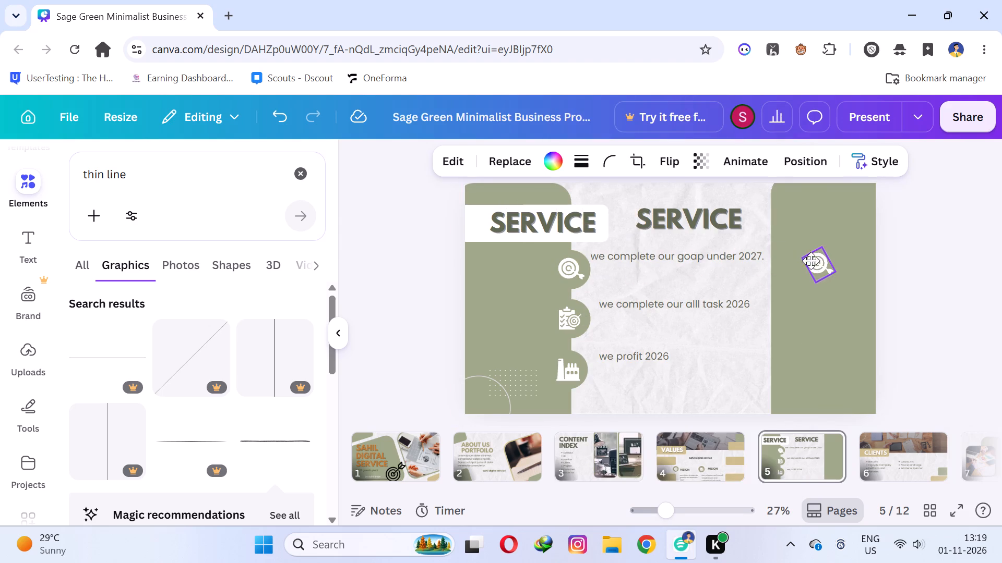
pyautogui.moveTo(811, 261); pyautogui.dragTo(786, 258)
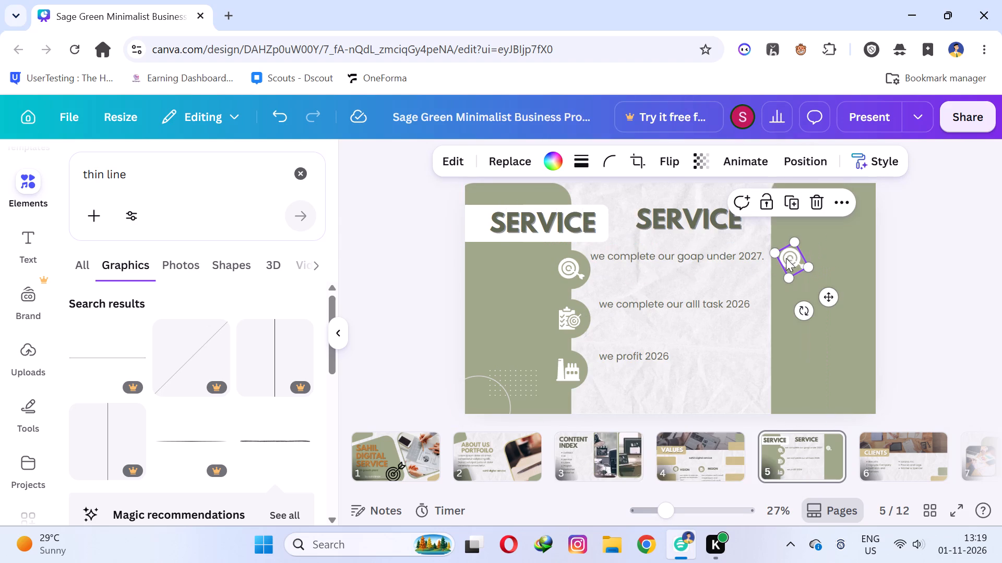
# Duplicate the white clipboard icon and place the copy on the right-hand green panel, below the copied target icon.
pyautogui.click(567, 314)
pyautogui.rightClick(567, 314)
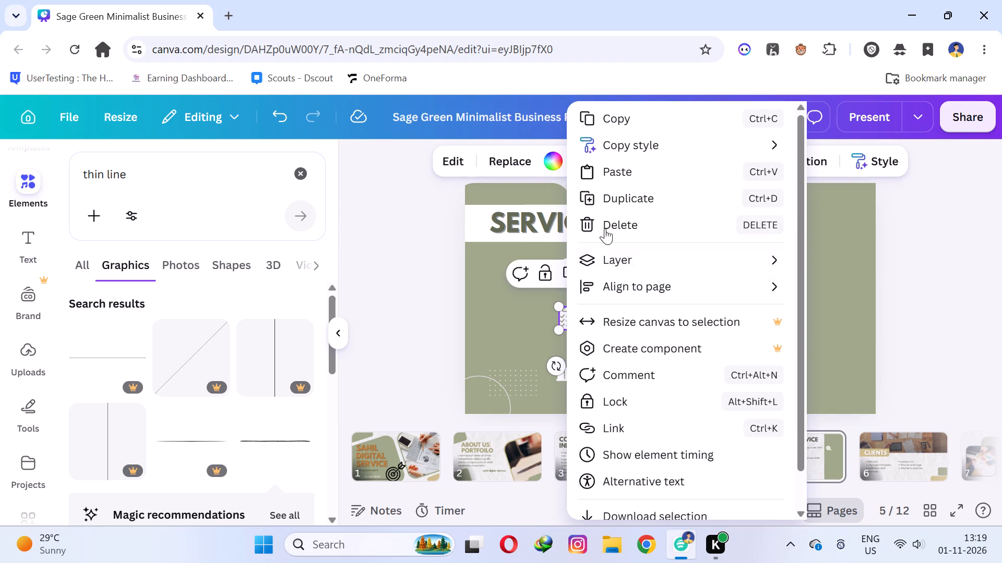
pyautogui.click(613, 203)
pyautogui.moveTo(577, 321); pyautogui.dragTo(637, 315)
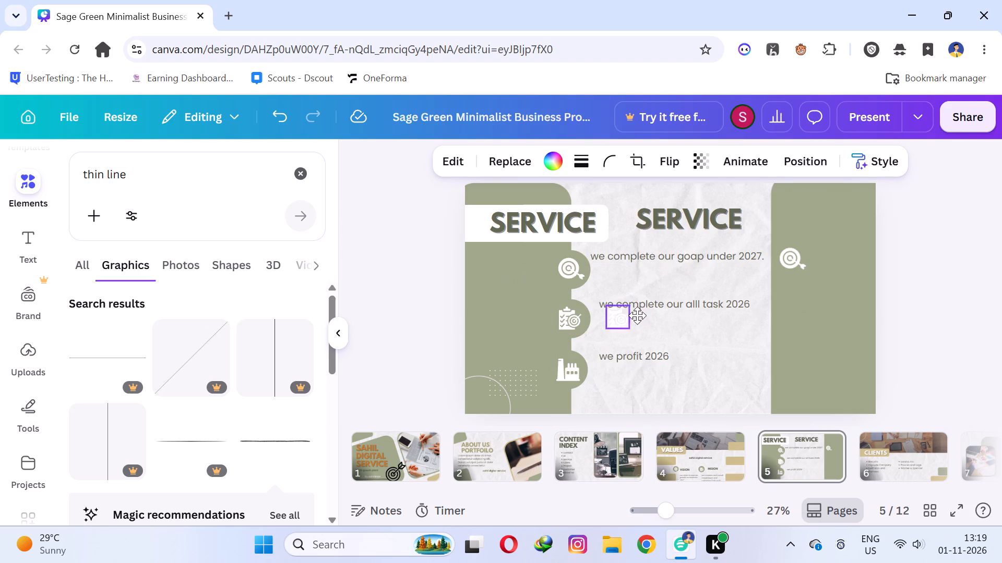
pyautogui.moveTo(637, 315); pyautogui.dragTo(793, 304)
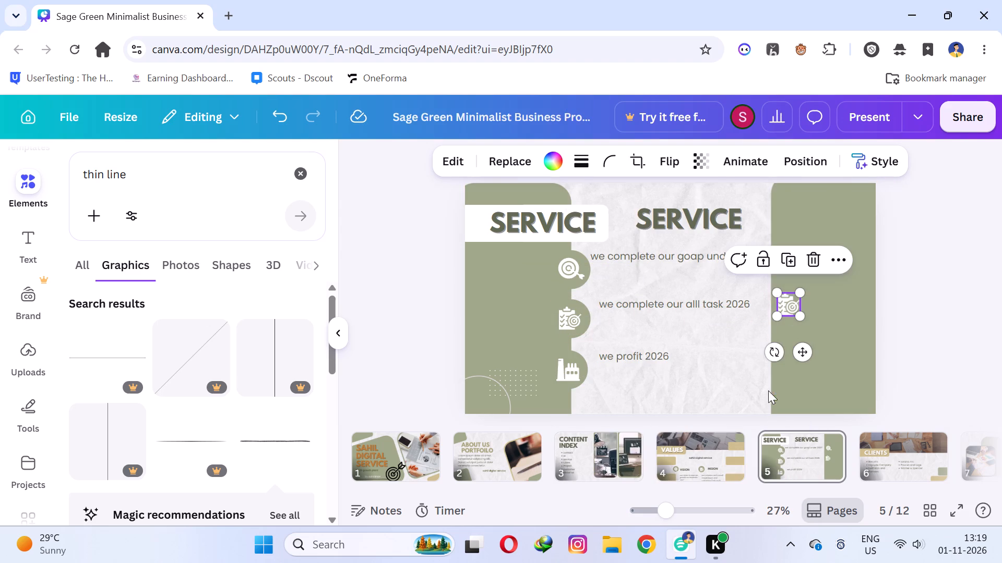
pyautogui.click(730, 385)
# Duplicate the white factory icon and place the copy on the right-hand green panel, below the copied clipboard icon.
pyautogui.click(560, 368)
pyautogui.rightClick(560, 368)
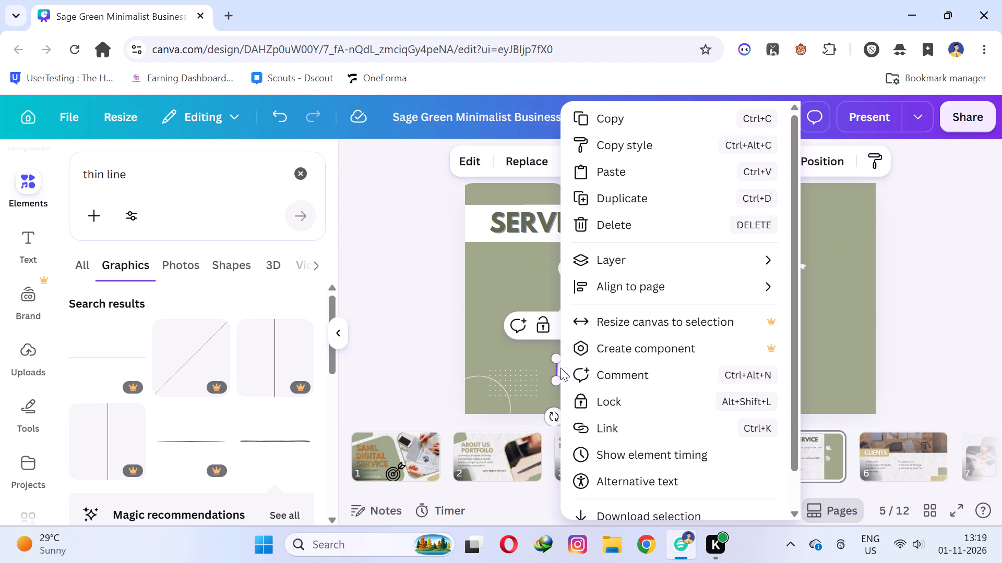
pyautogui.click(629, 198)
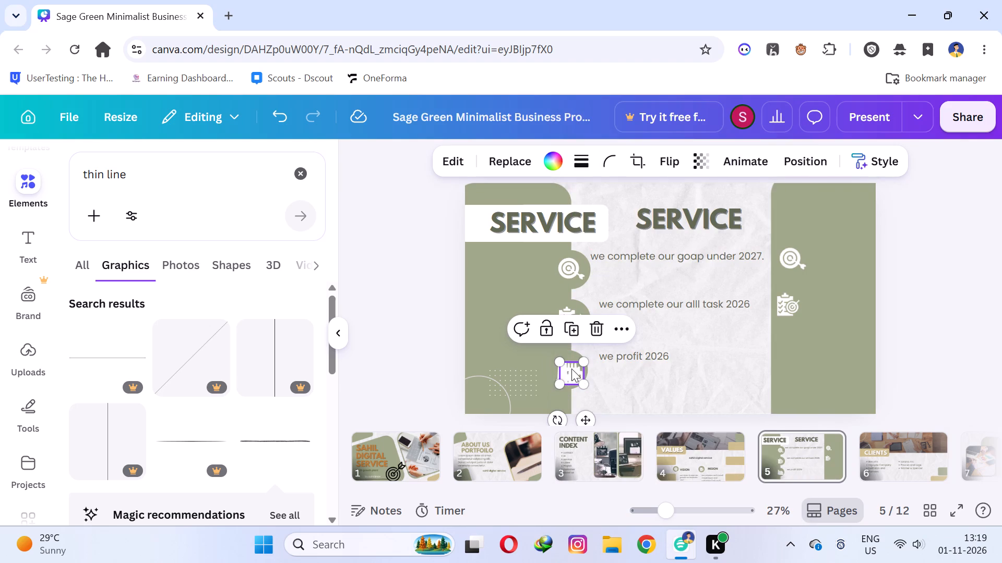
pyautogui.moveTo(571, 369); pyautogui.dragTo(791, 359)
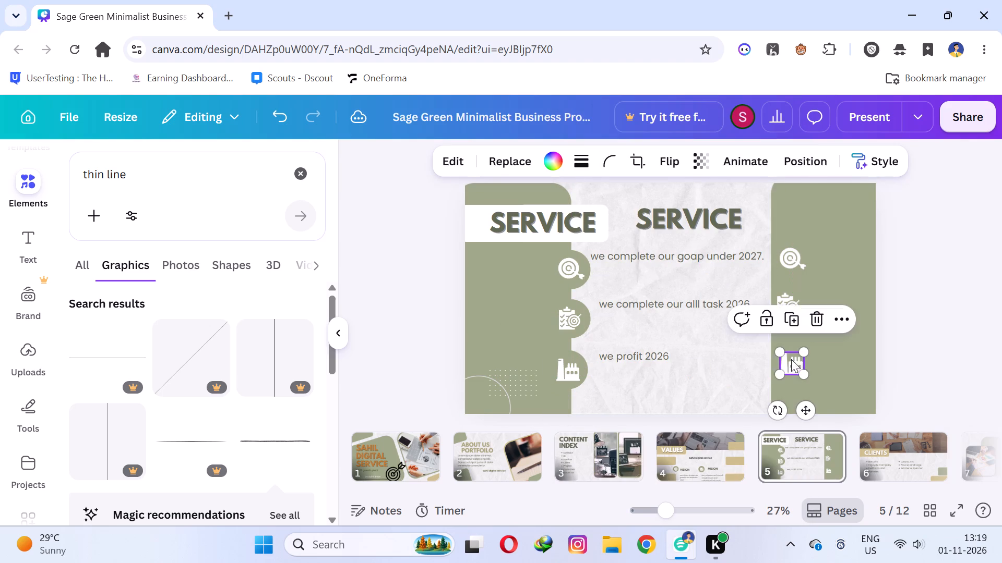
pyautogui.click(685, 373)
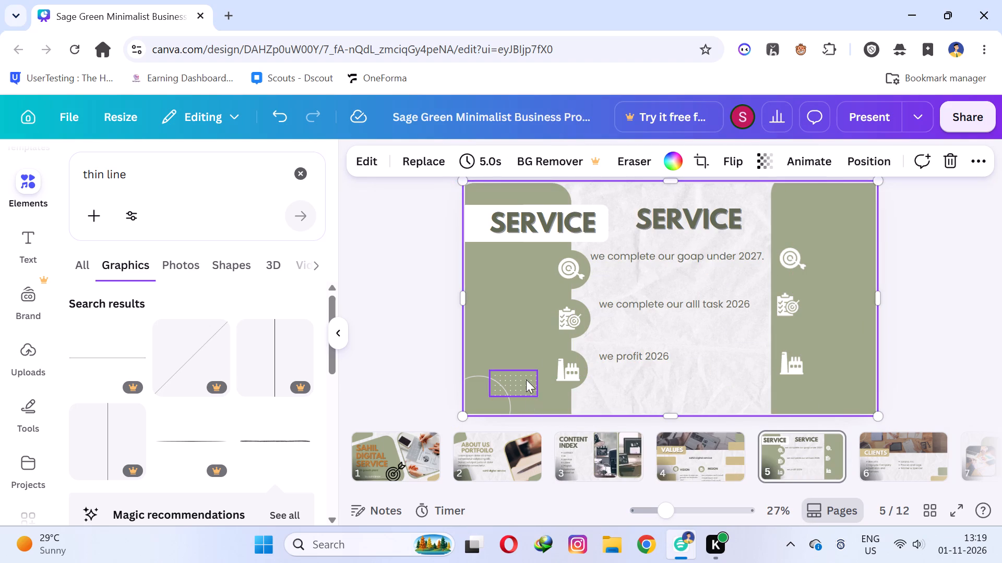
# Duplicate the dotted pattern from the left green panel and place the copy near the bottom right of the right-hand panel.
pyautogui.rightClick(526, 380)
pyautogui.click(591, 193)
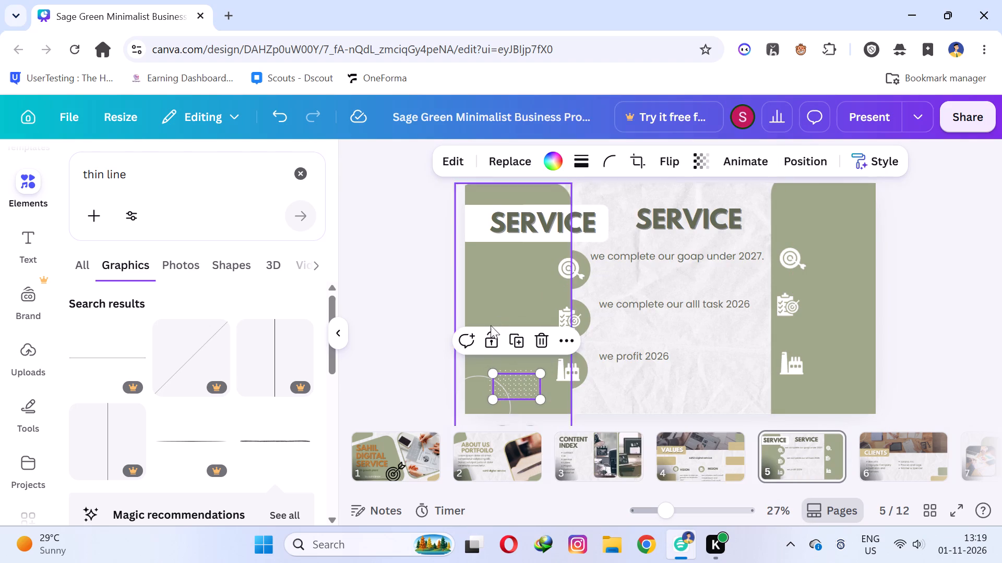
pyautogui.moveTo(506, 380); pyautogui.dragTo(796, 390)
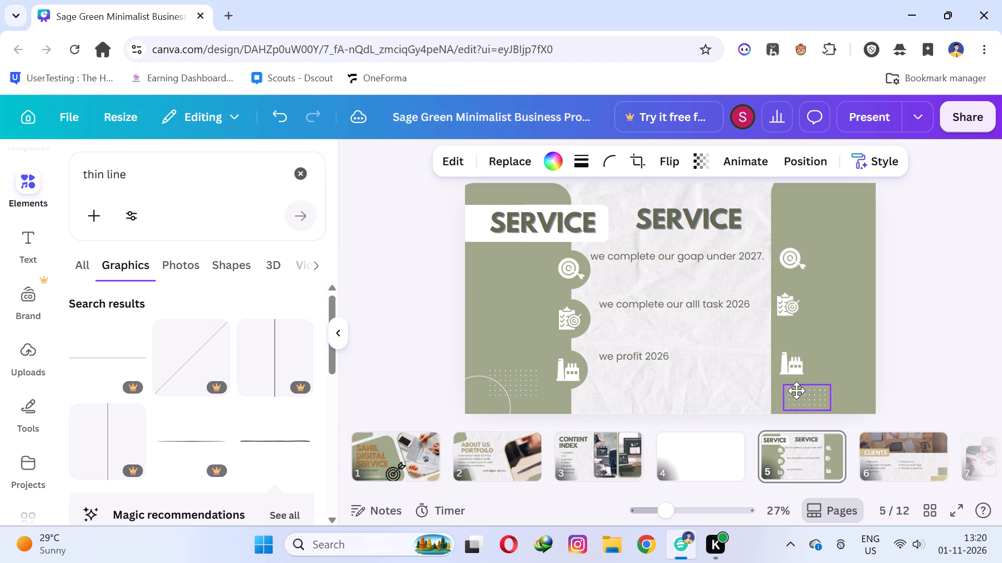
pyautogui.moveTo(796, 390); pyautogui.dragTo(824, 376)
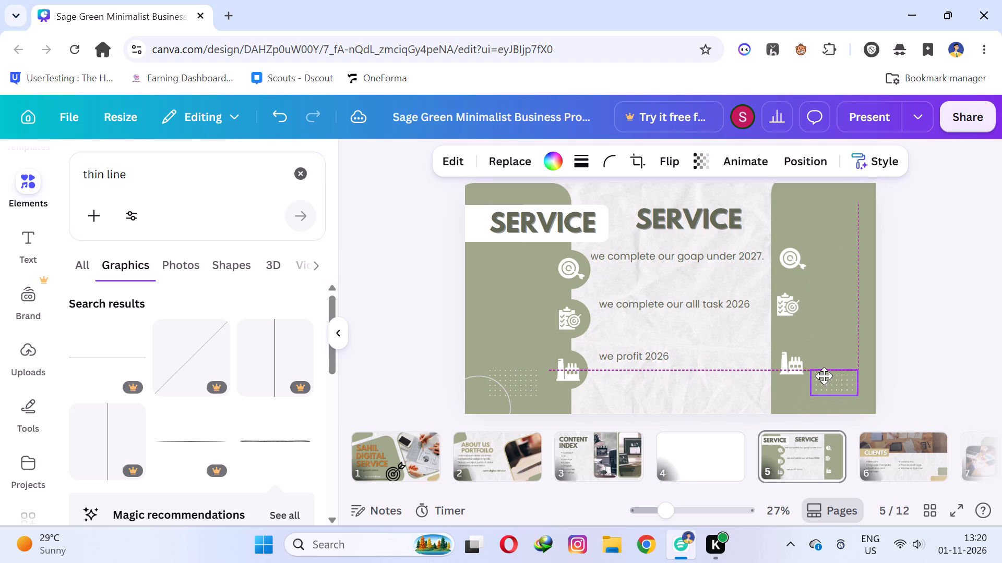
pyautogui.moveTo(824, 376); pyautogui.dragTo(832, 371)
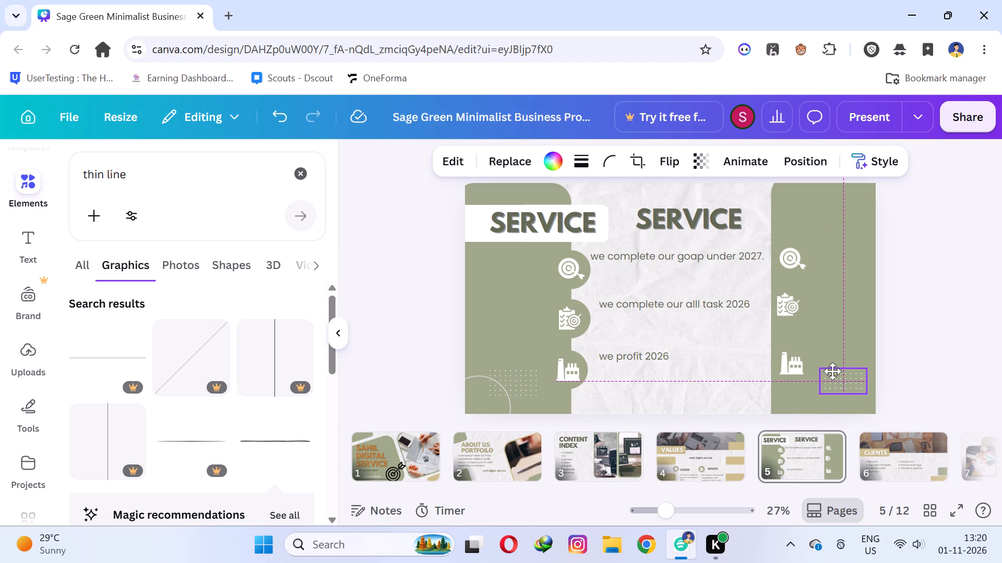
pyautogui.moveTo(832, 371); pyautogui.dragTo(829, 373)
pyautogui.click(984, 319)
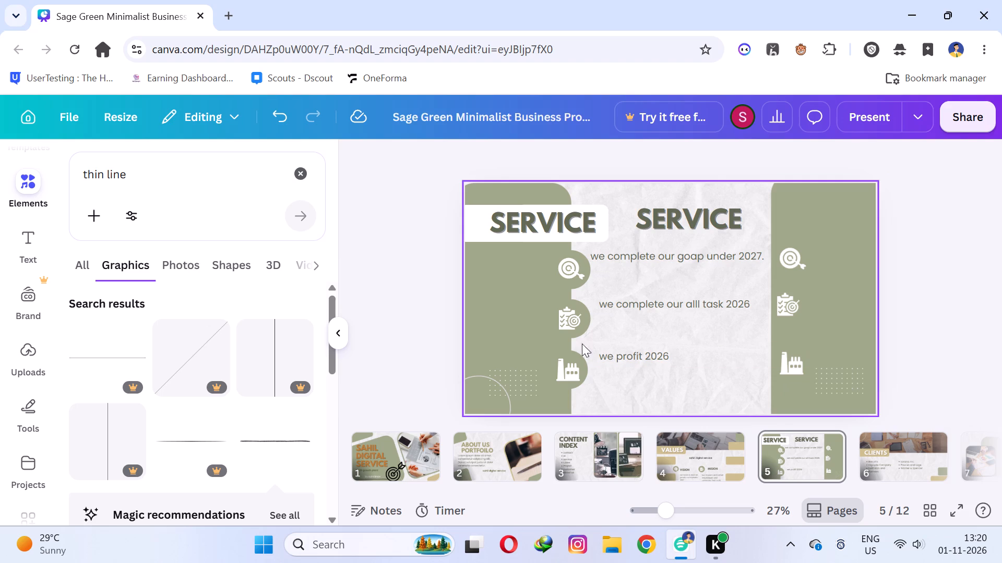
# Move the second SERVICE heading to the top of the right-hand green panel and bring it forward in front of the panel.
pyautogui.moveTo(680, 223); pyautogui.dragTo(729, 223)
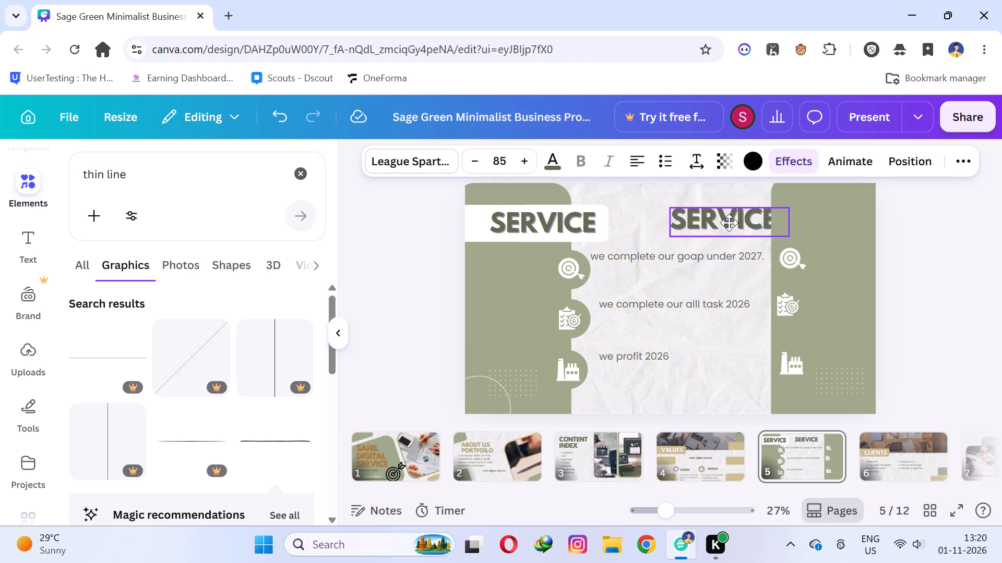
pyautogui.moveTo(729, 223); pyautogui.dragTo(708, 218)
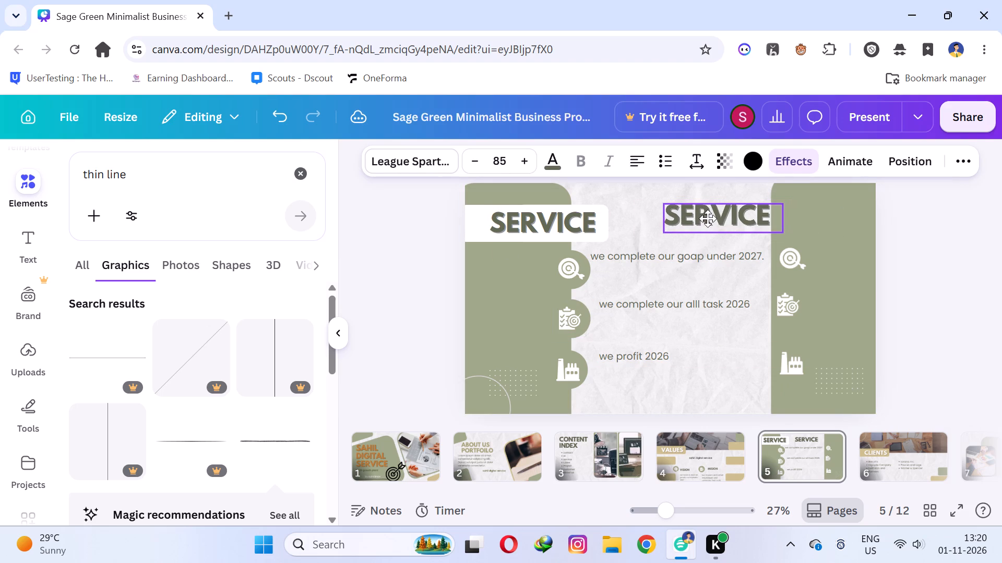
pyautogui.moveTo(708, 218); pyautogui.dragTo(743, 220)
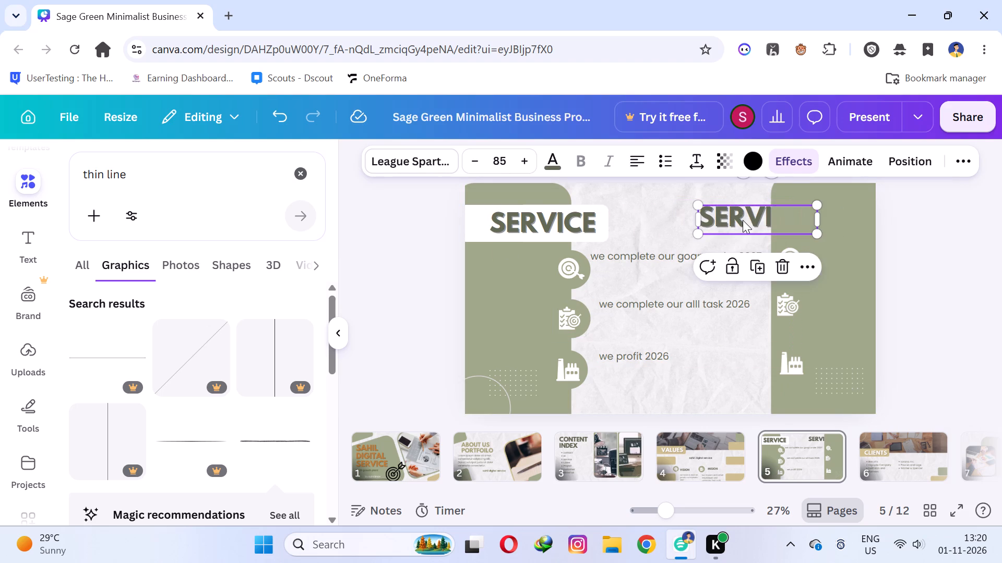
pyautogui.click(922, 166)
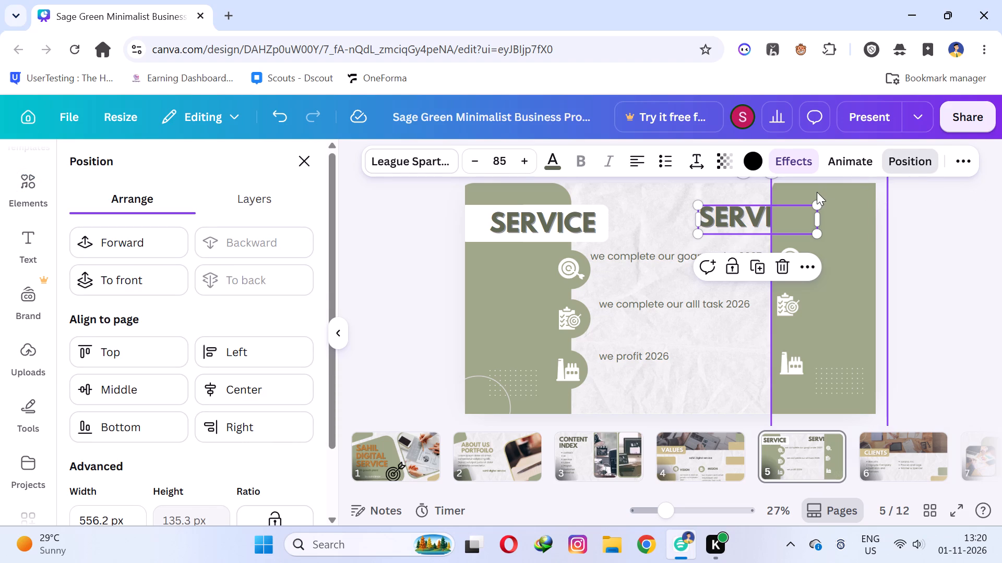
pyautogui.click(146, 247)
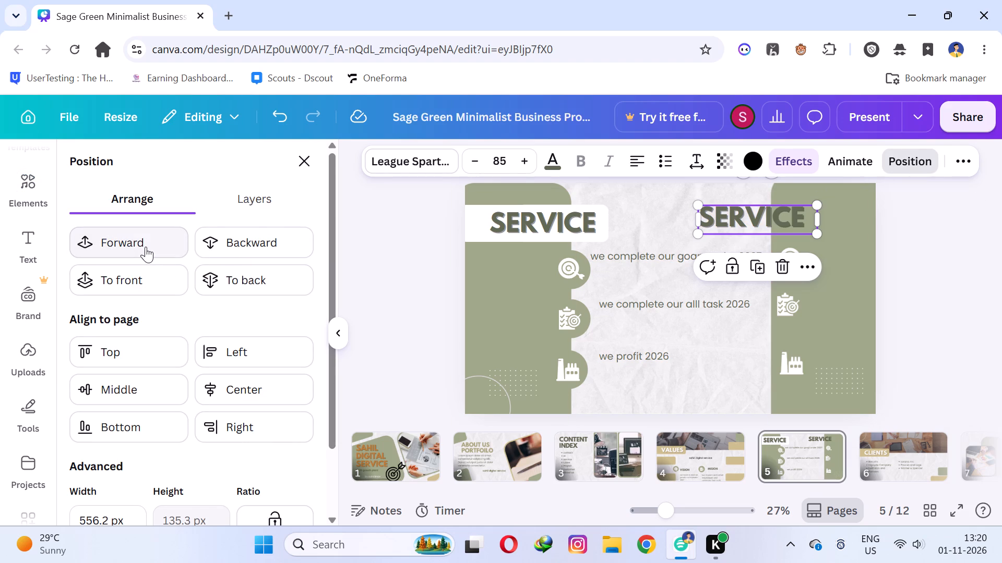
pyautogui.moveTo(739, 221); pyautogui.dragTo(802, 221)
pyautogui.click(1001, 262)
pyautogui.click(830, 222)
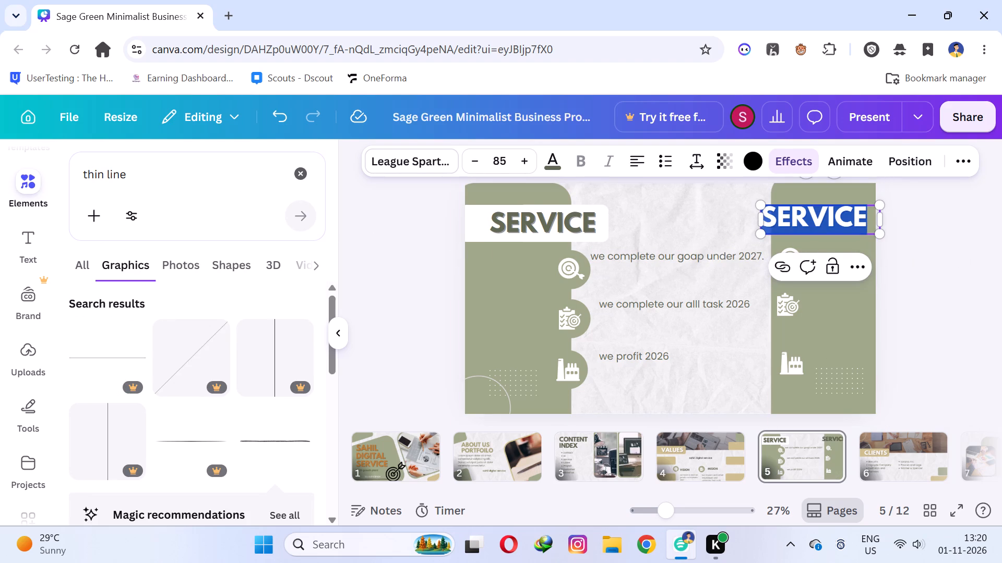
pyautogui.doubleClick(961, 294)
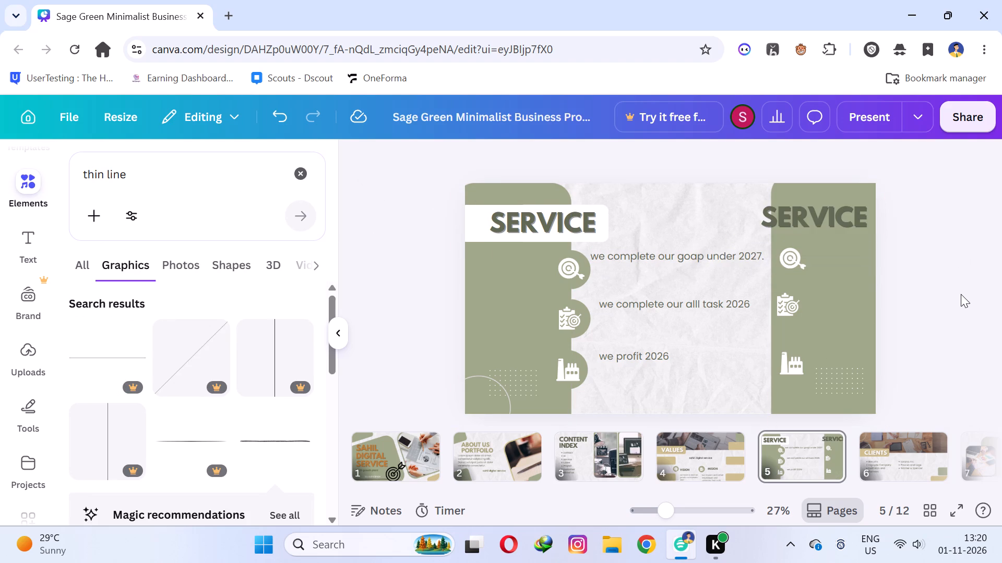
pyautogui.click(825, 223)
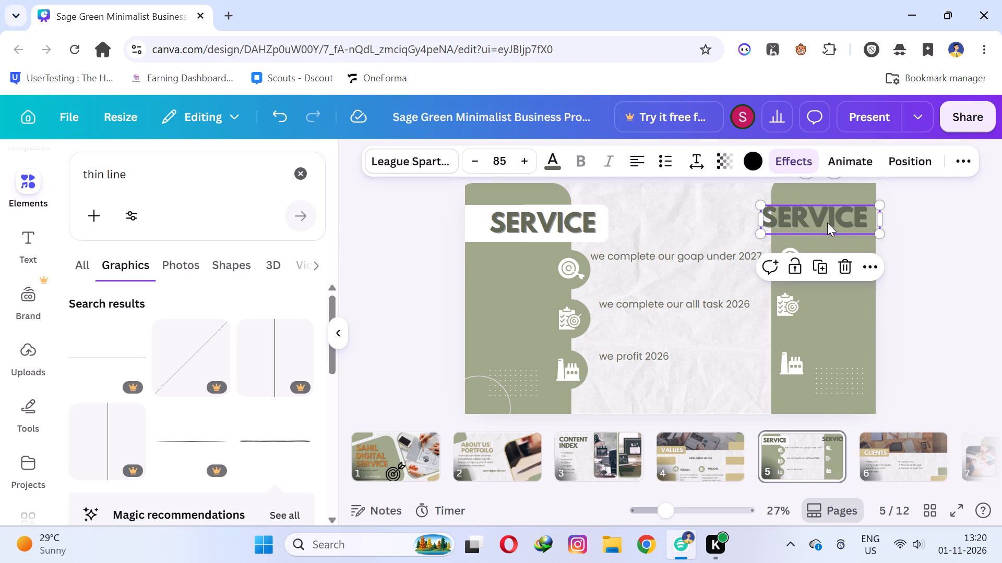
pyautogui.click(927, 228)
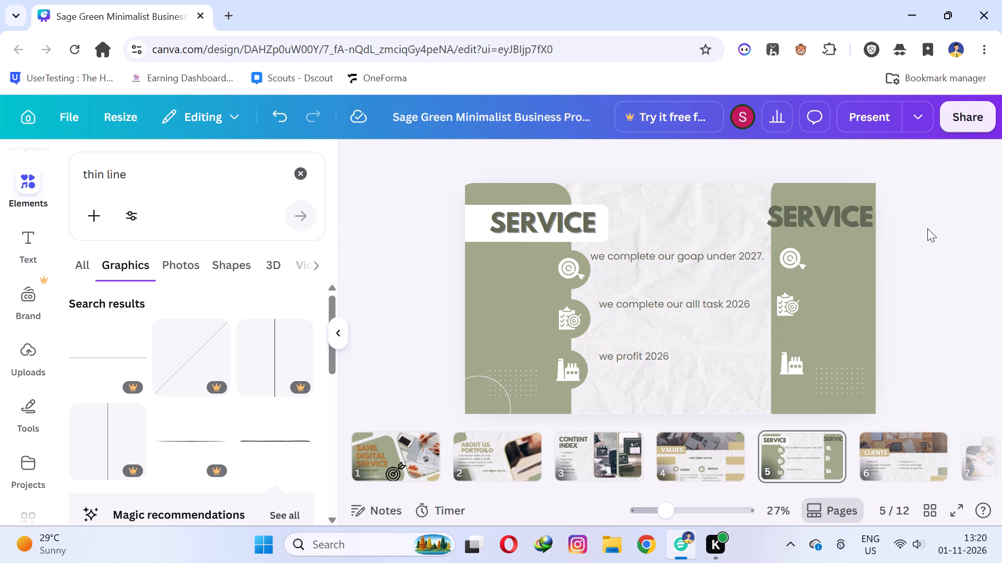
pyautogui.click(674, 234)
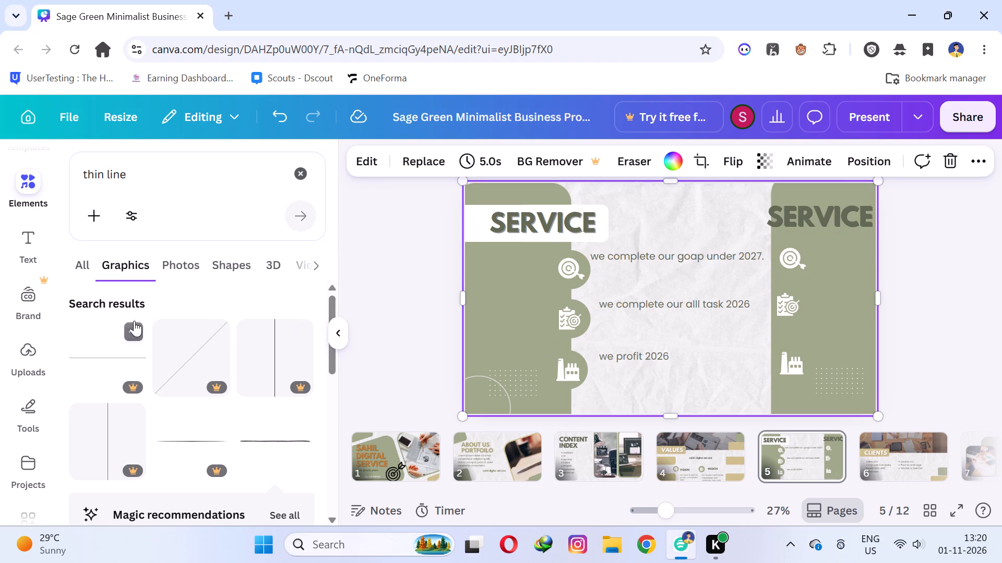
pyautogui.click(417, 292)
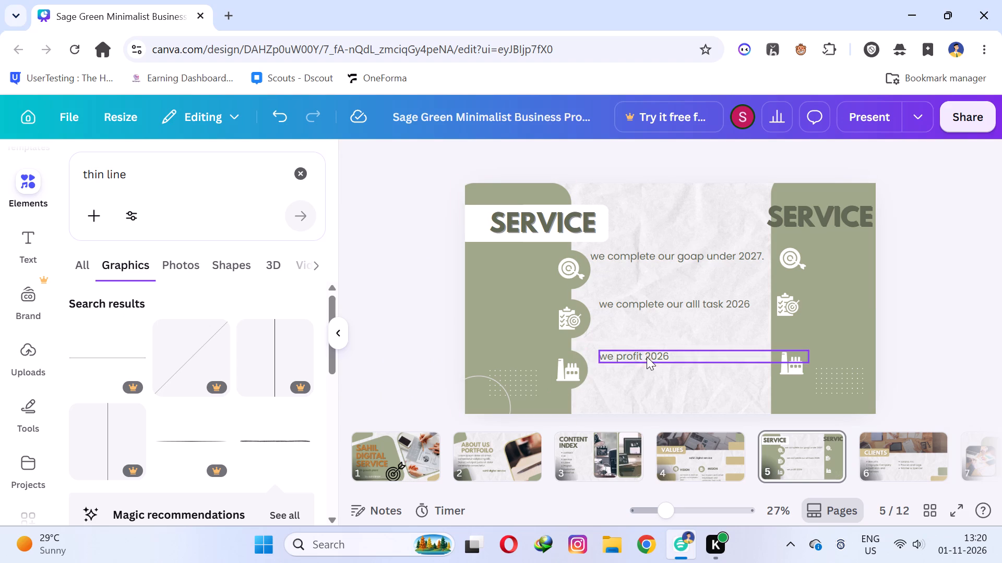
# Shift the "we profit 2026" and "we complete our alll task 2026" lines slightly down and left to sit beside their icons.
pyautogui.moveTo(637, 354); pyautogui.dragTo(626, 365)
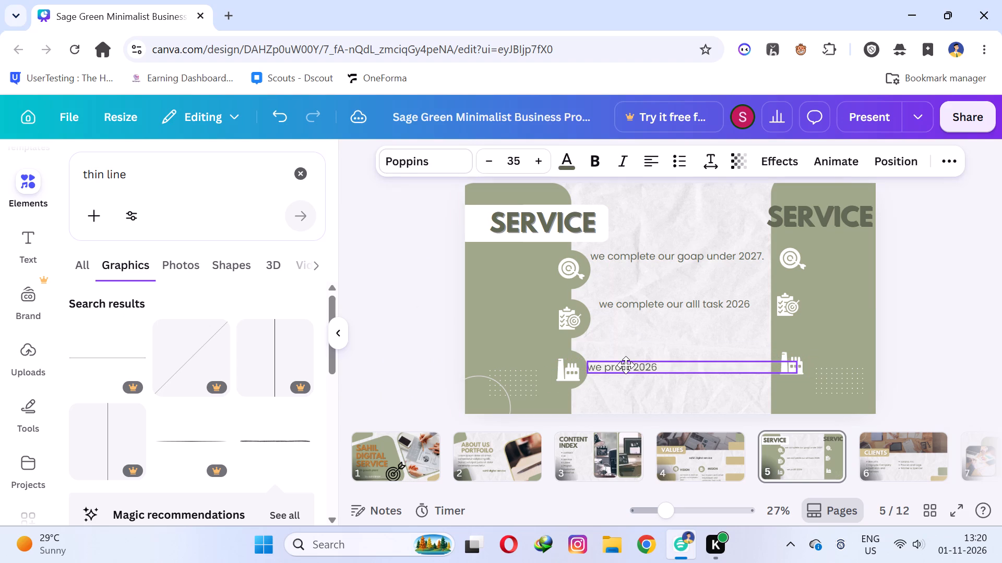
pyautogui.moveTo(626, 365); pyautogui.dragTo(628, 365)
pyautogui.click(949, 311)
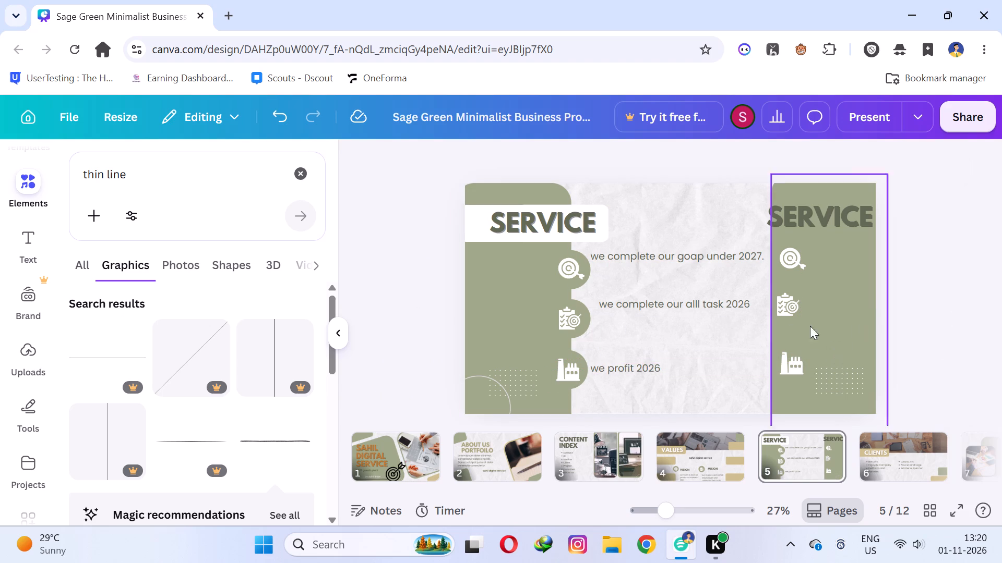
pyautogui.moveTo(682, 305); pyautogui.dragTo(675, 315)
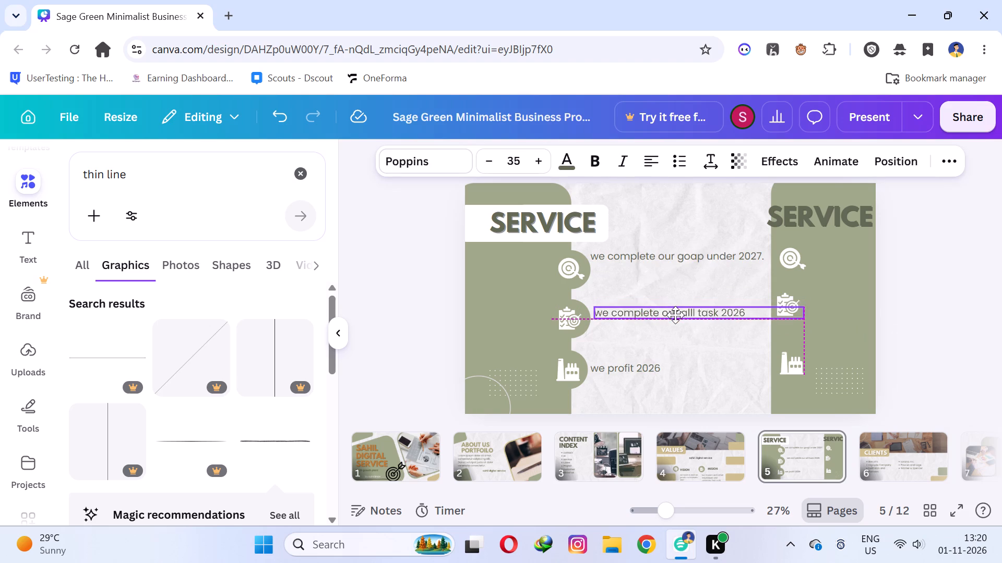
pyautogui.moveTo(675, 315); pyautogui.dragTo(675, 316)
pyautogui.click(973, 307)
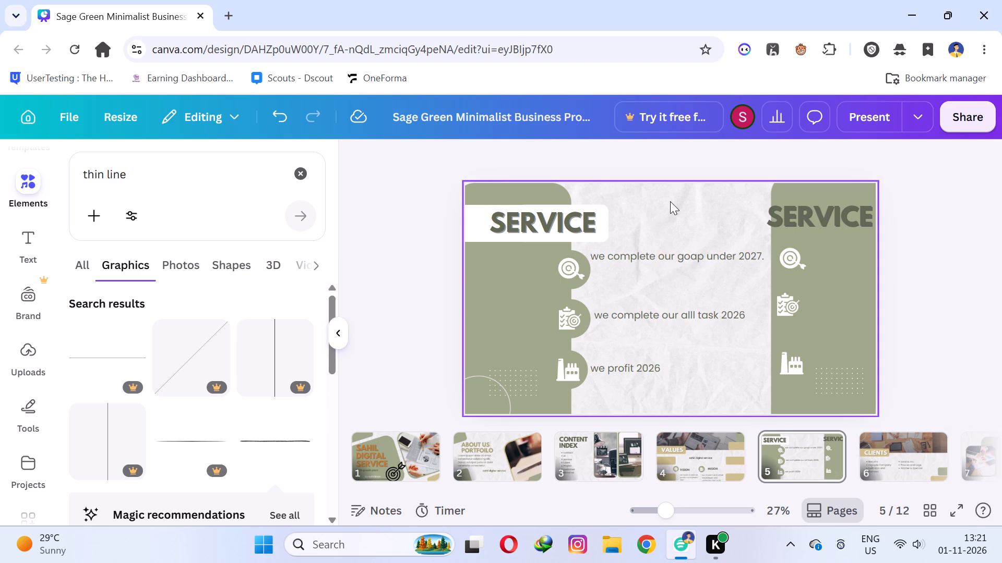
# Add a new text box reading "our services" in the middle of the Service slide.
pyautogui.press('t')
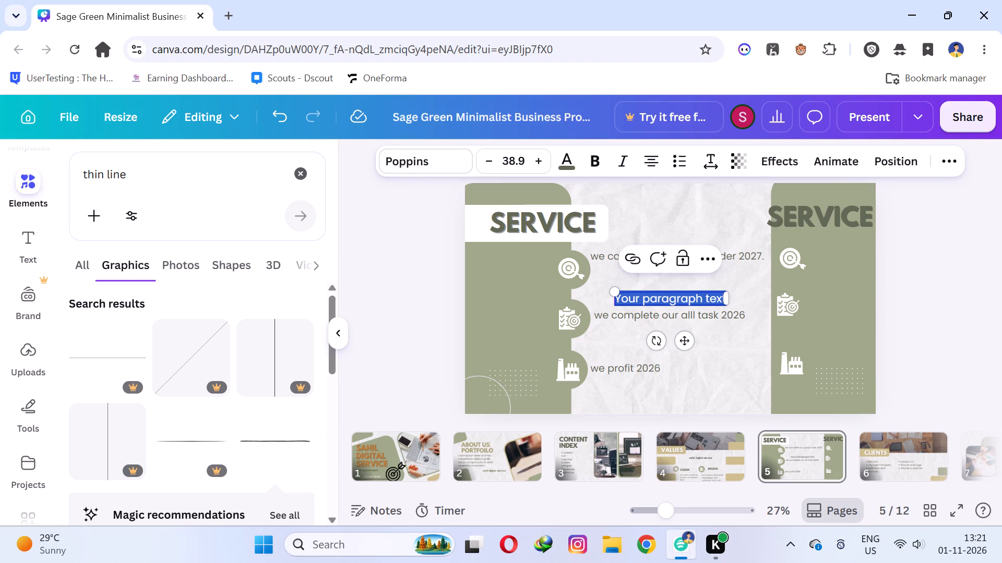
pyautogui.press('o')
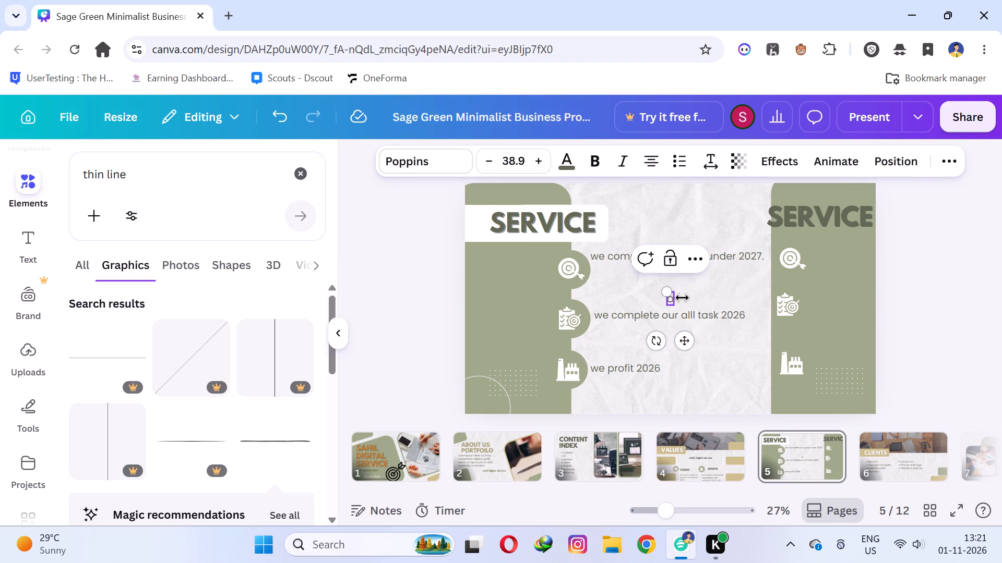
pyautogui.write('ur services')
pyautogui.click(715, 286)
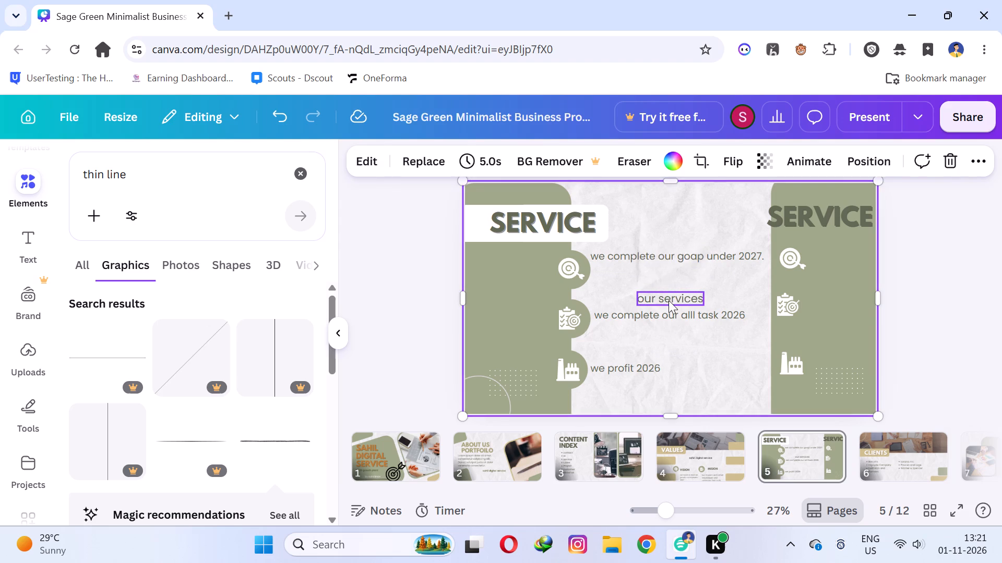
# Move the "our services" text up to the top of the slide, between the two SERVICE headings.
pyautogui.moveTo(667, 300); pyautogui.dragTo(658, 218)
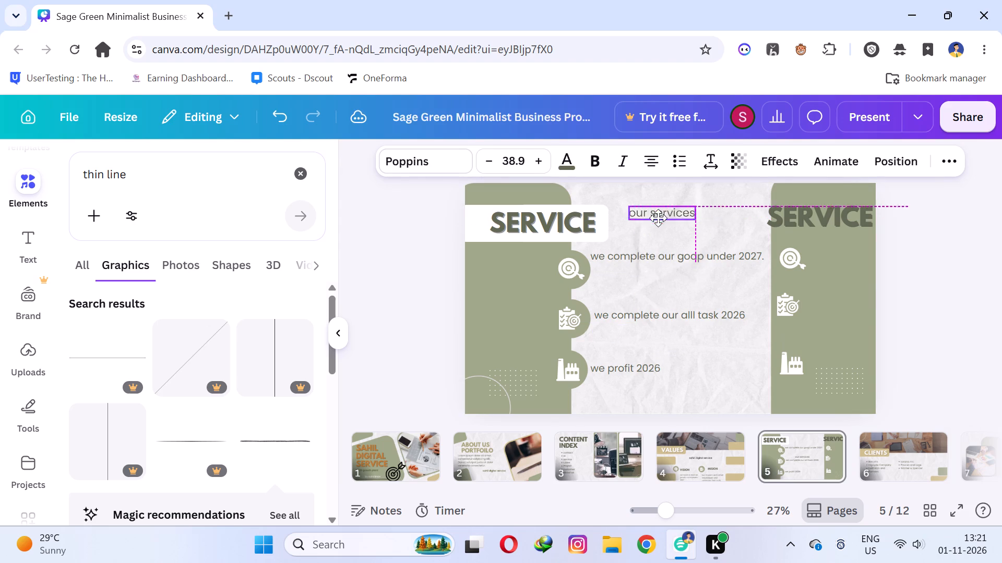
pyautogui.moveTo(658, 218); pyautogui.dragTo(658, 221)
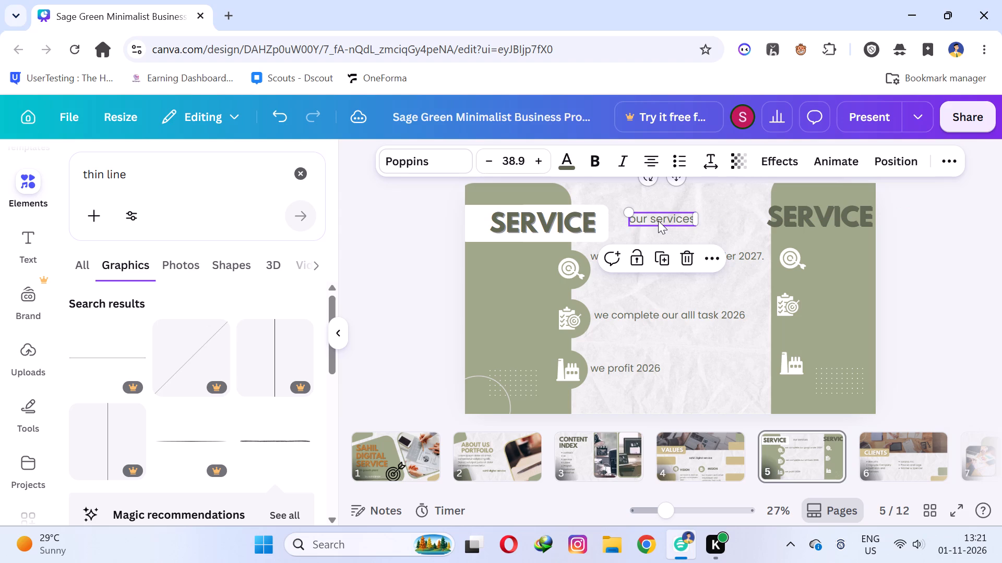
pyautogui.click(658, 227)
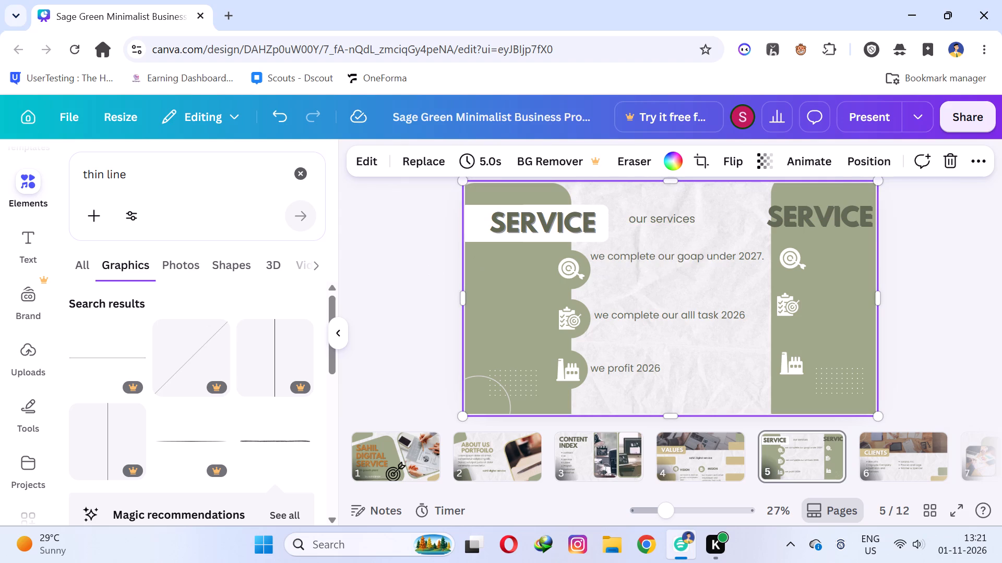
# Search the graphics for "square" and add the textured green square to the middle of the Service slide.
pyautogui.moveTo(176, 175); pyautogui.dragTo(0, 157)
pyautogui.write('square')
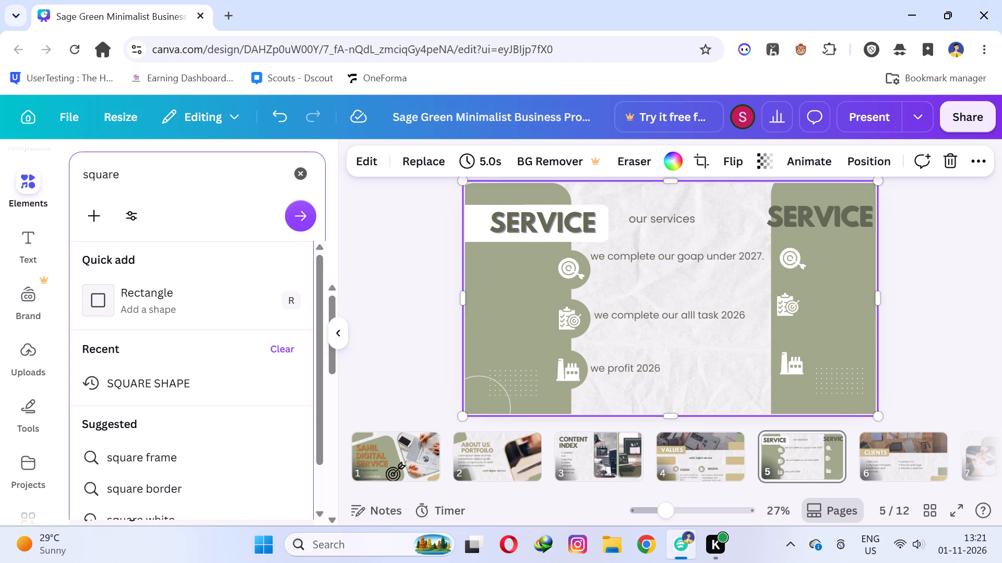
pyautogui.click(299, 216)
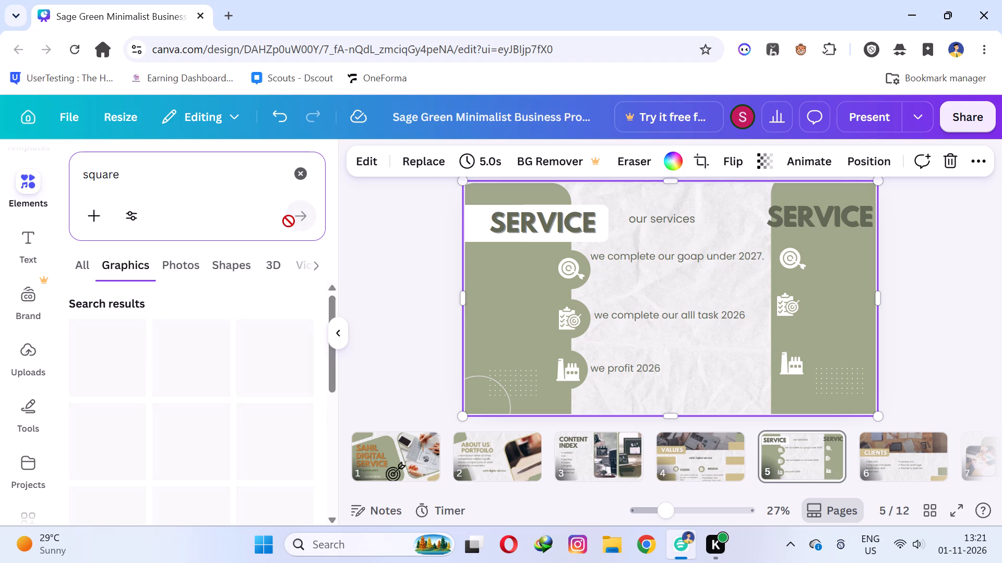
pyautogui.scroll(-4, 205, 424)
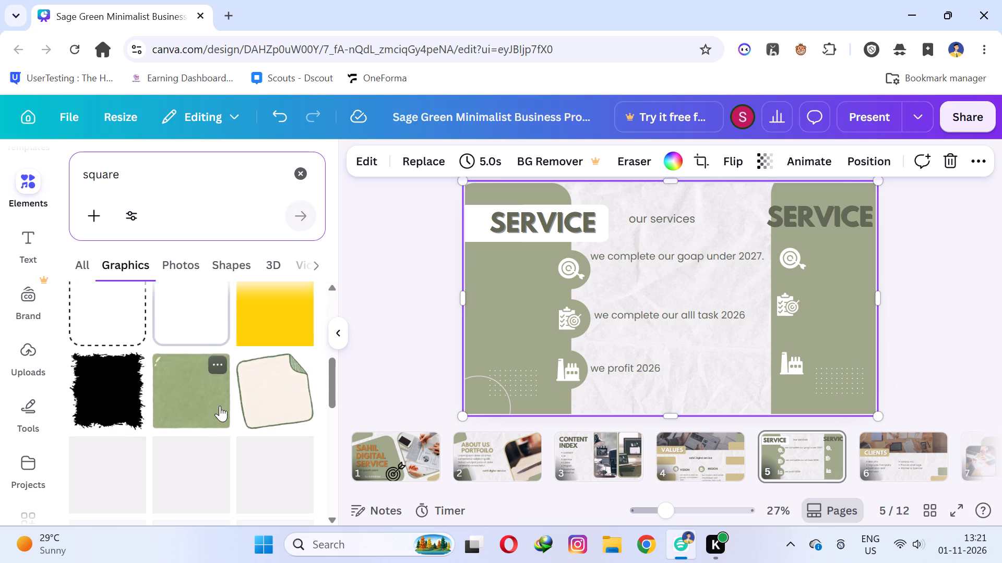
pyautogui.scroll(-1, 220, 406)
pyautogui.scroll(1, 230, 404)
pyautogui.moveTo(192, 407); pyautogui.dragTo(590, 222)
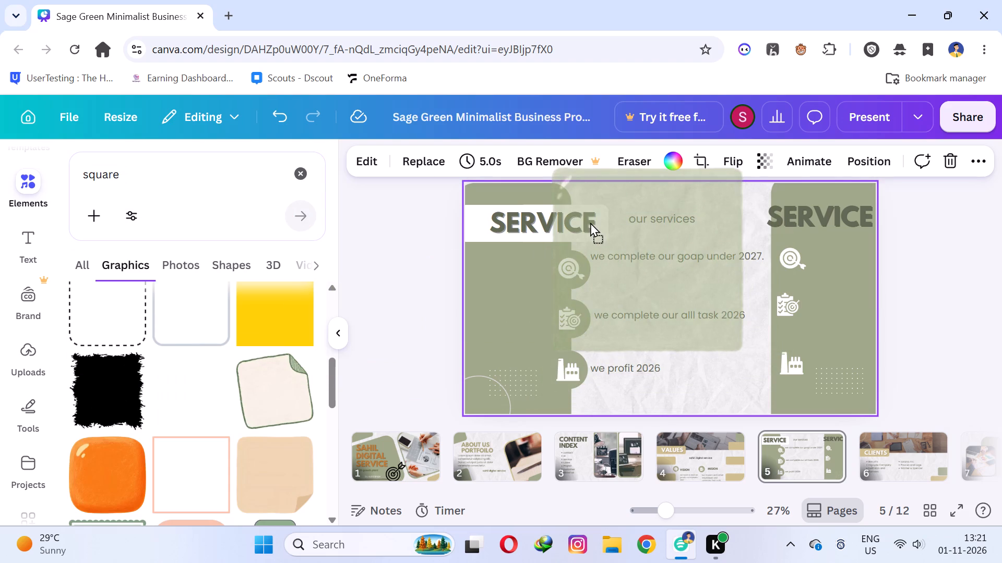
pyautogui.moveTo(590, 222); pyautogui.dragTo(611, 229)
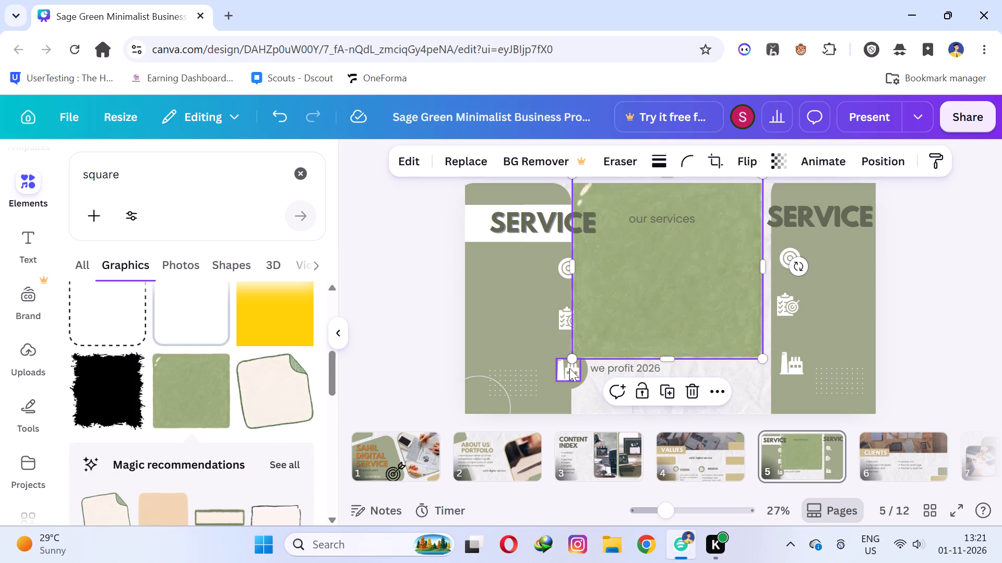
# Shrink the green square to roughly the width of the "our services" text and position it behind that text at the slide's top.
pyautogui.moveTo(570, 359); pyautogui.dragTo(624, 270)
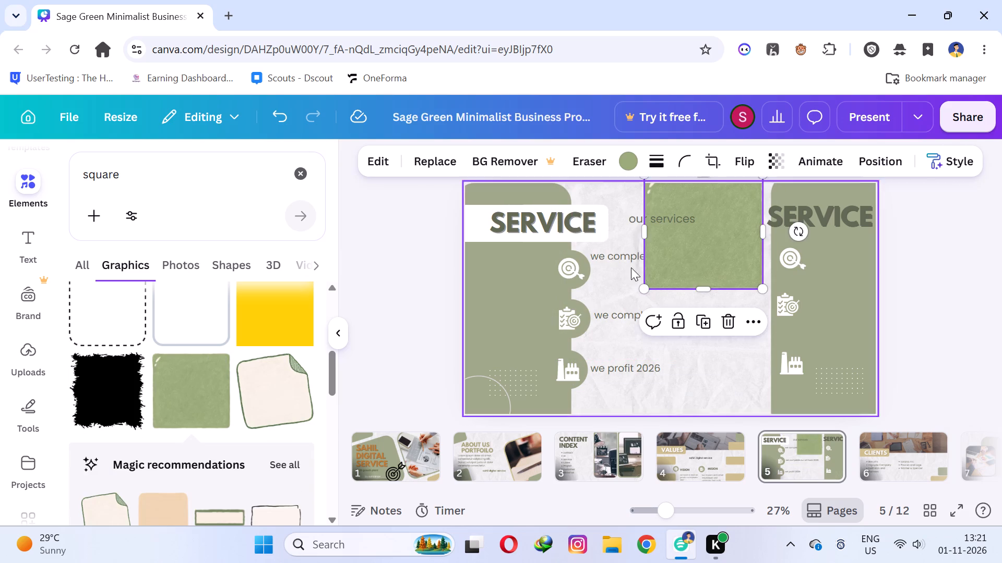
pyautogui.moveTo(717, 214); pyautogui.dragTo(692, 230)
pyautogui.moveTo(738, 303); pyautogui.dragTo(724, 244)
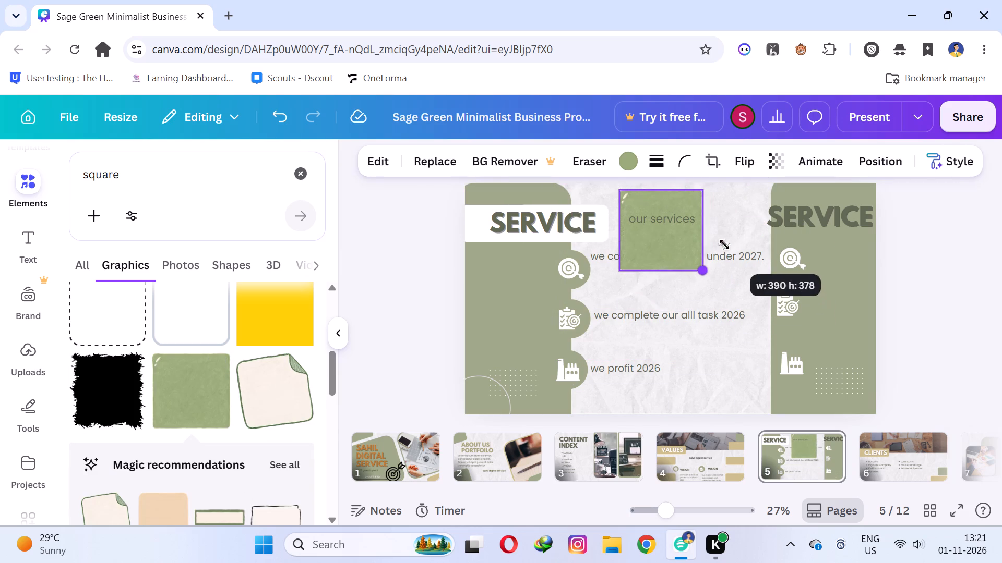
pyautogui.moveTo(724, 244); pyautogui.dragTo(713, 226)
pyautogui.moveTo(641, 239); pyautogui.dragTo(643, 238)
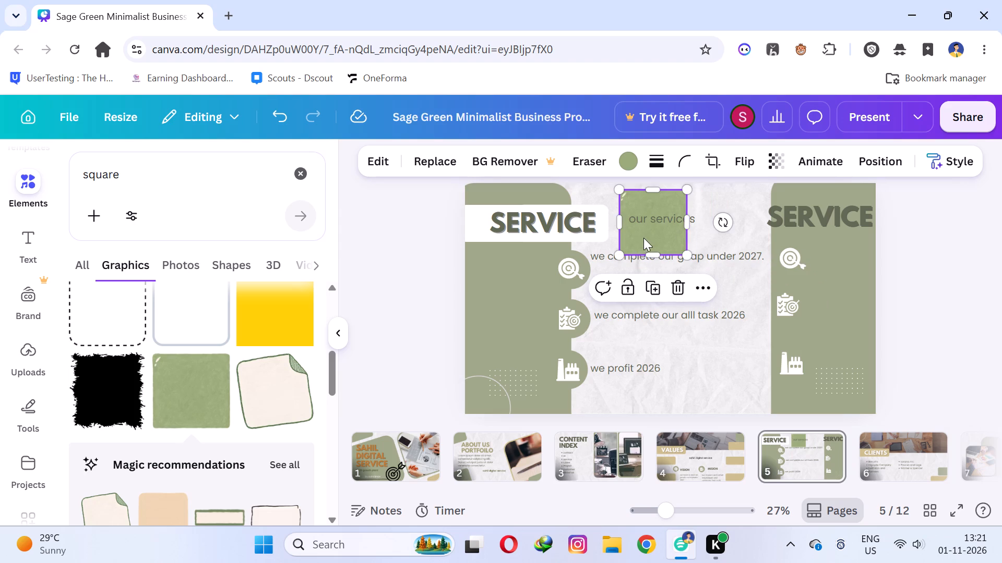
pyautogui.moveTo(643, 238); pyautogui.dragTo(647, 232)
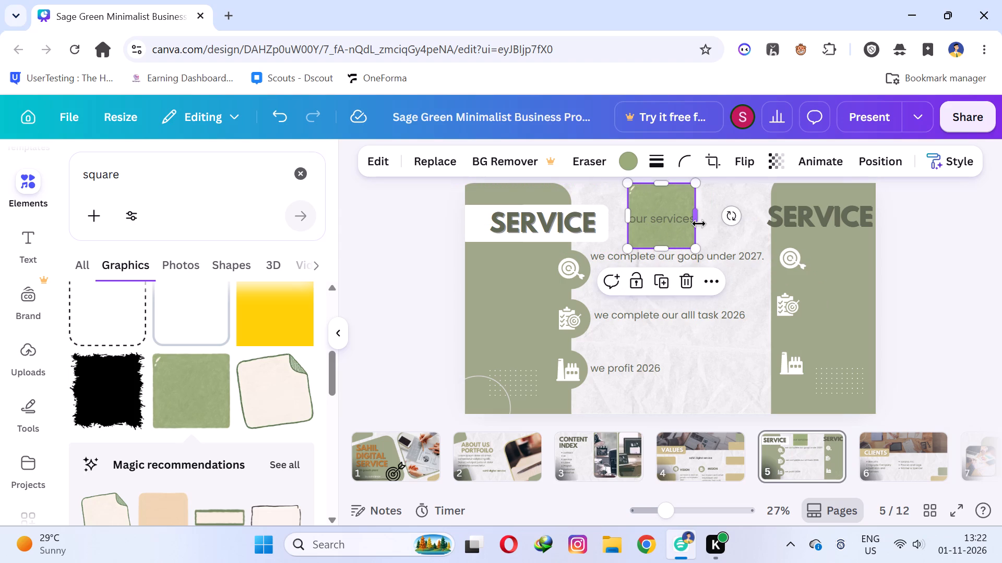
pyautogui.moveTo(699, 221); pyautogui.dragTo(705, 221)
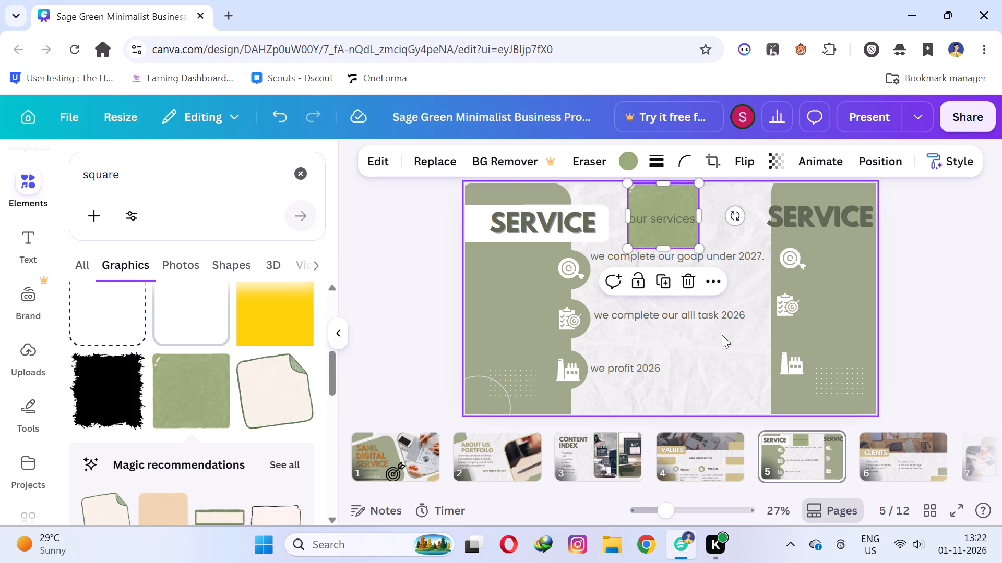
pyautogui.click(730, 350)
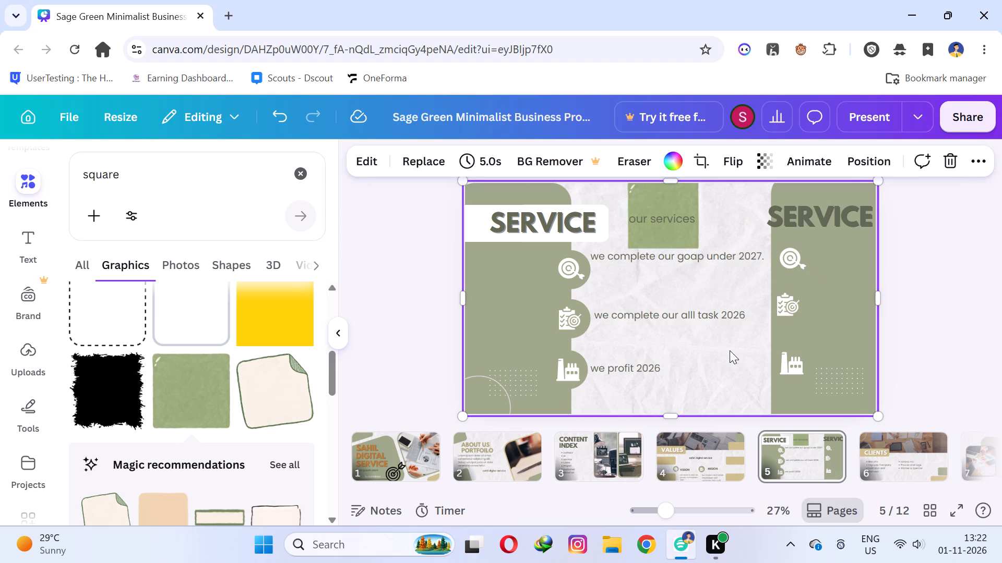
# Apply the Bounce animation to the "our services" text.
pyautogui.click(669, 218)
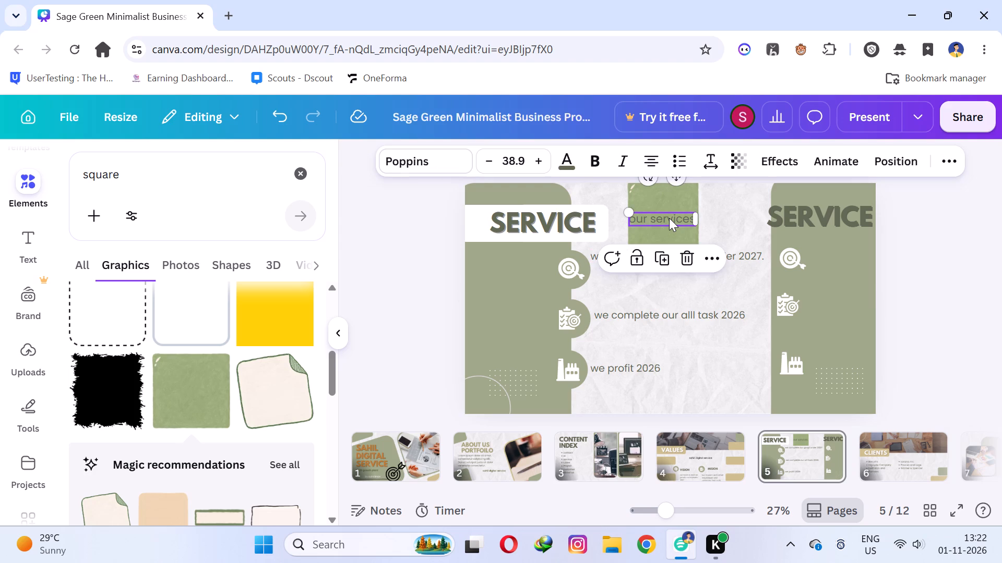
pyautogui.click(830, 156)
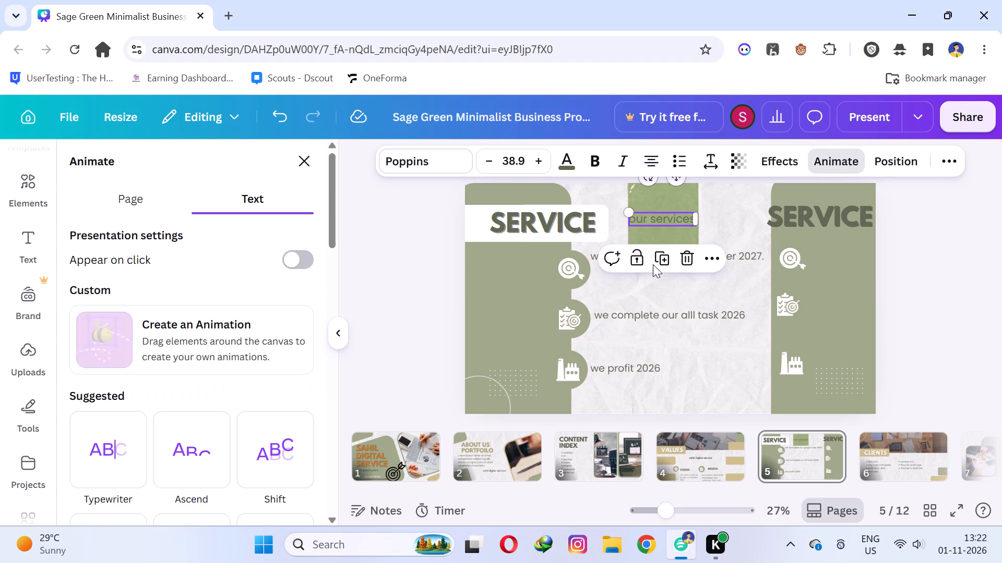
pyautogui.scroll(-2, 269, 344)
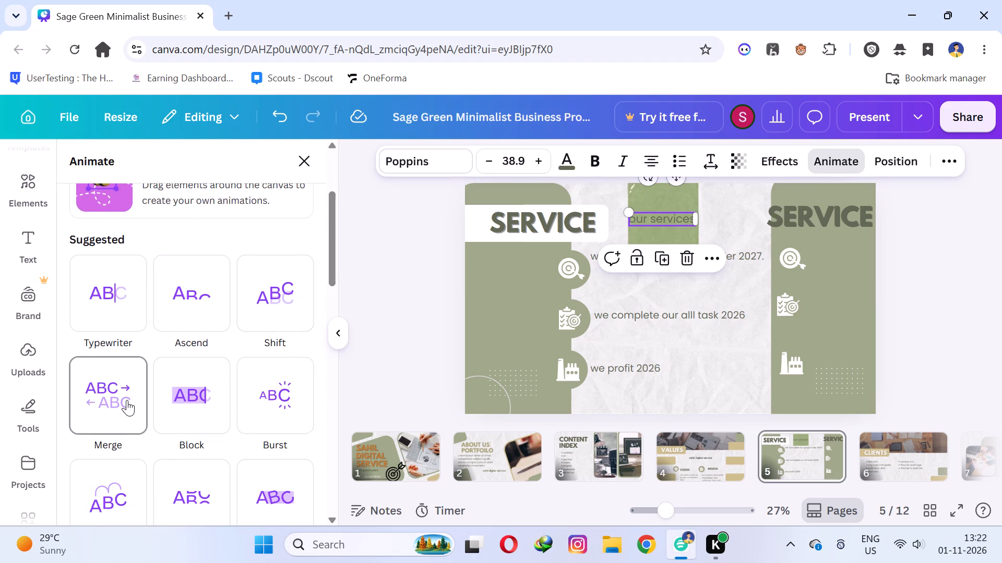
pyautogui.scroll(-1, 128, 423)
pyautogui.click(113, 421)
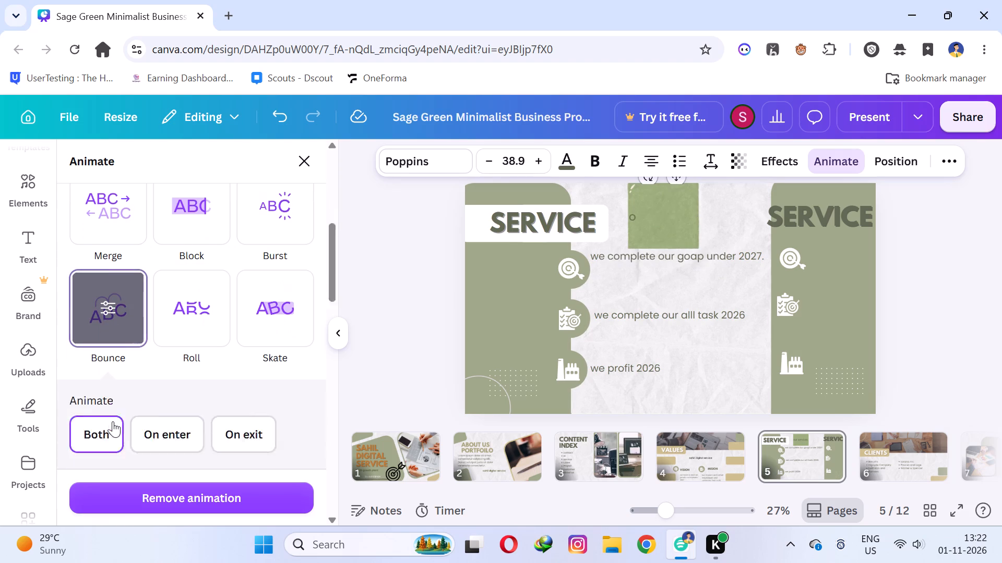
pyautogui.click(502, 0)
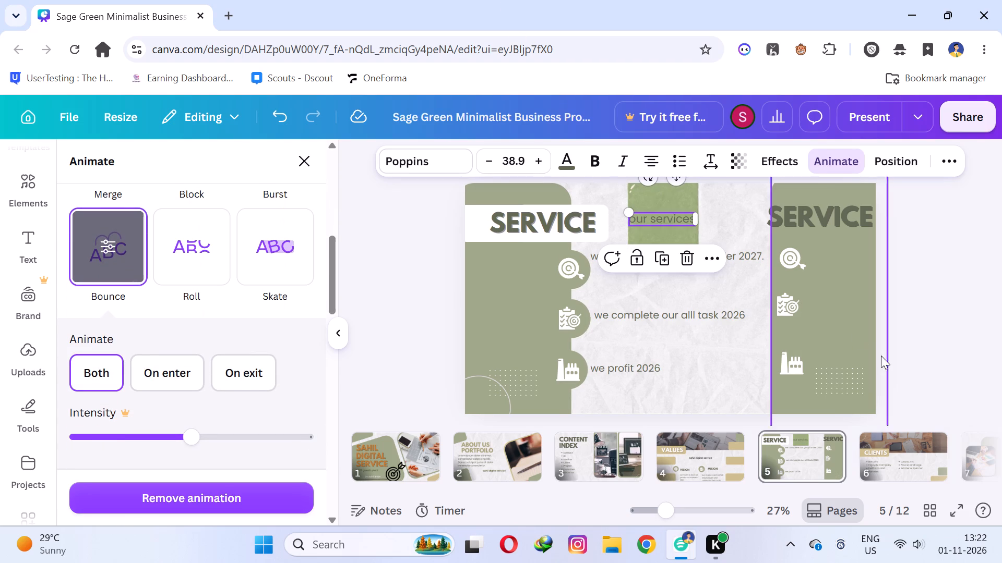
pyautogui.click(944, 315)
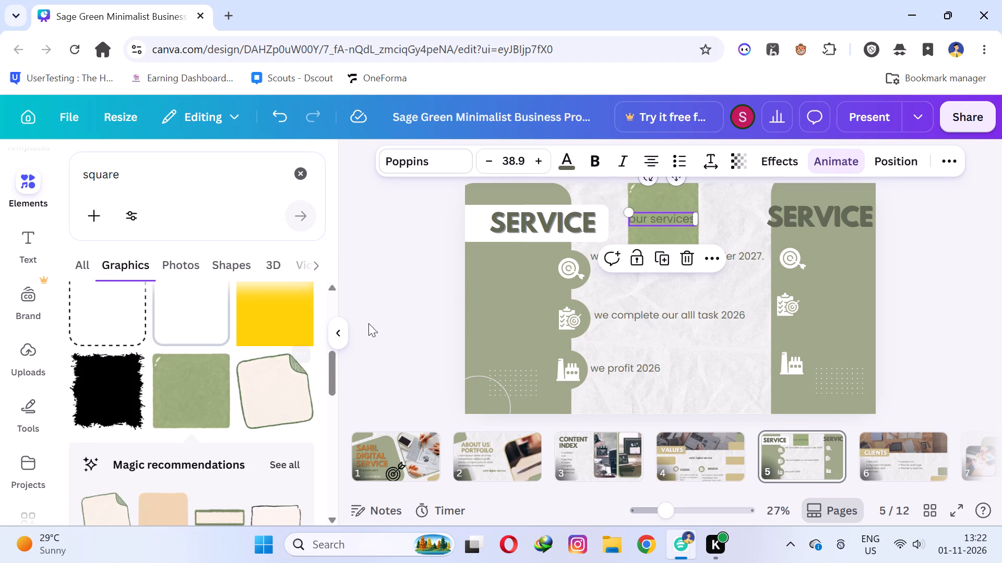
pyautogui.click(400, 301)
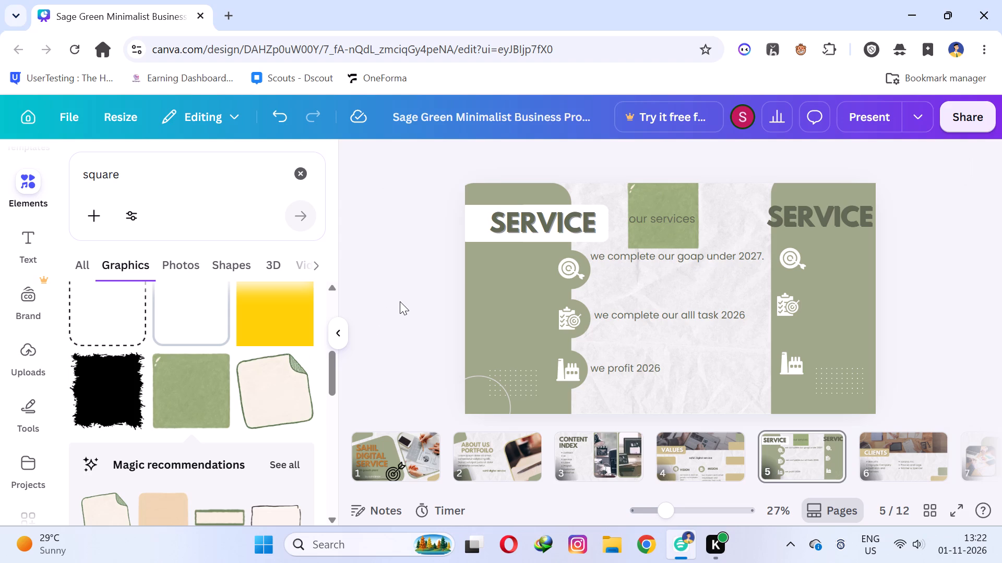
pyautogui.click(934, 248)
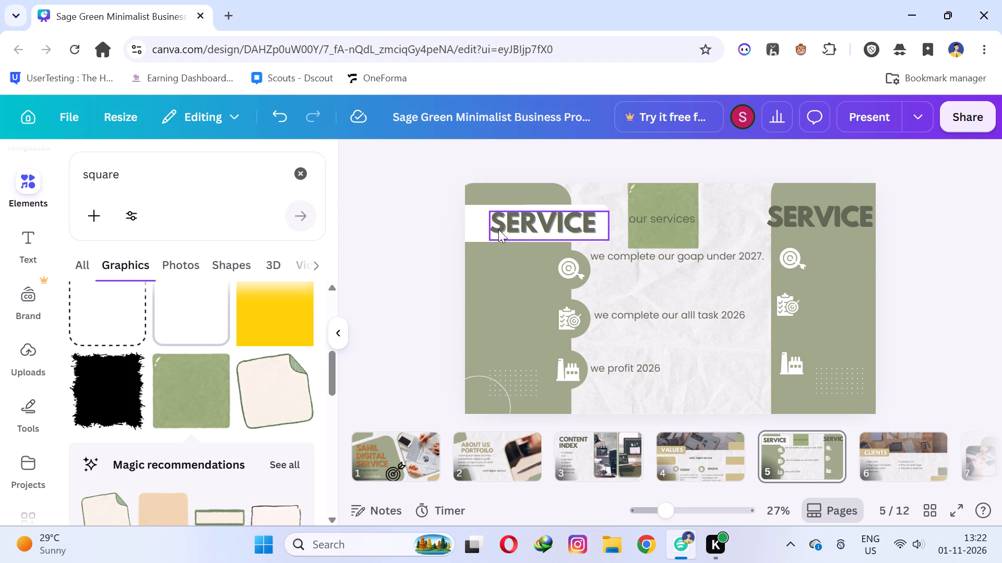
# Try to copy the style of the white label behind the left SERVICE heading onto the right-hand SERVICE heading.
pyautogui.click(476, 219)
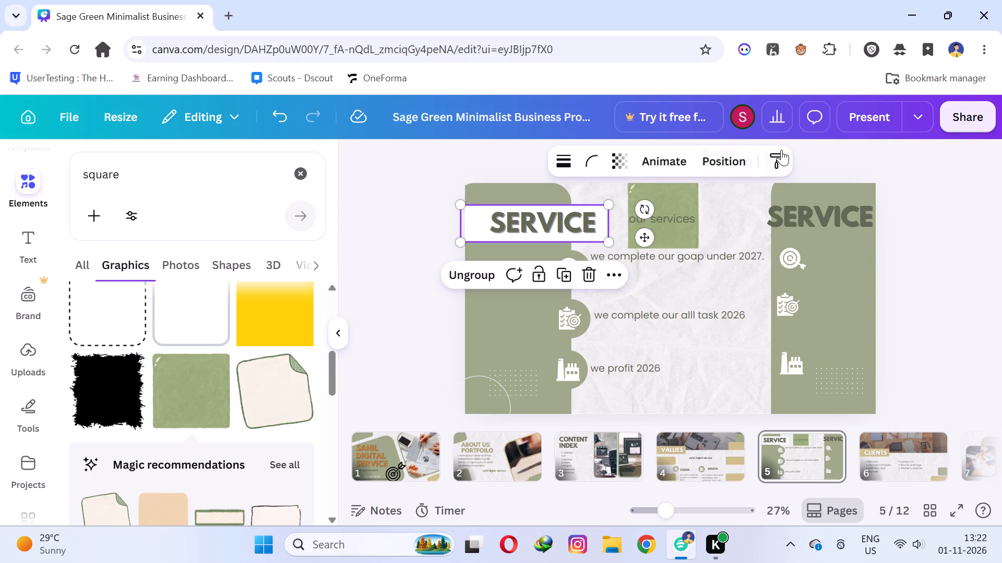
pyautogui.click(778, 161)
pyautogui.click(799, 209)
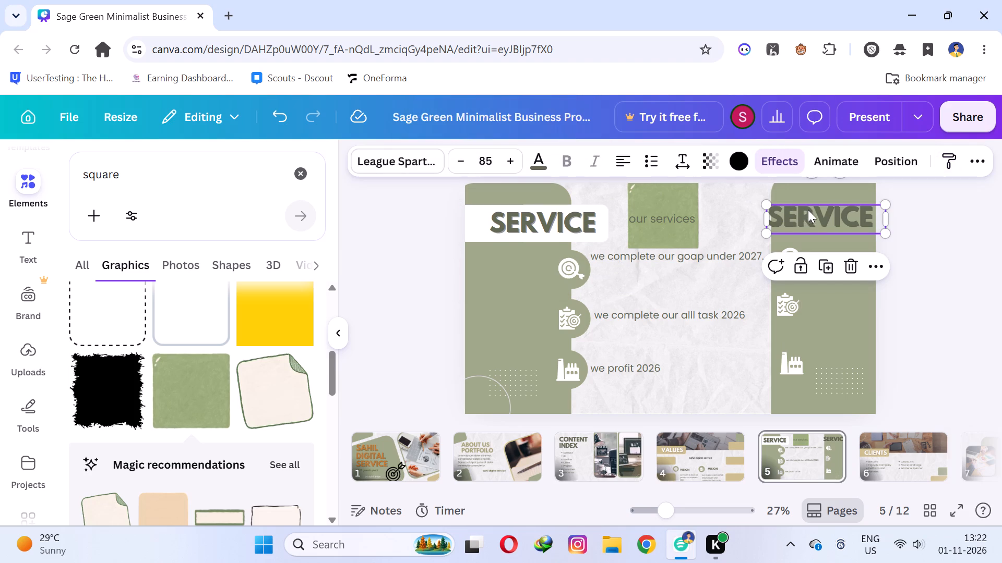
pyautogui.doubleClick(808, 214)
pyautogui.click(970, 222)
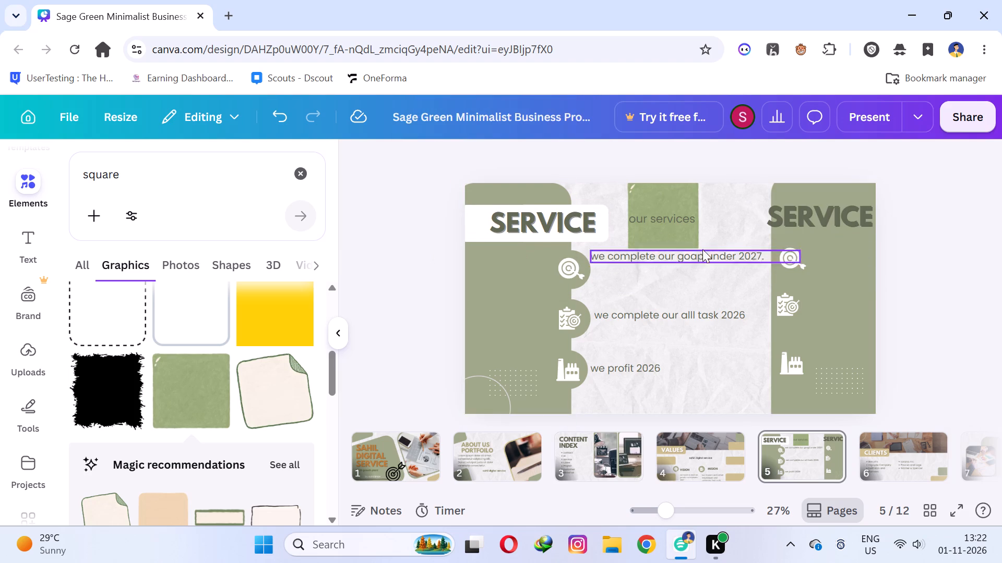
# Duplicate the left heading's white label and place the copy across the top of the right-hand green panel, moving the second SERVICE heading aside.
pyautogui.click(469, 226)
pyautogui.rightClick(469, 226)
pyautogui.click(505, 209)
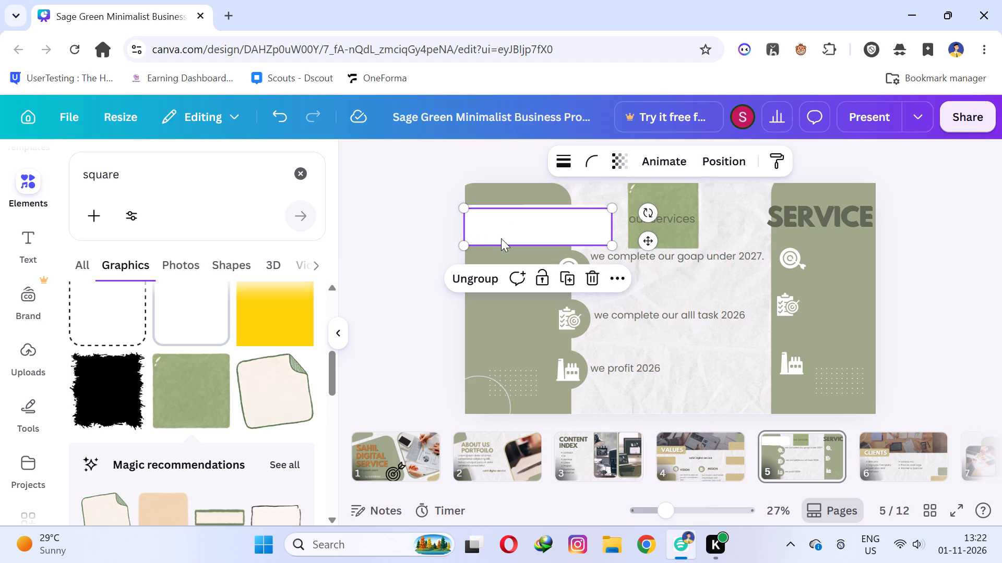
pyautogui.moveTo(494, 227); pyautogui.dragTo(766, 237)
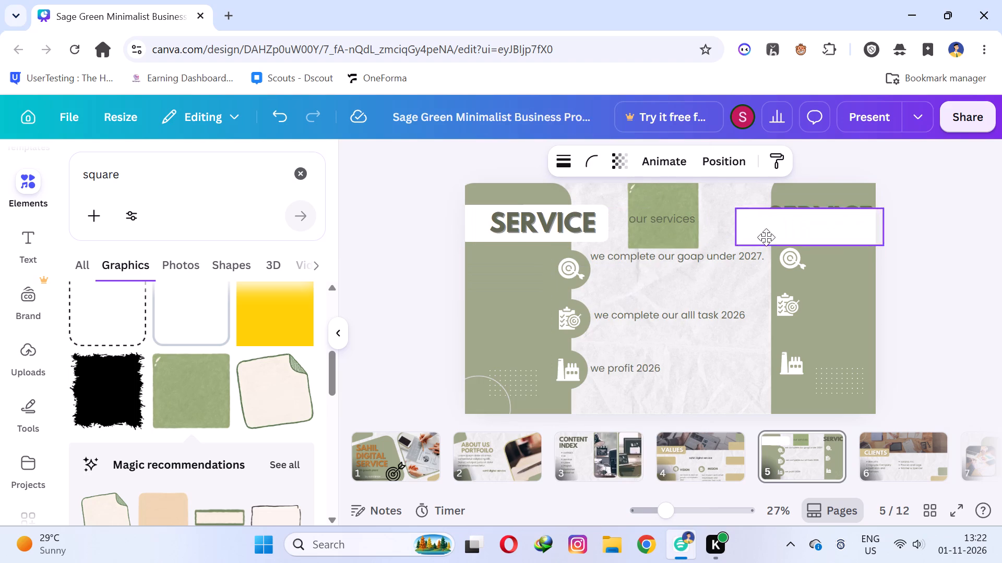
pyautogui.moveTo(766, 237); pyautogui.dragTo(712, 305)
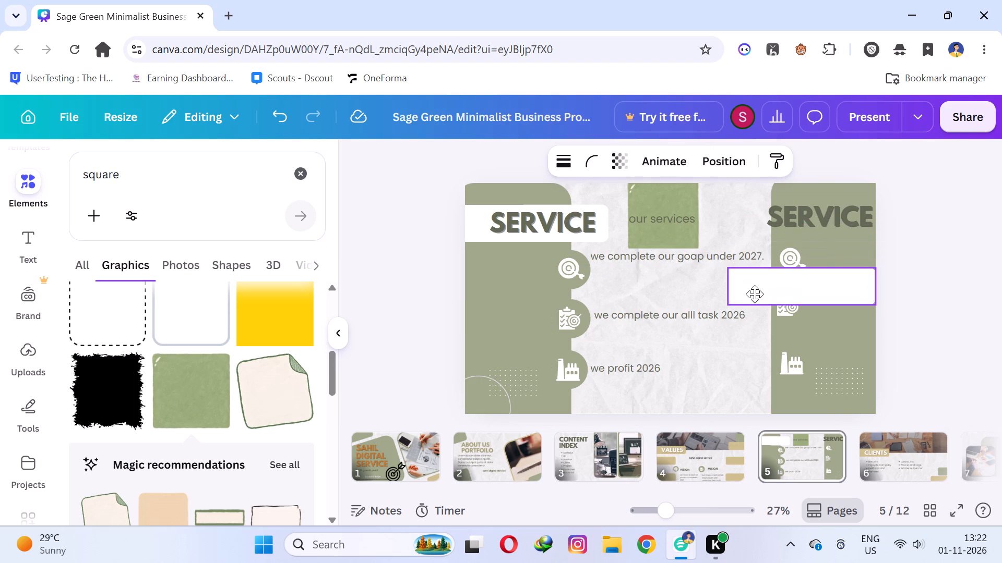
pyautogui.moveTo(799, 215); pyautogui.dragTo(701, 286)
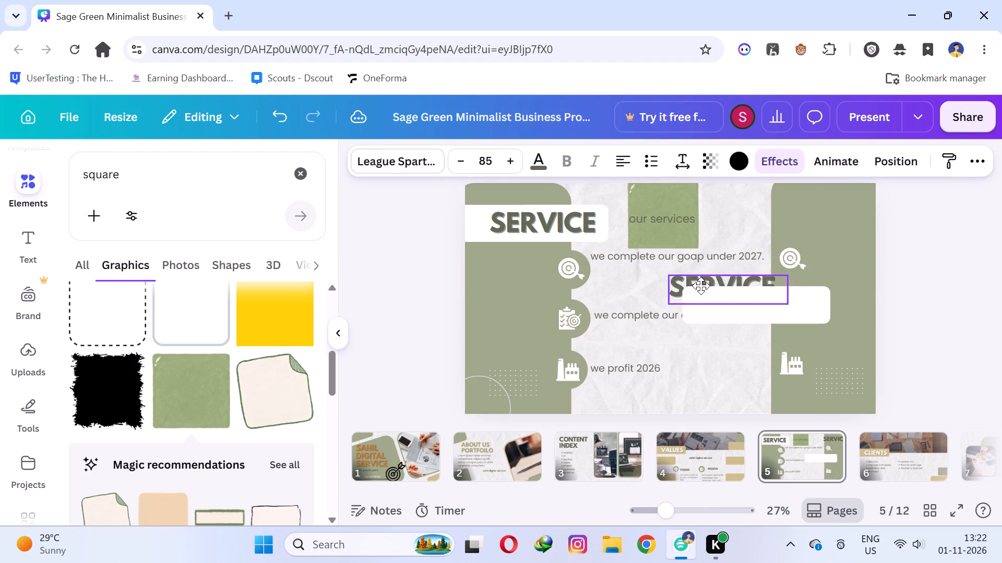
pyautogui.moveTo(701, 286); pyautogui.dragTo(656, 275)
pyautogui.moveTo(727, 304); pyautogui.dragTo(791, 226)
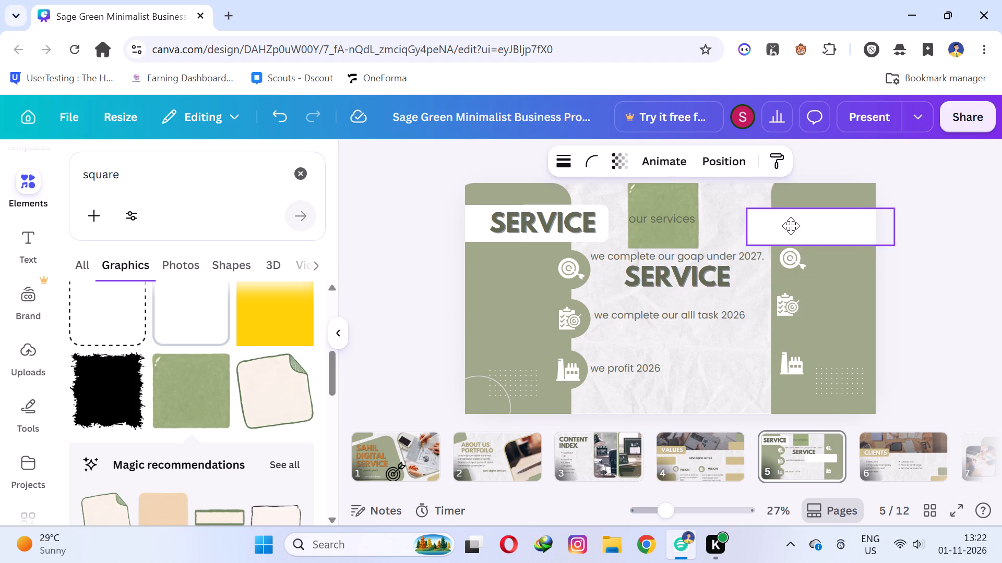
pyautogui.moveTo(791, 226); pyautogui.dragTo(791, 219)
# Move the second SERVICE heading onto the right-hand white label and bring it forward in front of the label.
pyautogui.moveTo(689, 280); pyautogui.dragTo(707, 241)
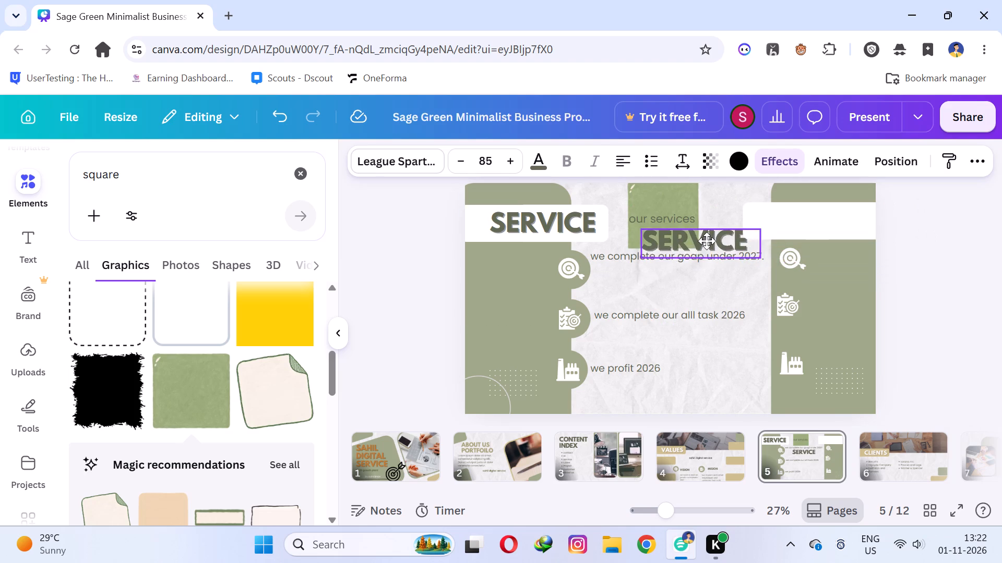
pyautogui.moveTo(707, 241); pyautogui.dragTo(734, 226)
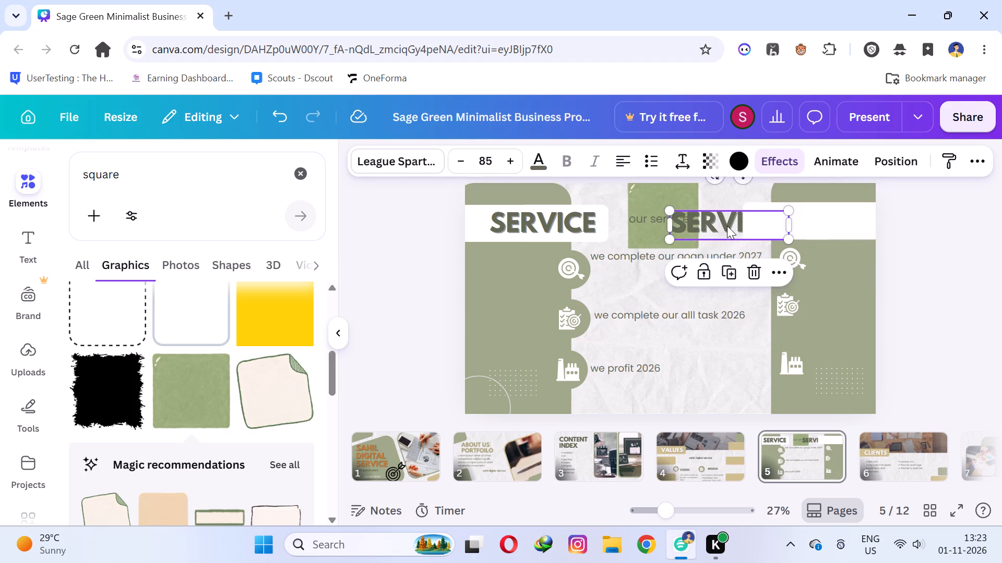
pyautogui.click(727, 226)
pyautogui.click(883, 155)
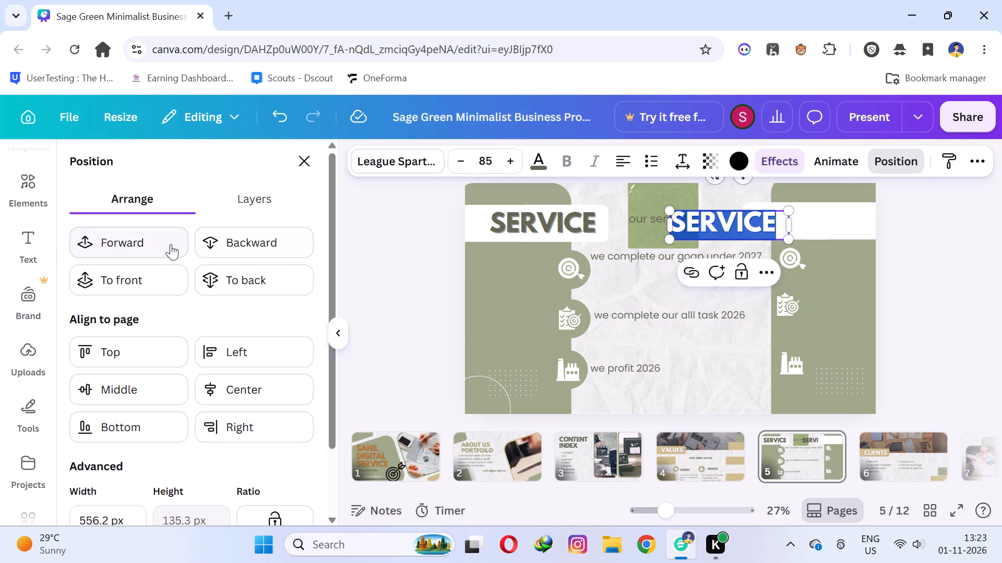
pyautogui.click(171, 244)
pyautogui.moveTo(709, 228); pyautogui.dragTo(734, 228)
pyautogui.click(711, 199)
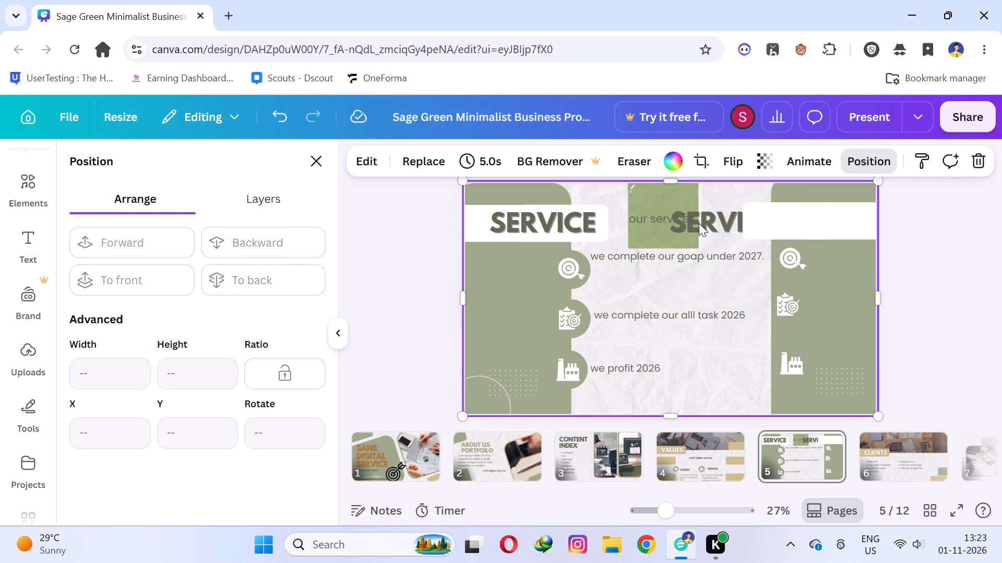
pyautogui.click(720, 226)
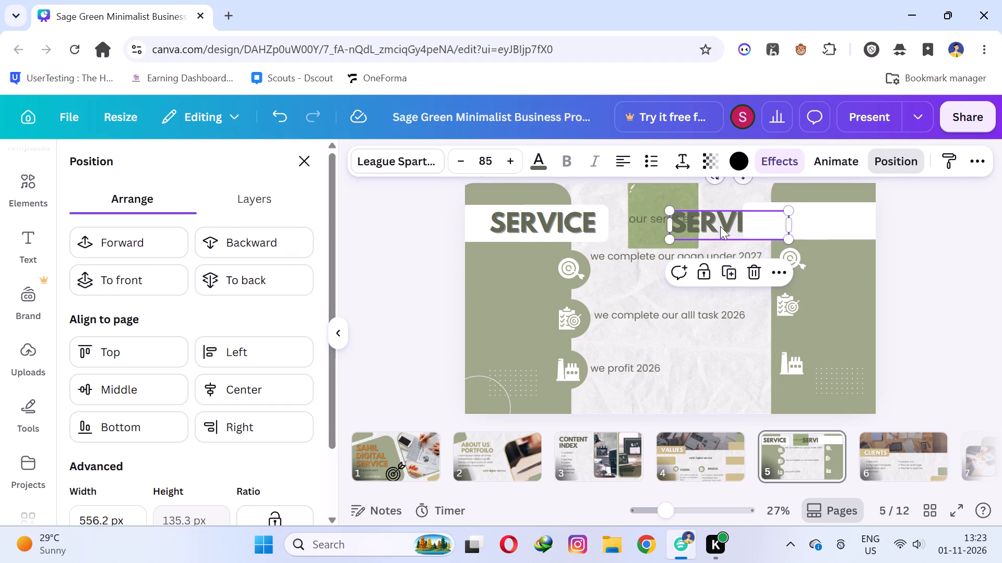
pyautogui.moveTo(706, 226); pyautogui.dragTo(742, 223)
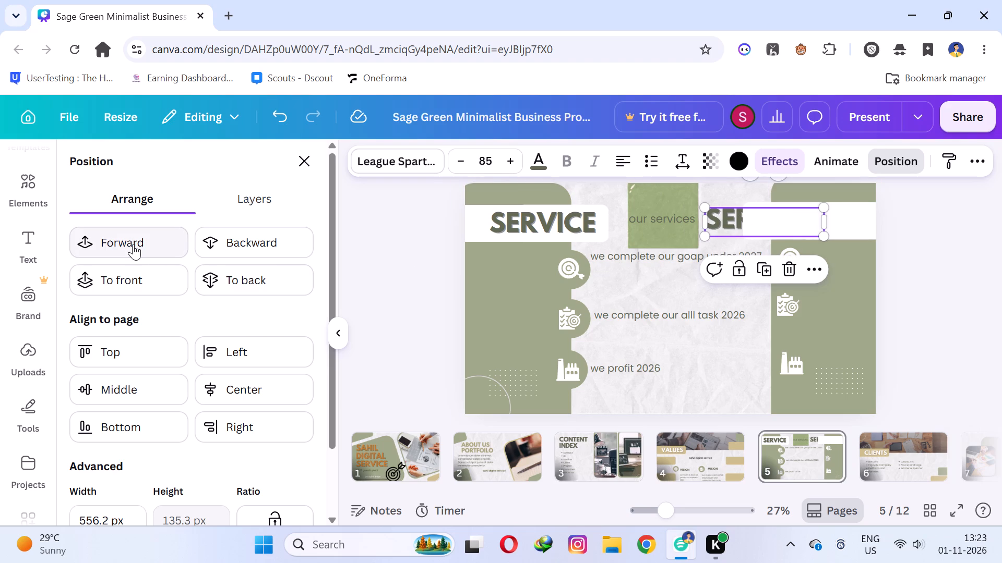
pyautogui.click(133, 244)
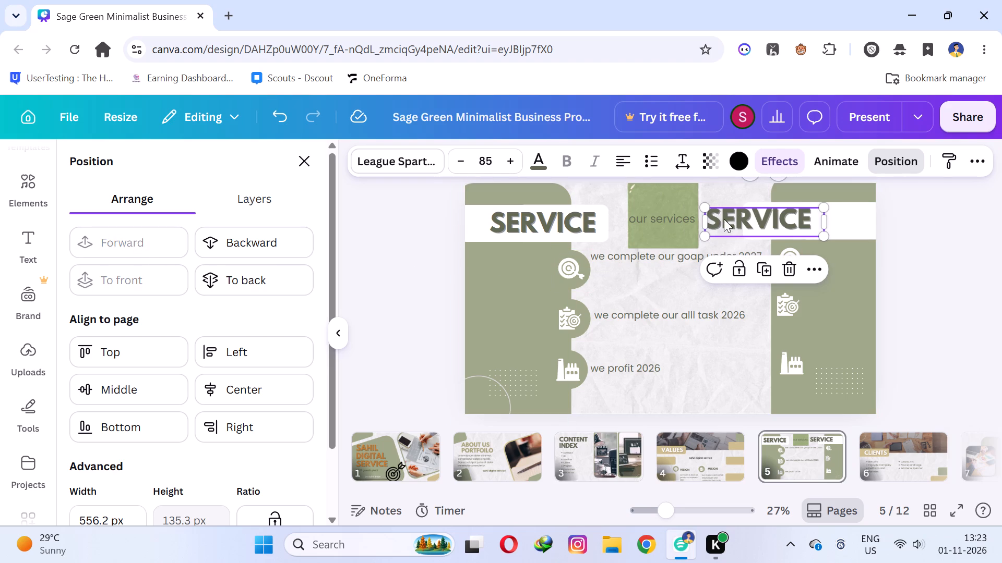
pyautogui.moveTo(724, 216); pyautogui.dragTo(767, 216)
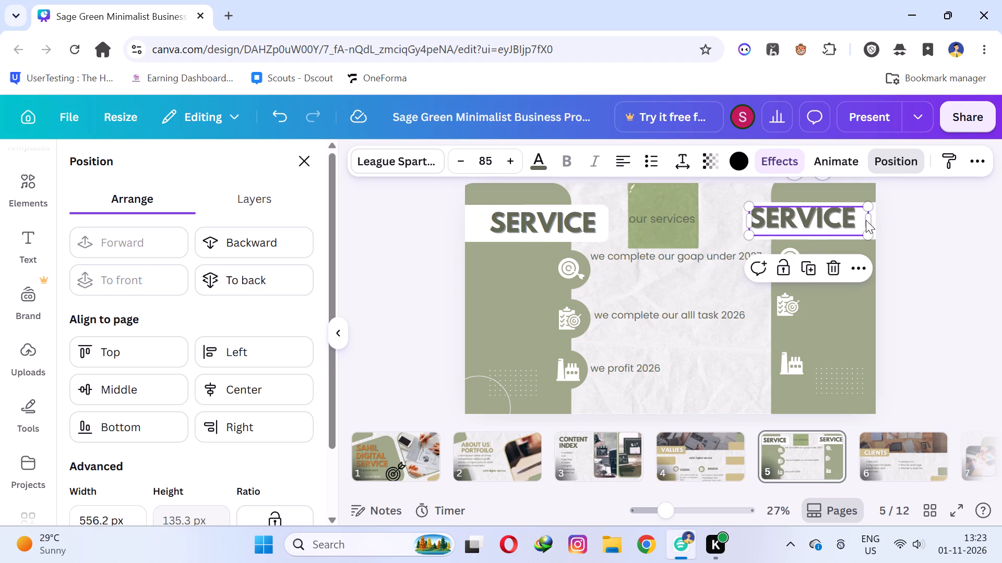
pyautogui.click(941, 235)
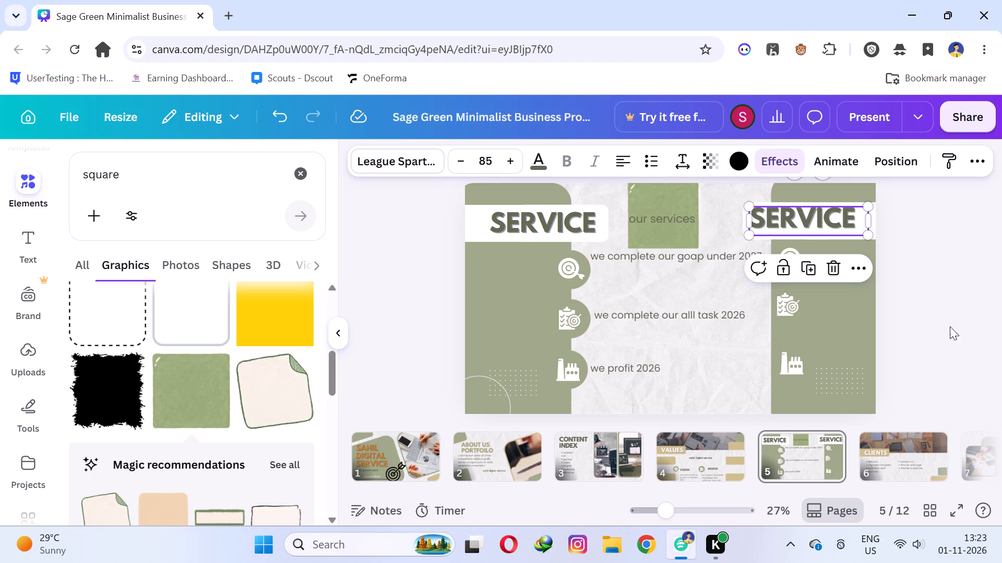
# On slide 6, duplicate the CLIENTS heading and place the copy near the slide's right edge, level with the original.
pyautogui.click(912, 448)
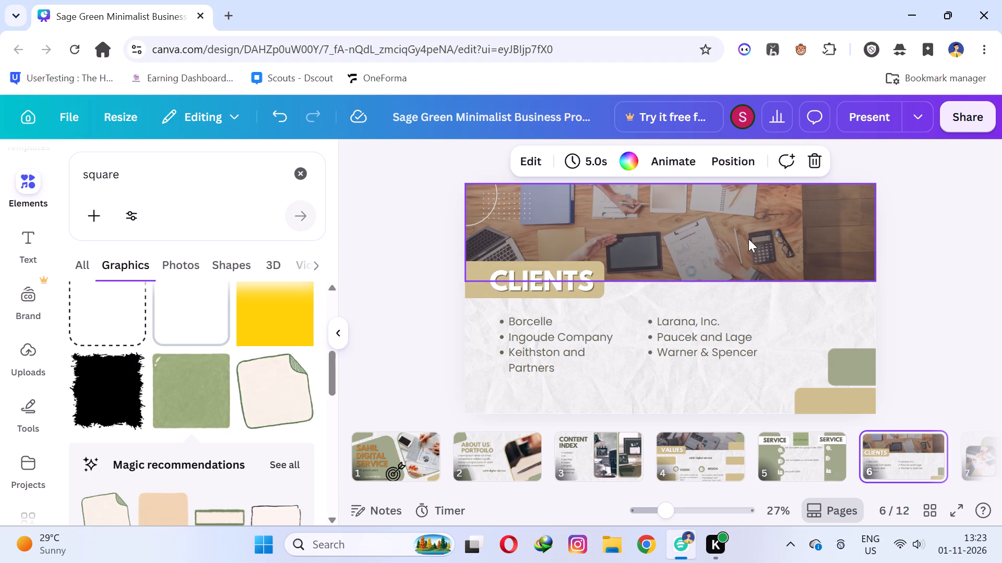
pyautogui.click(533, 276)
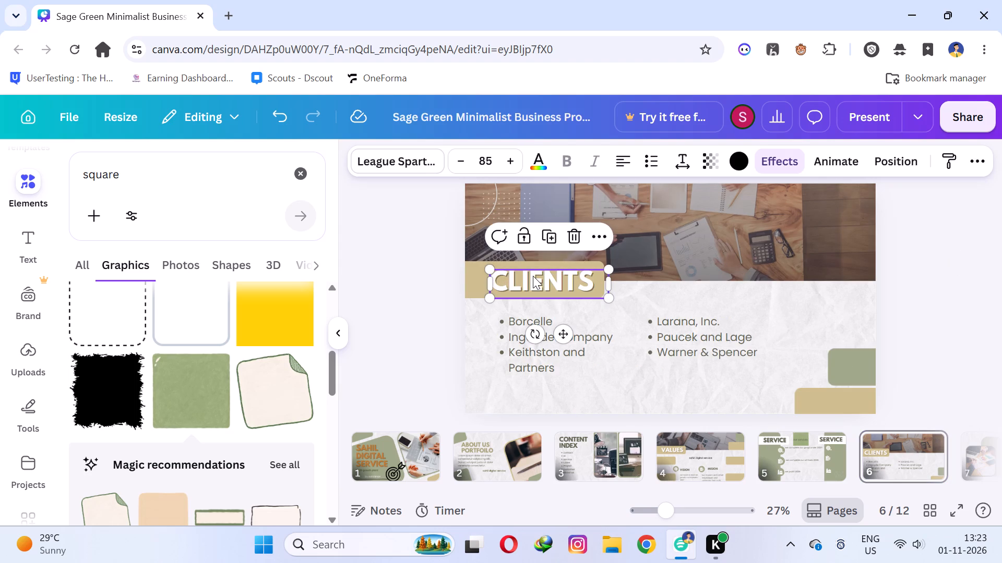
pyautogui.rightClick(533, 276)
pyautogui.click(604, 200)
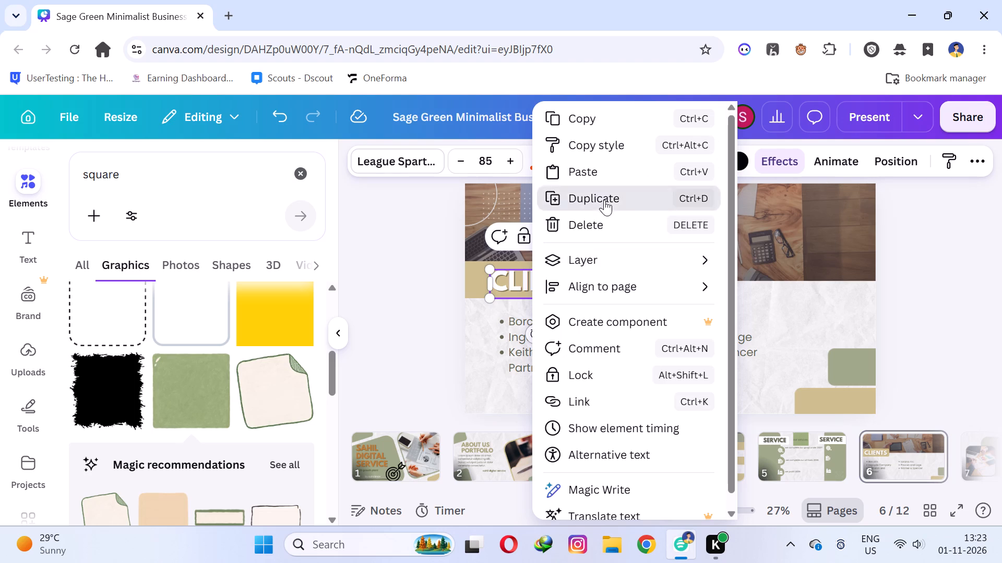
pyautogui.moveTo(556, 288); pyautogui.dragTo(794, 289)
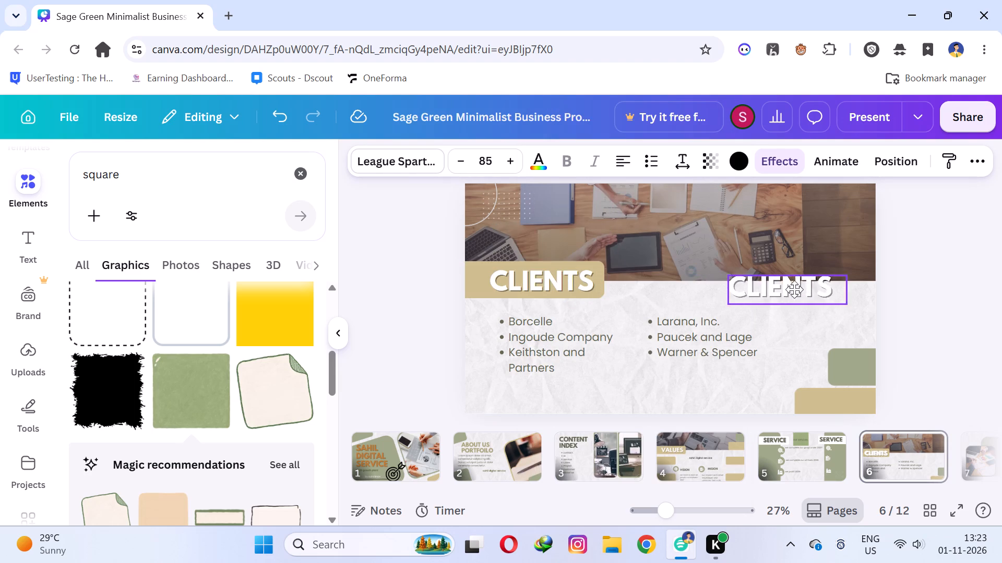
pyautogui.moveTo(794, 289); pyautogui.dragTo(816, 284)
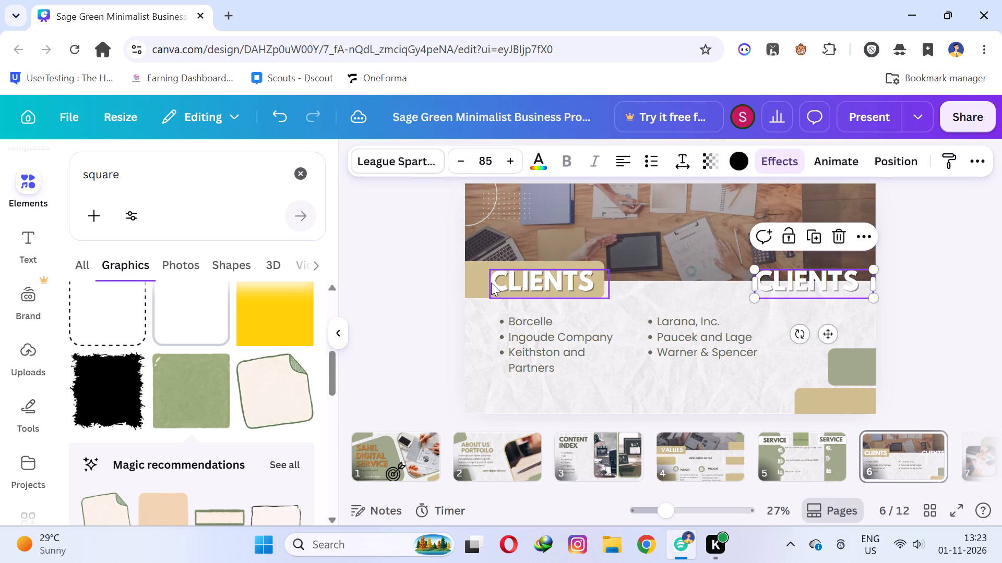
# Duplicate the tan label behind the left CLIENTS heading, send the copy to the back and move it behind the second heading.
pyautogui.click(474, 272)
pyautogui.rightClick(474, 272)
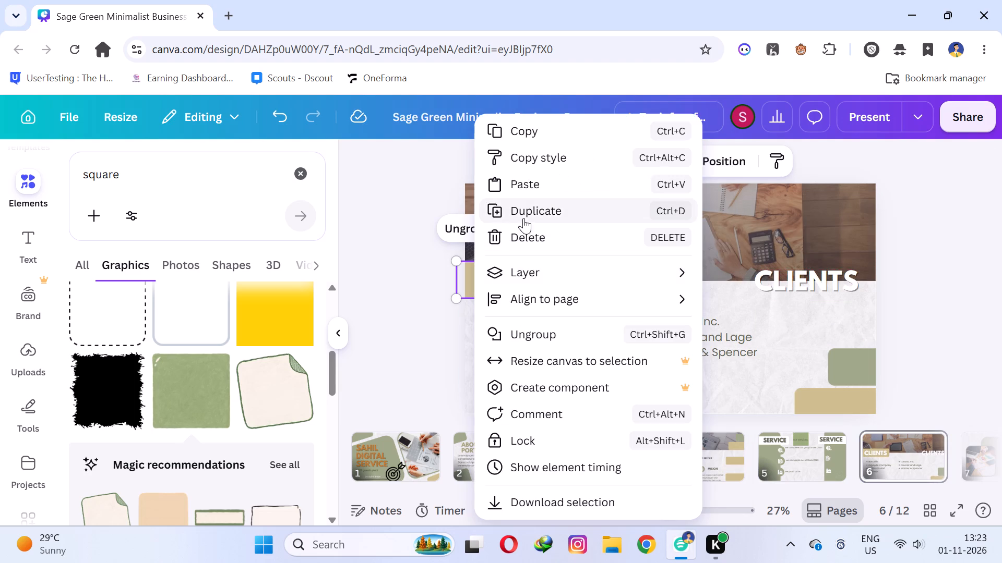
pyautogui.click(527, 205)
pyautogui.moveTo(492, 289); pyautogui.dragTo(711, 274)
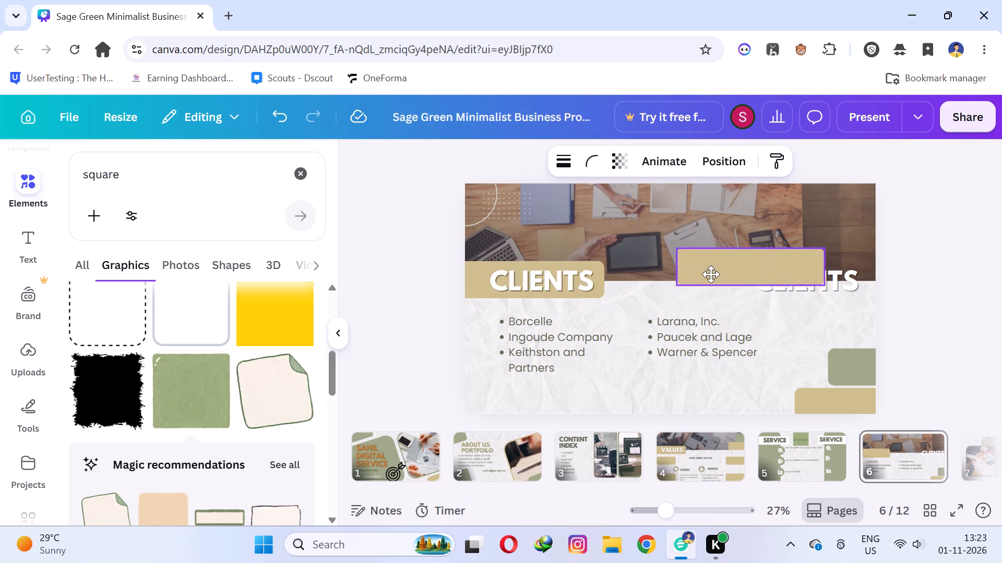
pyautogui.moveTo(711, 274); pyautogui.dragTo(722, 296)
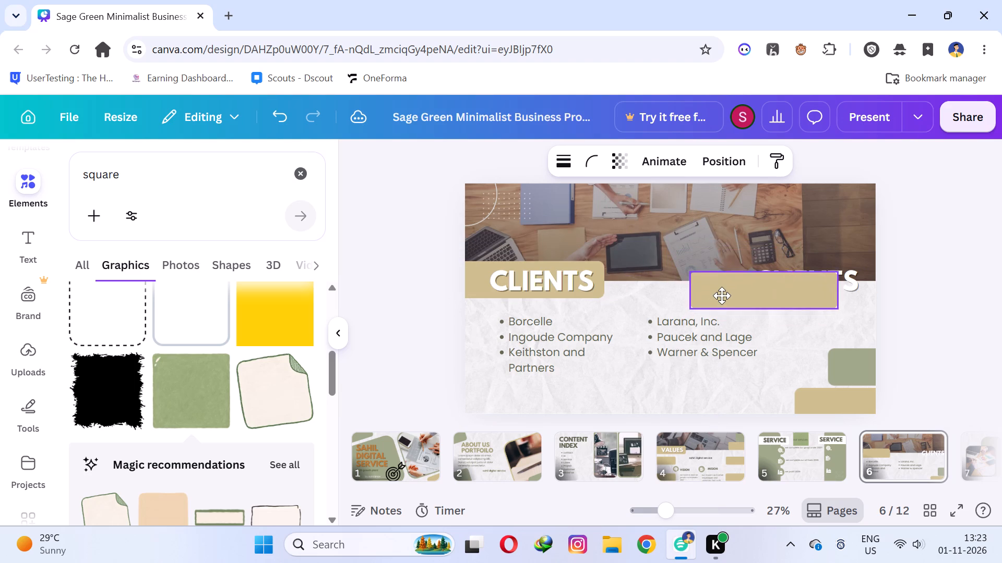
pyautogui.moveTo(722, 296); pyautogui.dragTo(722, 295)
pyautogui.click(733, 163)
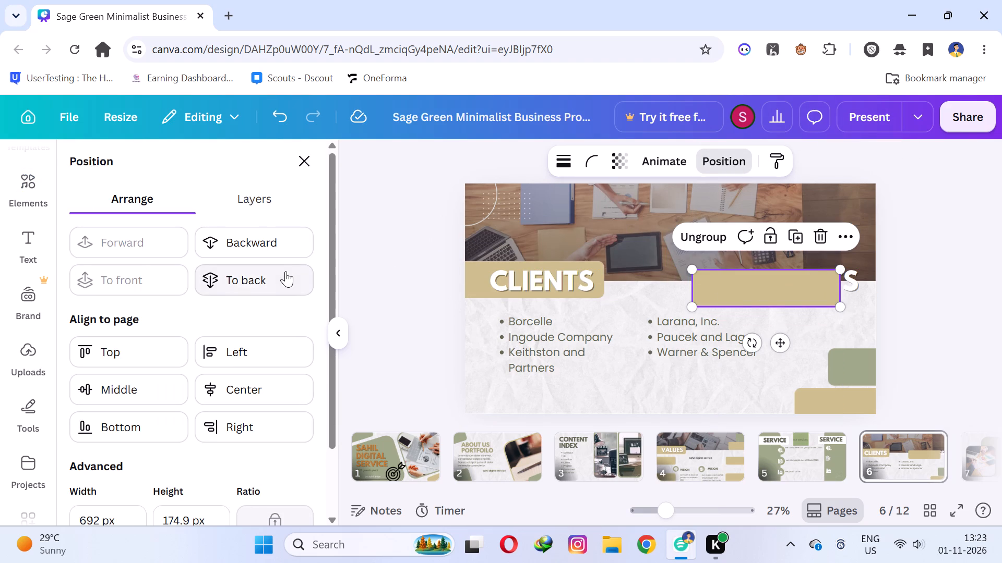
pyautogui.click(285, 271)
pyautogui.moveTo(721, 297); pyautogui.dragTo(755, 287)
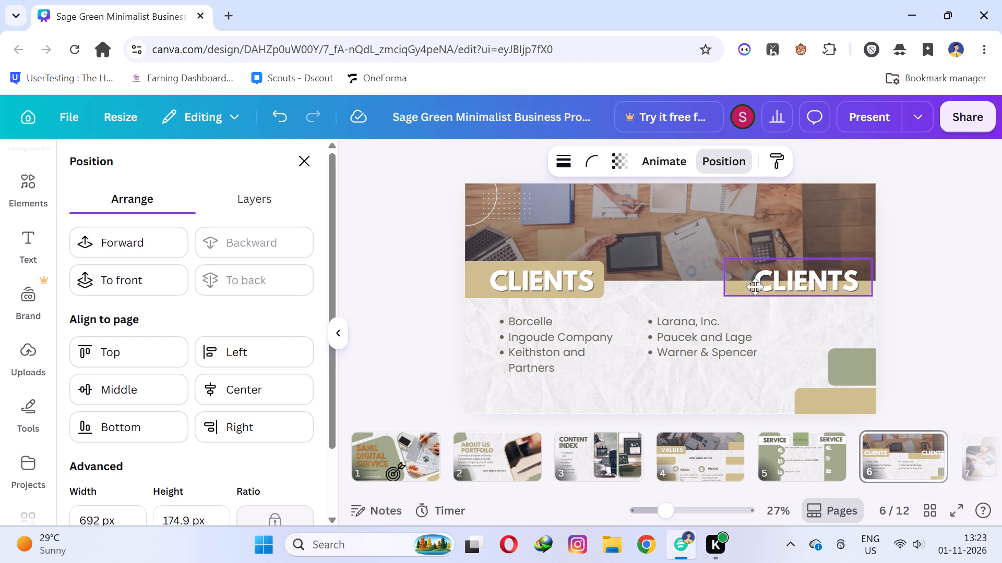
# Move the second CLIENTS heading down out of the way and set the tan label copy against the slide's right edge, across the photo's lower border.
pyautogui.moveTo(755, 287); pyautogui.dragTo(747, 339)
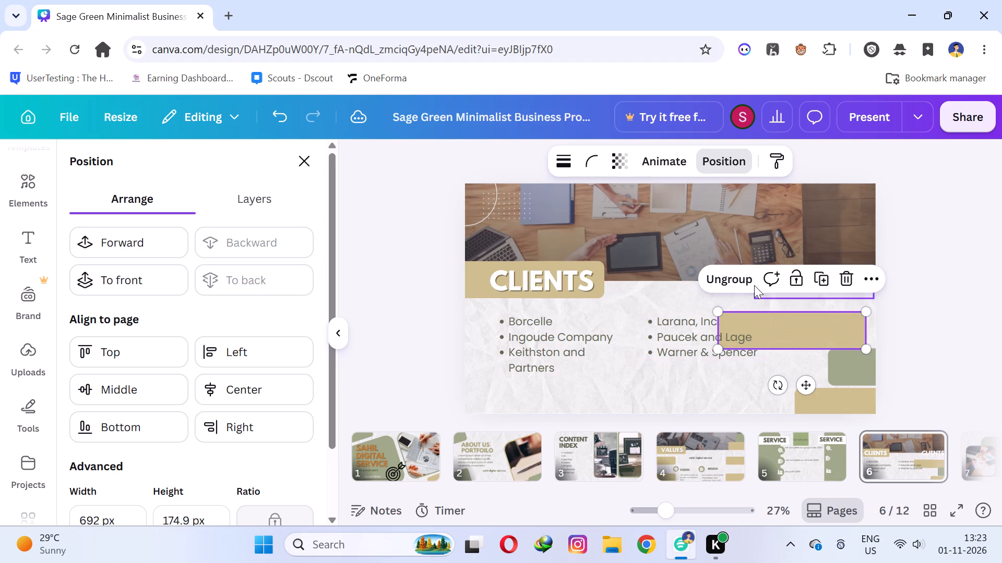
pyautogui.moveTo(809, 321); pyautogui.dragTo(815, 302)
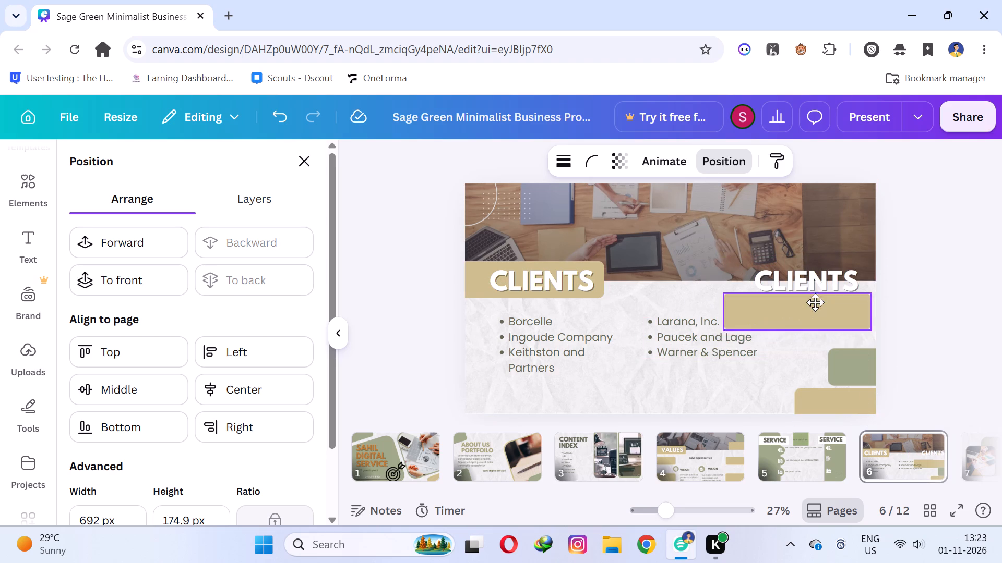
pyautogui.moveTo(815, 302); pyautogui.dragTo(733, 303)
pyautogui.moveTo(795, 283); pyautogui.dragTo(817, 343)
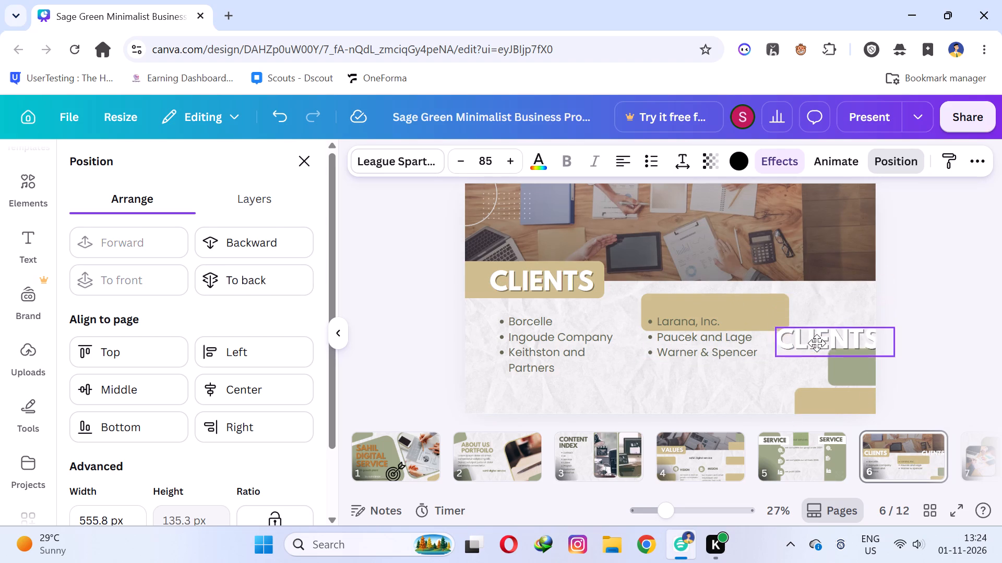
pyautogui.moveTo(817, 343); pyautogui.dragTo(817, 344)
pyautogui.moveTo(737, 300); pyautogui.dragTo(827, 274)
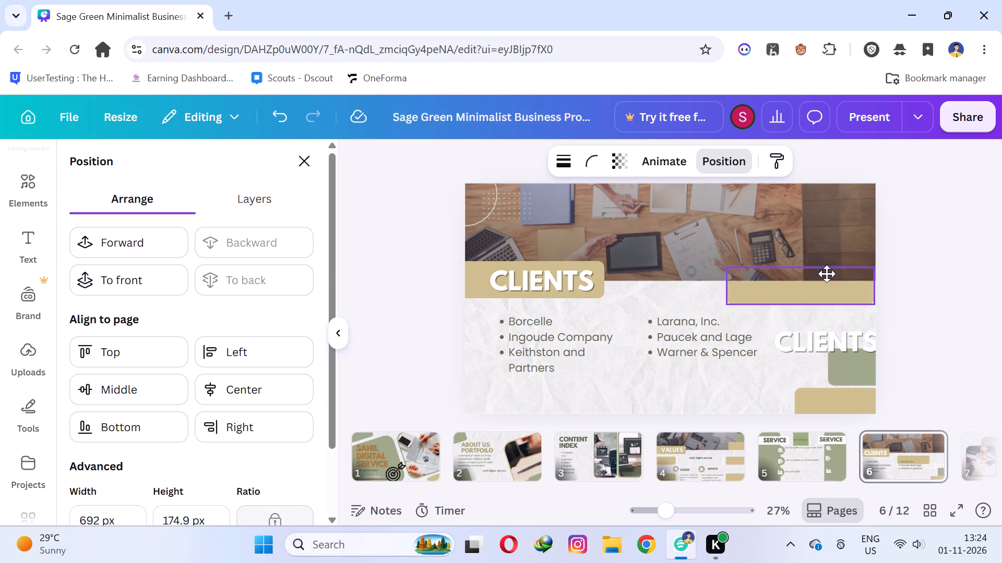
pyautogui.moveTo(827, 274); pyautogui.dragTo(827, 274)
# Bring the tan label copy to the front, above the header photo.
pyautogui.click(820, 274)
pyautogui.rightClick(791, 289)
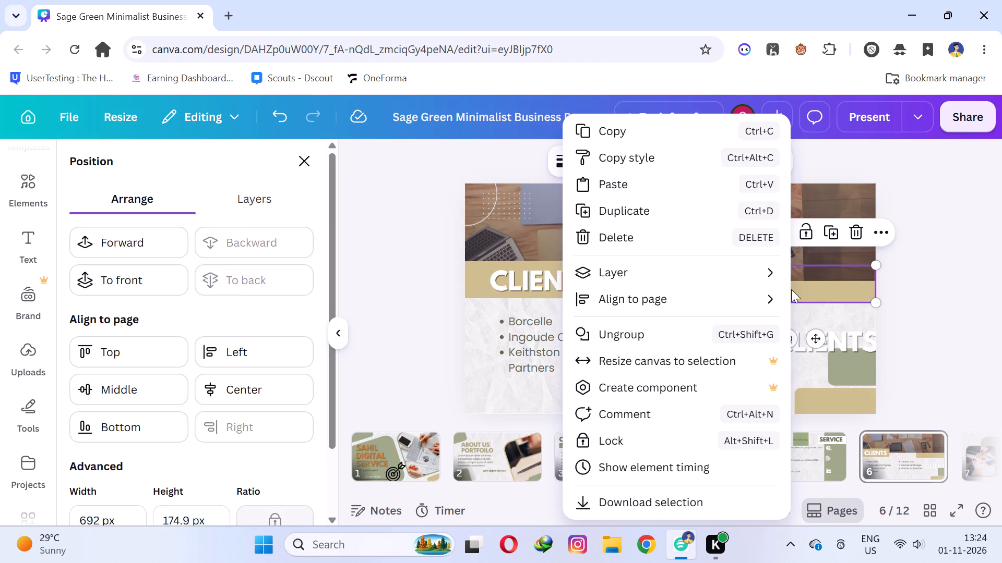
pyautogui.click(889, 161)
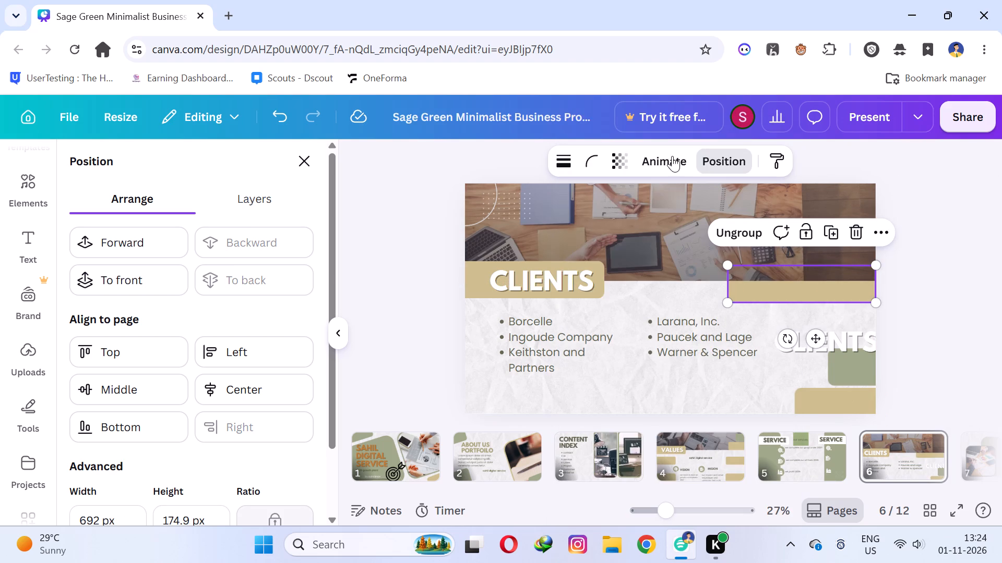
pyautogui.click(713, 153)
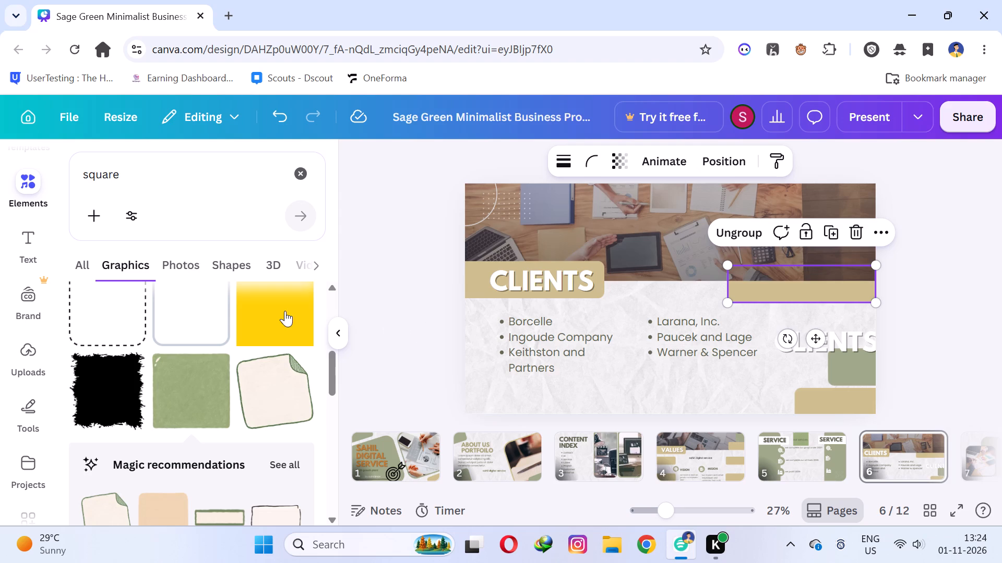
pyautogui.click(932, 199)
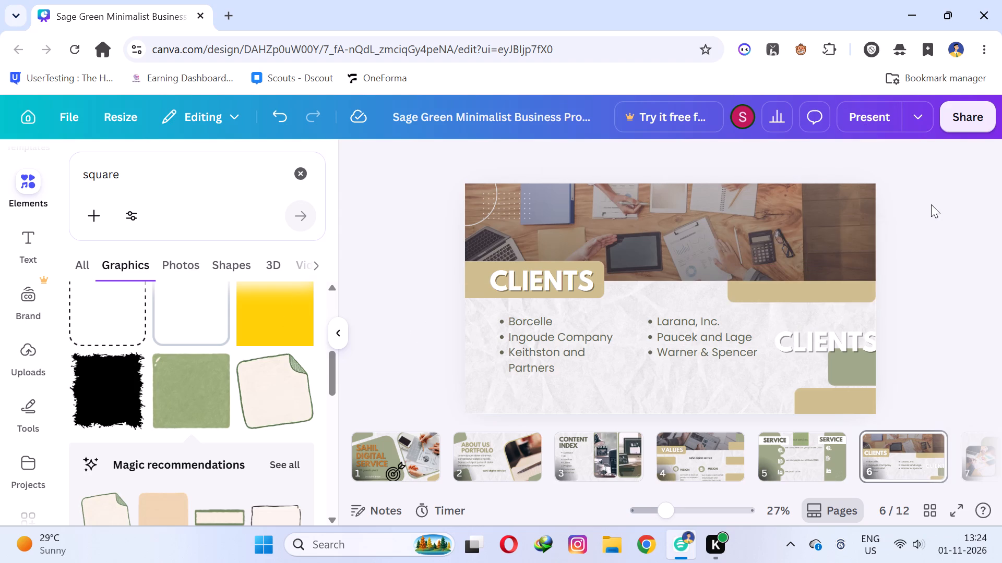
pyautogui.click(786, 300)
pyautogui.click(727, 166)
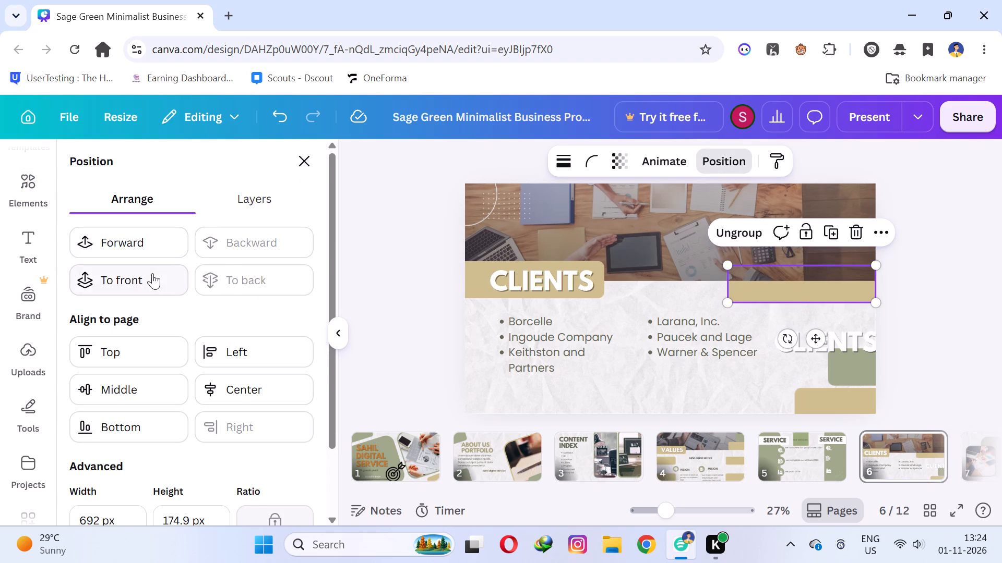
pyautogui.click(152, 273)
pyautogui.click(924, 268)
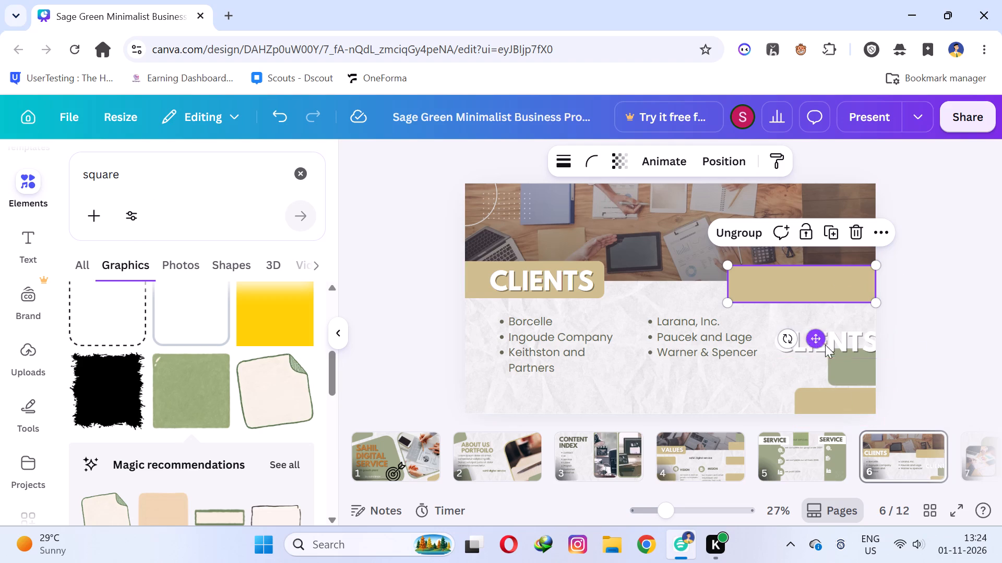
# Move the second CLIENTS heading back up onto the right-hand tan label, level with the left heading.
pyautogui.moveTo(868, 345); pyautogui.dragTo(709, 290)
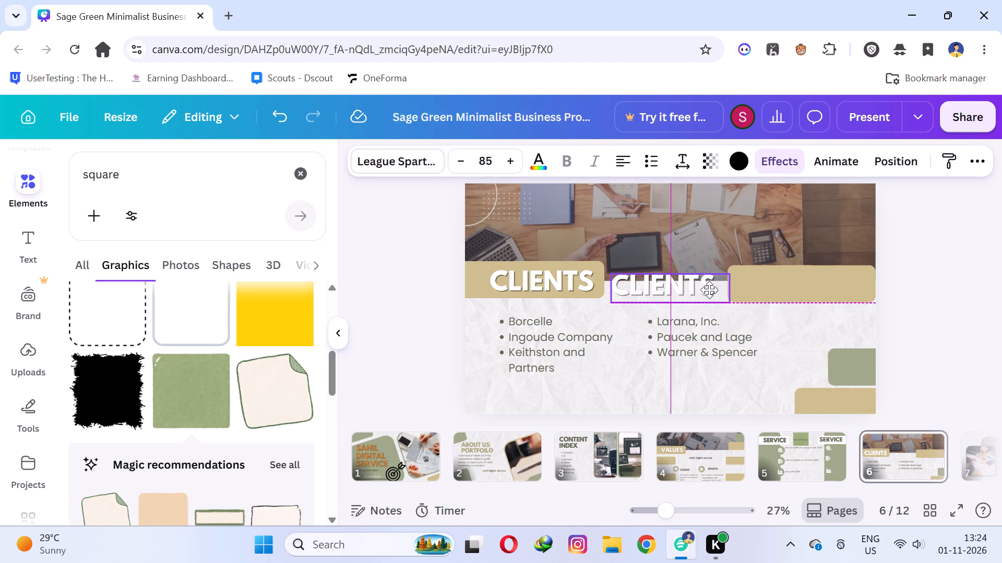
pyautogui.moveTo(709, 290); pyautogui.dragTo(846, 286)
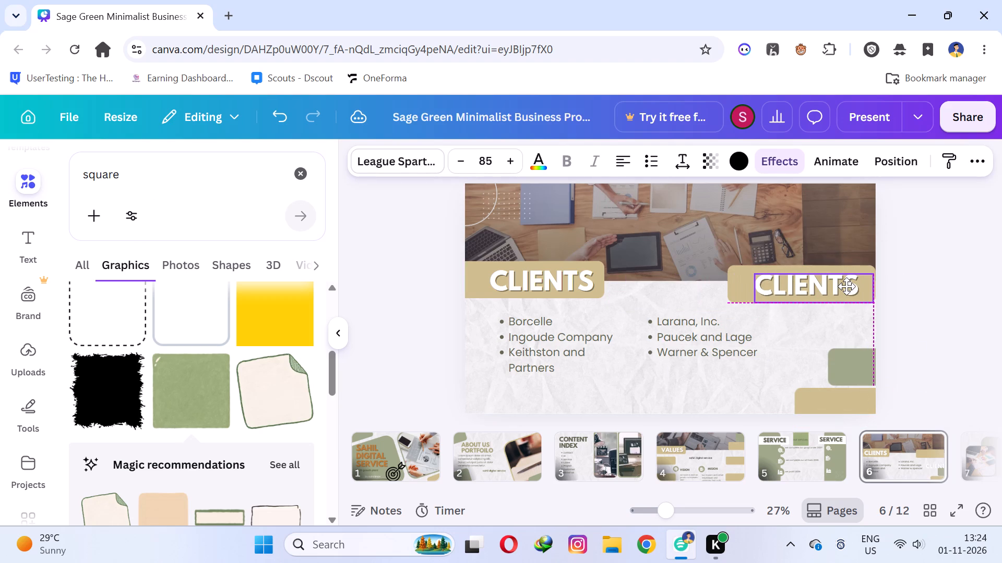
pyautogui.moveTo(846, 286); pyautogui.dragTo(845, 284)
pyautogui.click(936, 278)
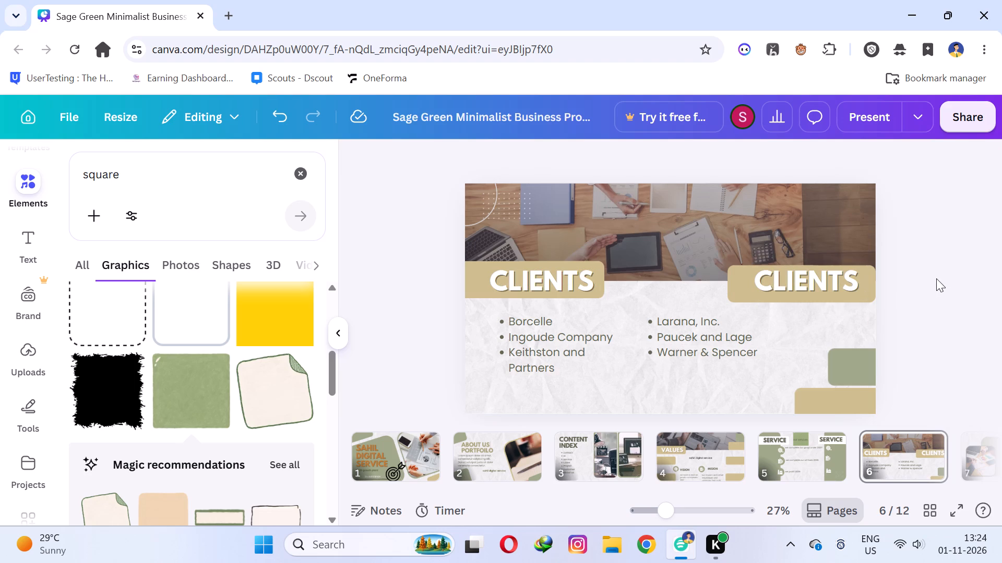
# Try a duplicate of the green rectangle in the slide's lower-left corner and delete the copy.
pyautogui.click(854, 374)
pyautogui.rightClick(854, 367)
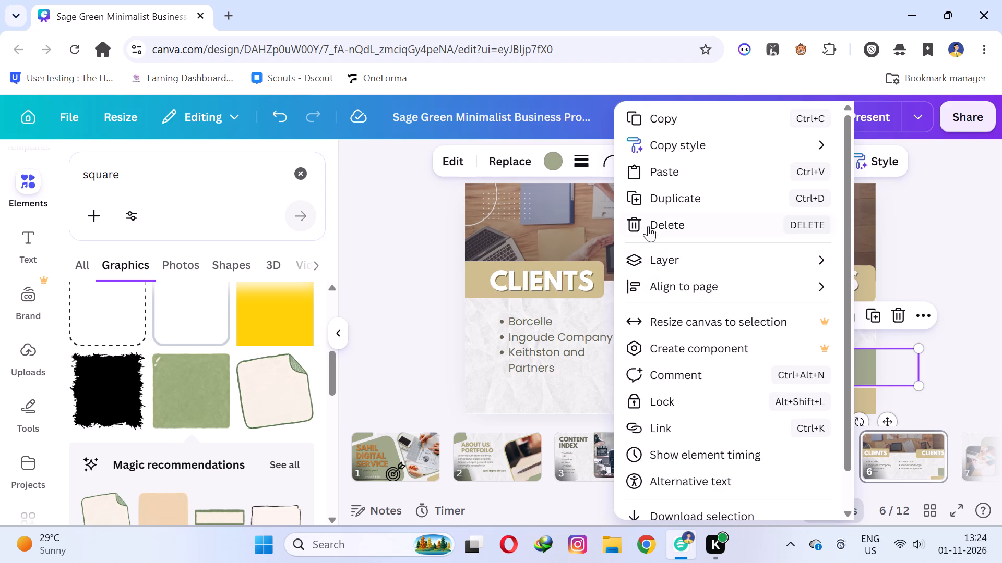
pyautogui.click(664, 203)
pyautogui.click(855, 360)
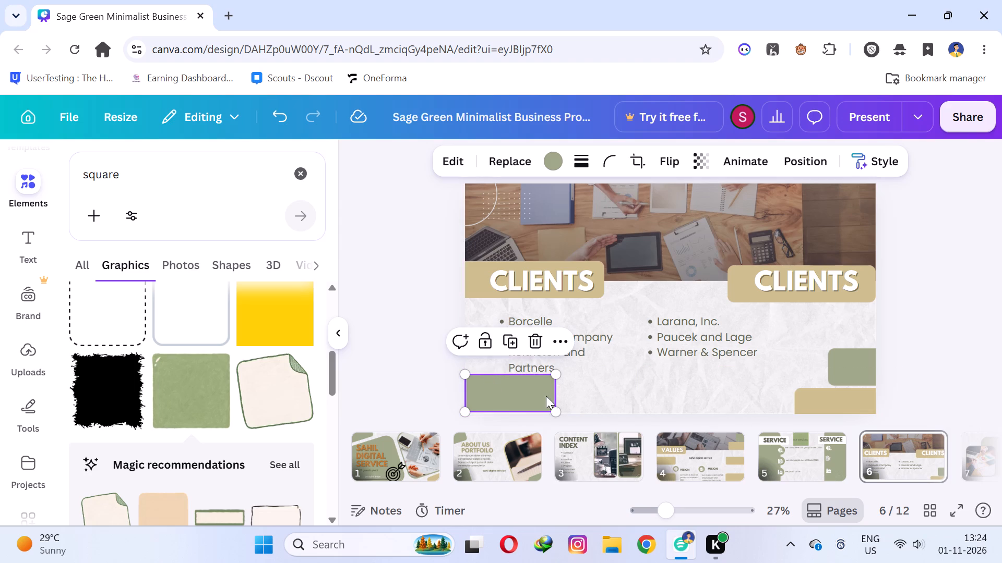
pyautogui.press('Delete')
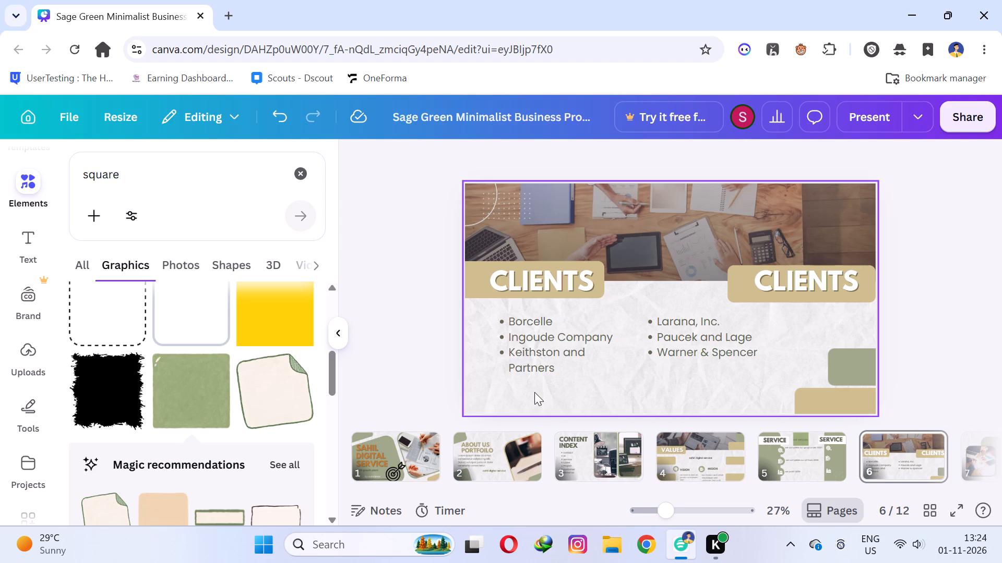
# Duplicate the tan rectangle from the slide's lower-right corner and place the copy in the lower-left corner.
pyautogui.click(850, 402)
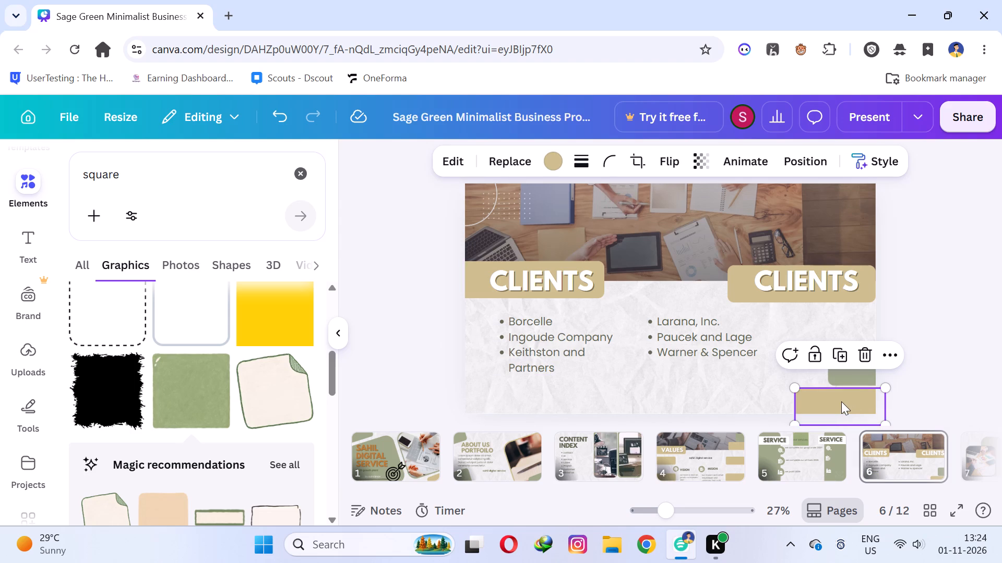
pyautogui.click(898, 353)
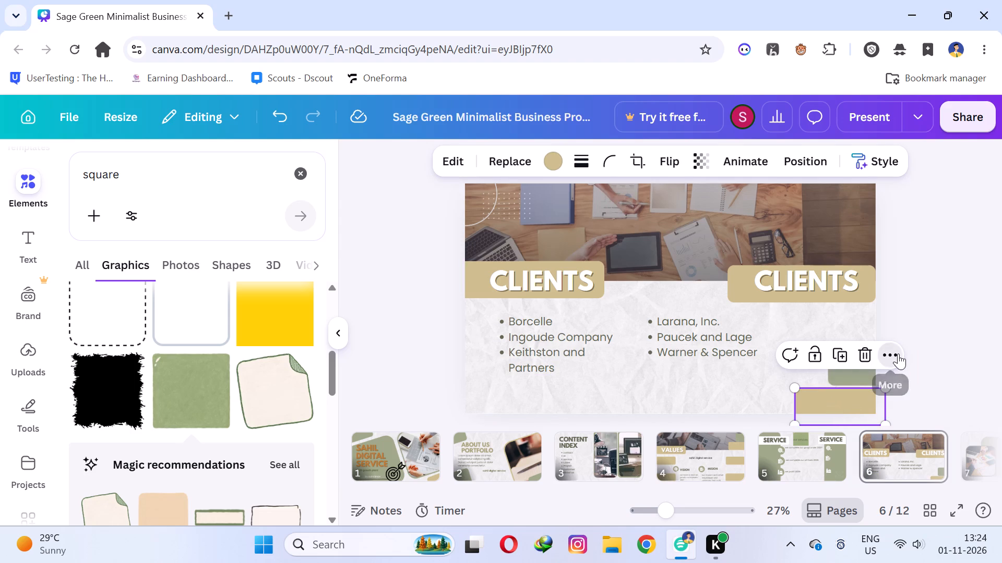
pyautogui.click(792, 197)
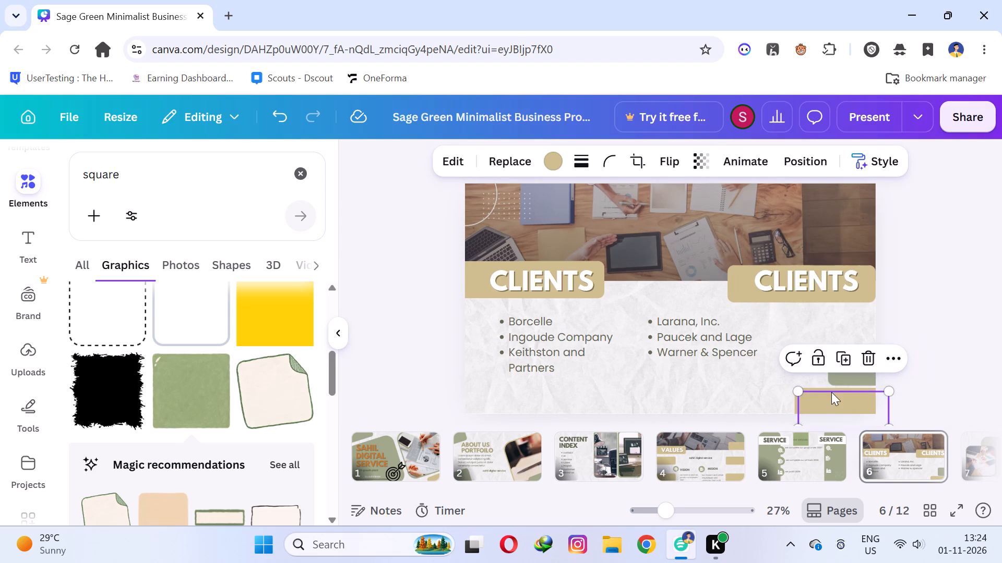
pyautogui.moveTo(831, 395); pyautogui.dragTo(499, 381)
pyautogui.click(401, 336)
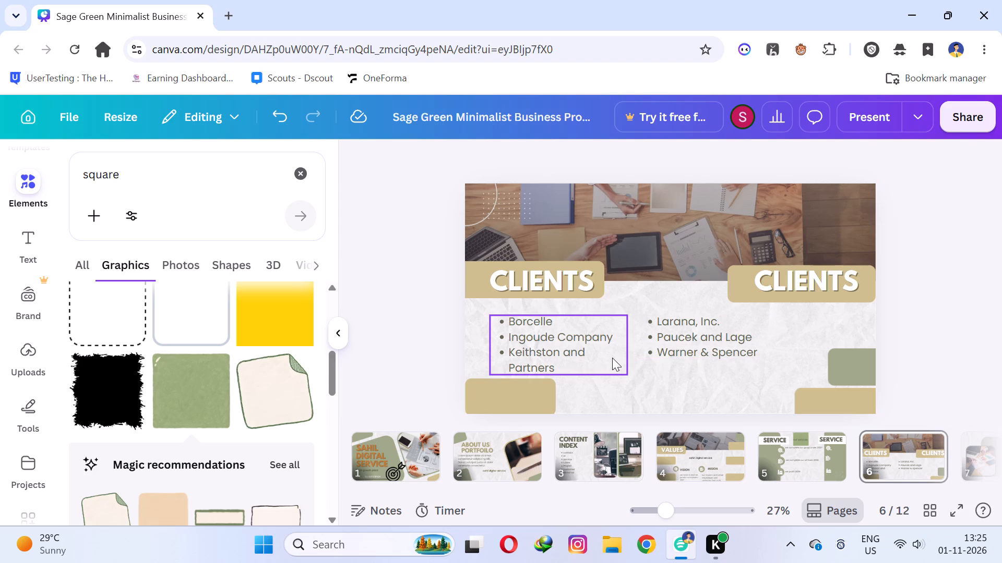
# Replace the first entry of the left client list, Borcelle, with brack.
pyautogui.click(519, 325)
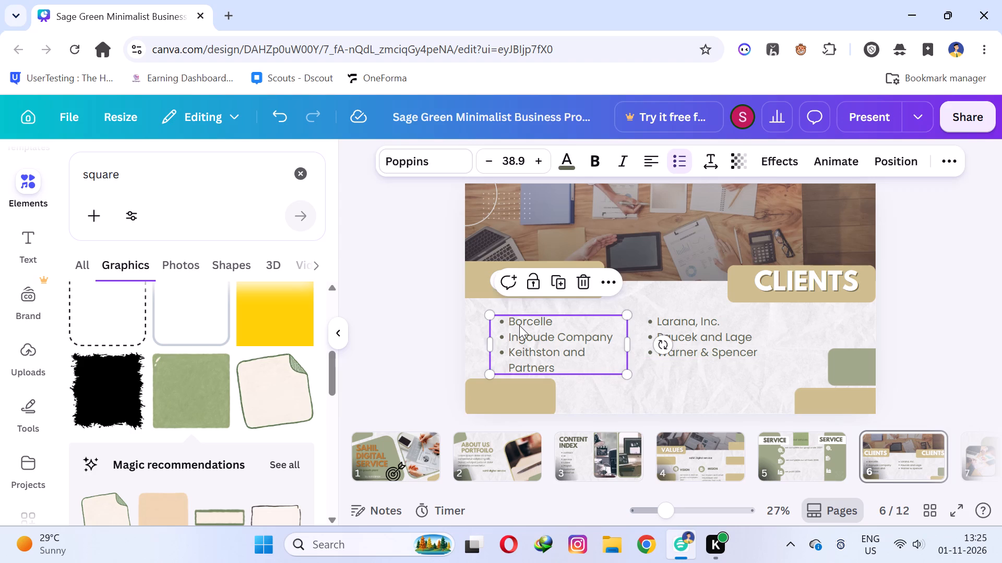
pyautogui.tripleClick(524, 321)
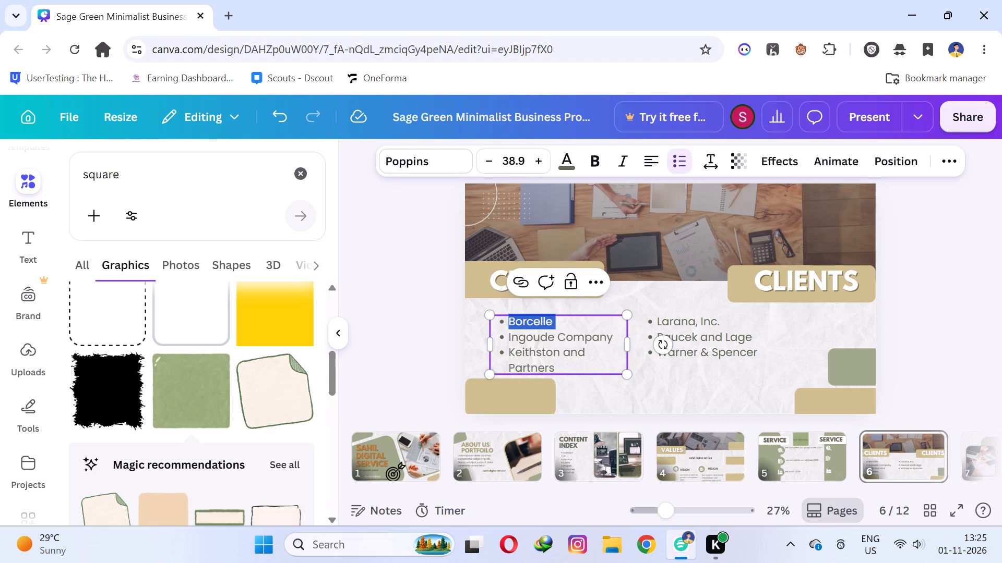
pyautogui.write('brack')
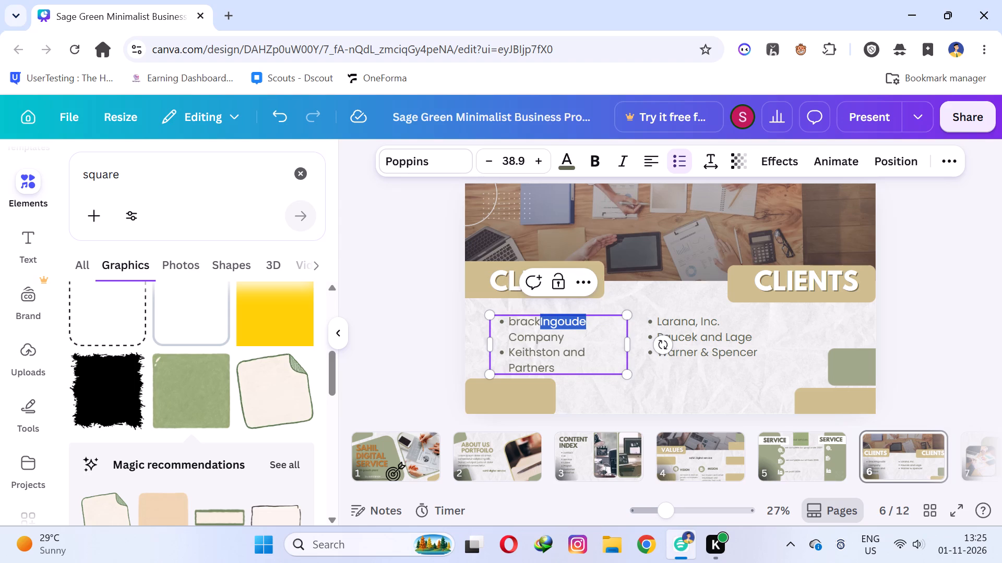
pyautogui.click(596, 330)
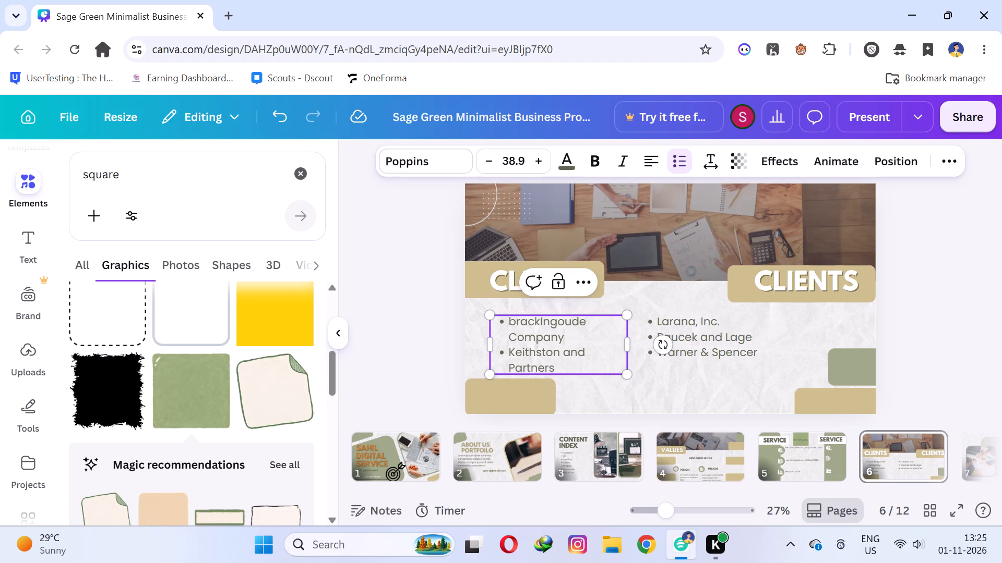
# Change Keithston to rohan in the left client list's last entry so it reads rohan and Partners.
pyautogui.moveTo(558, 353); pyautogui.dragTo(522, 351)
pyautogui.moveTo(522, 351); pyautogui.dragTo(519, 351)
pyautogui.press('BackSpace')
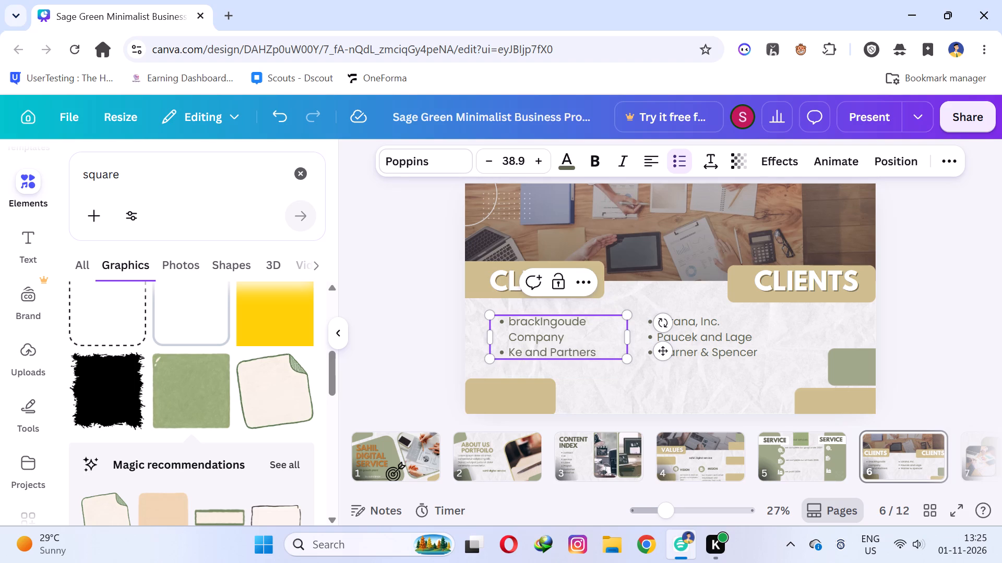
pyautogui.press('BackSpace')
pyautogui.press('BackSpace')
pyautogui.write('rohan')
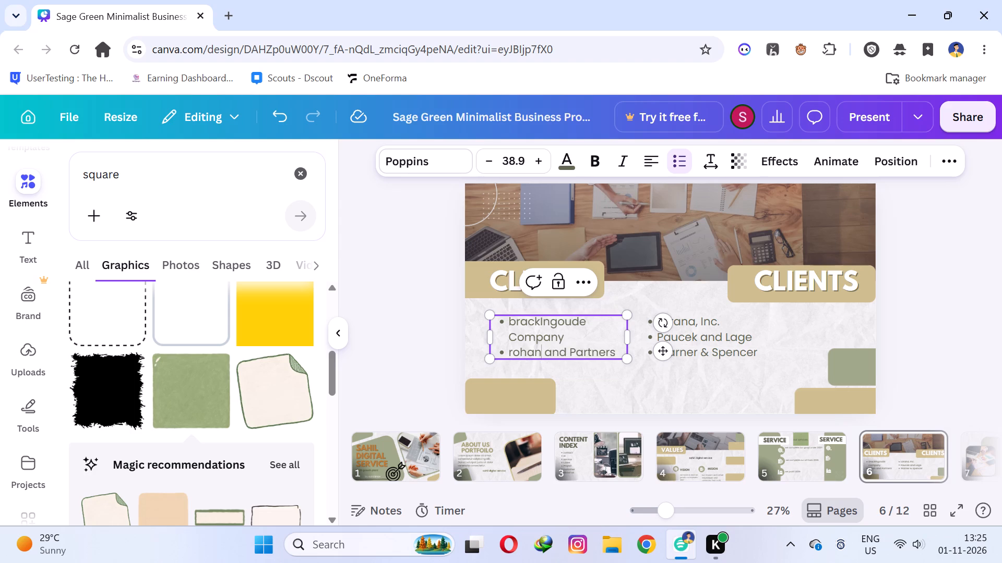
pyautogui.click(580, 395)
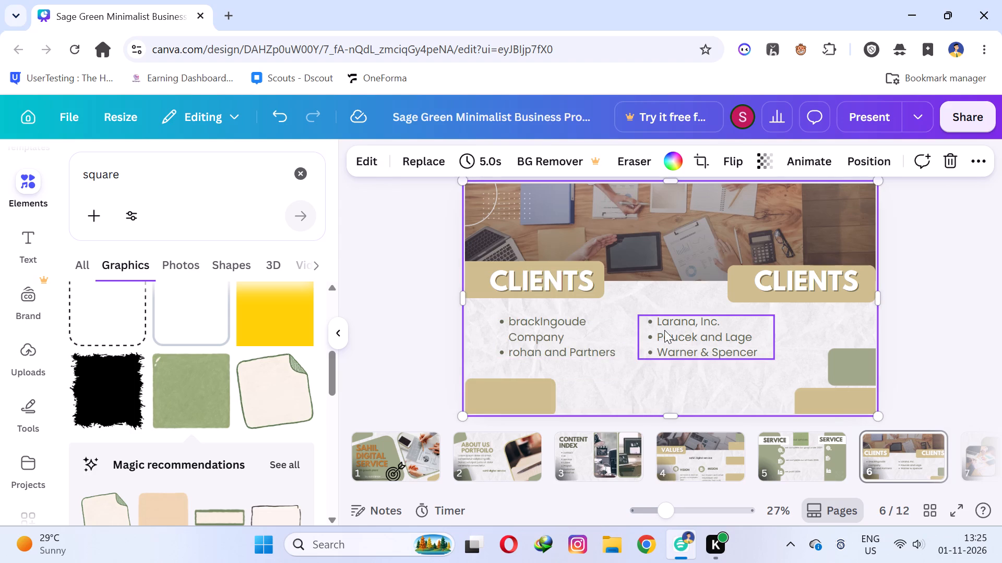
# Shorten the first entry of the right client list to Lana, Inc.
pyautogui.tripleClick(669, 326)
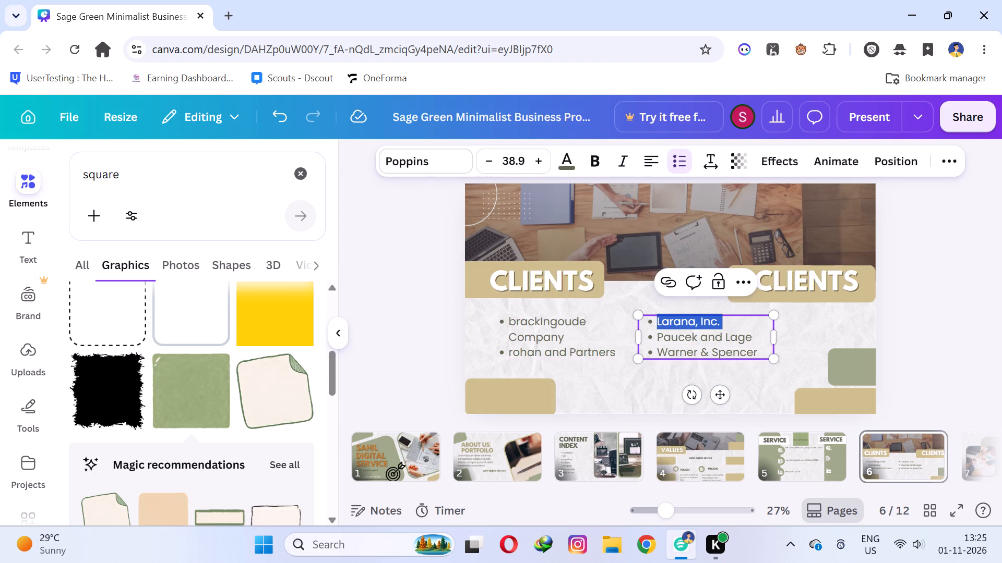
pyautogui.moveTo(686, 322); pyautogui.dragTo(666, 321)
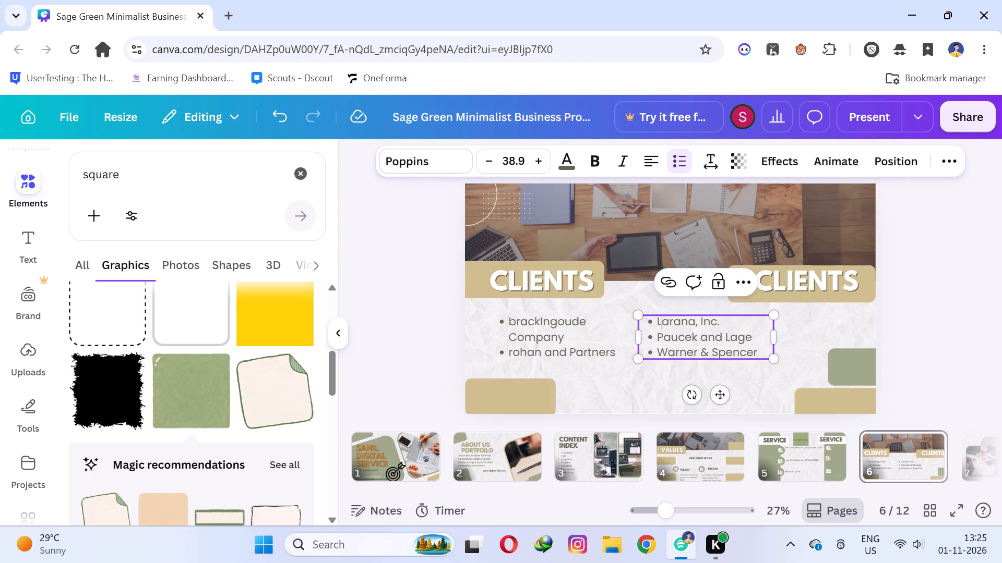
pyautogui.moveTo(666, 321); pyautogui.dragTo(670, 320)
pyautogui.click(670, 320)
pyautogui.press('Delete')
pyautogui.press('Delete')
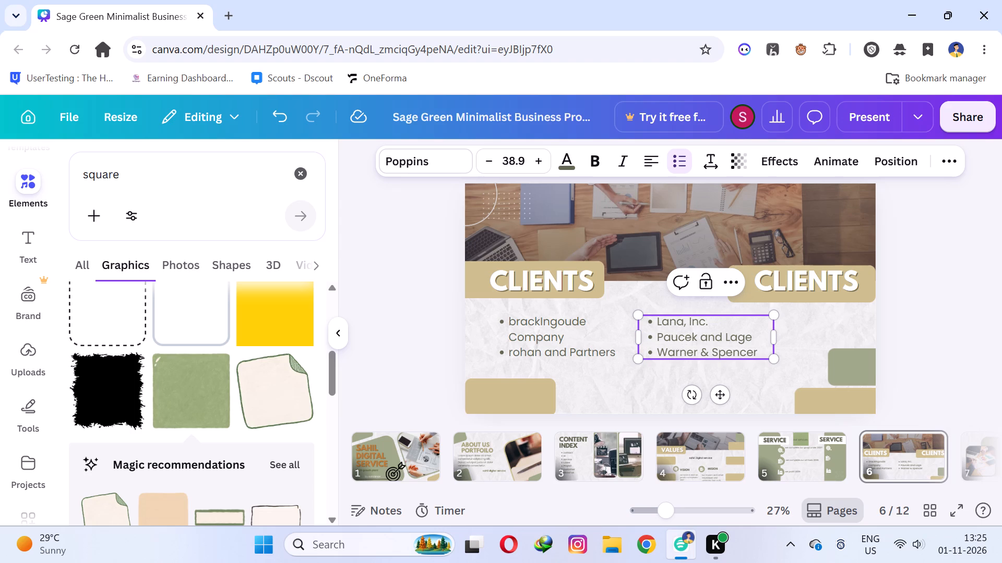
# Change the second entry of the right client list to Pitter and Large.
pyautogui.tripleClick(712, 336)
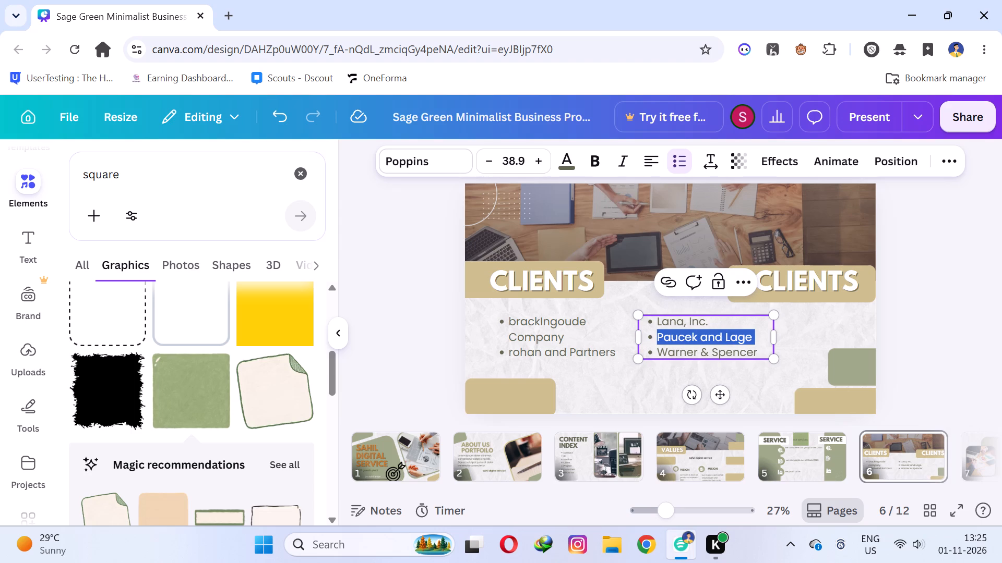
pyautogui.moveTo(698, 336); pyautogui.dragTo(685, 335)
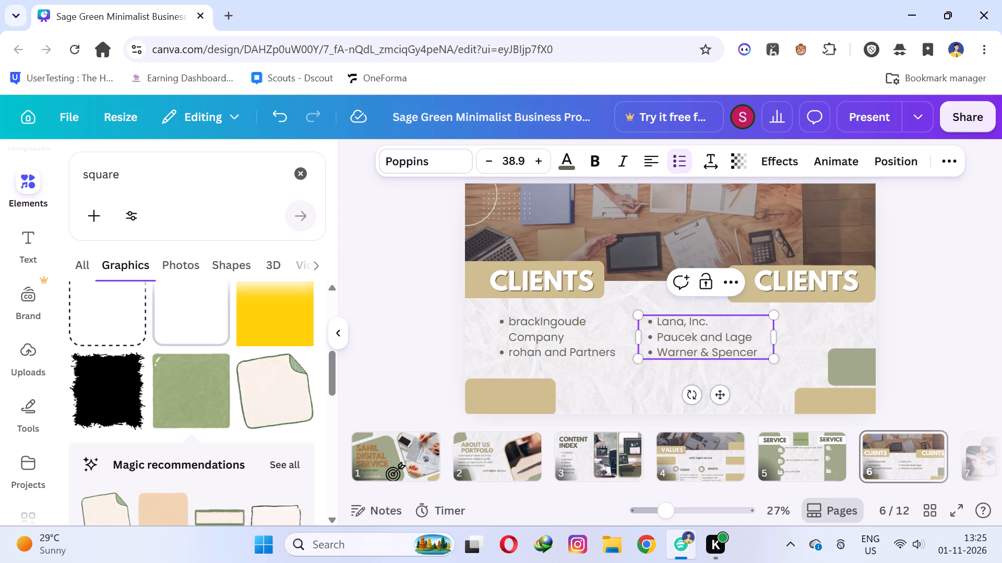
pyautogui.moveTo(696, 337); pyautogui.dragTo(665, 337)
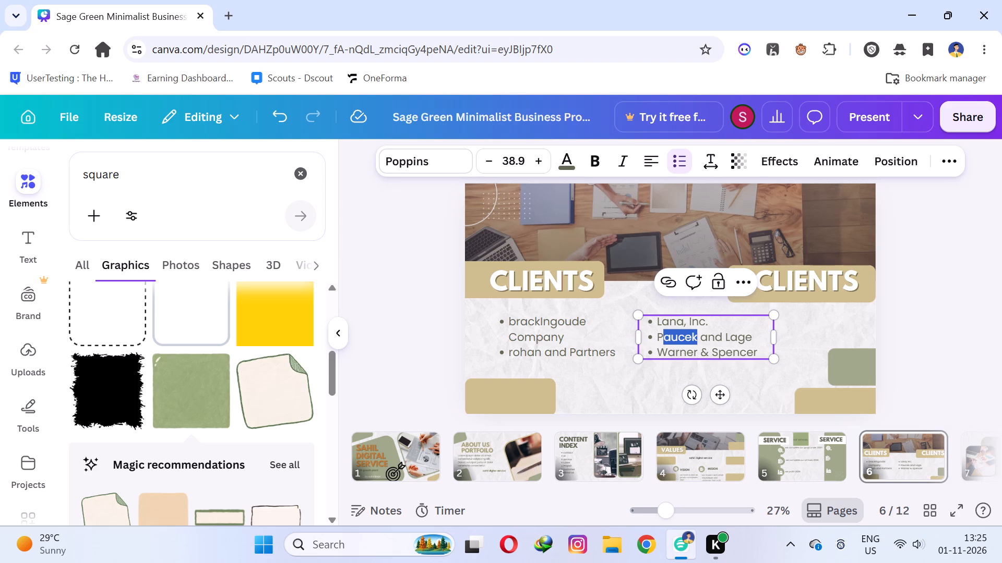
pyautogui.press('BackSpace')
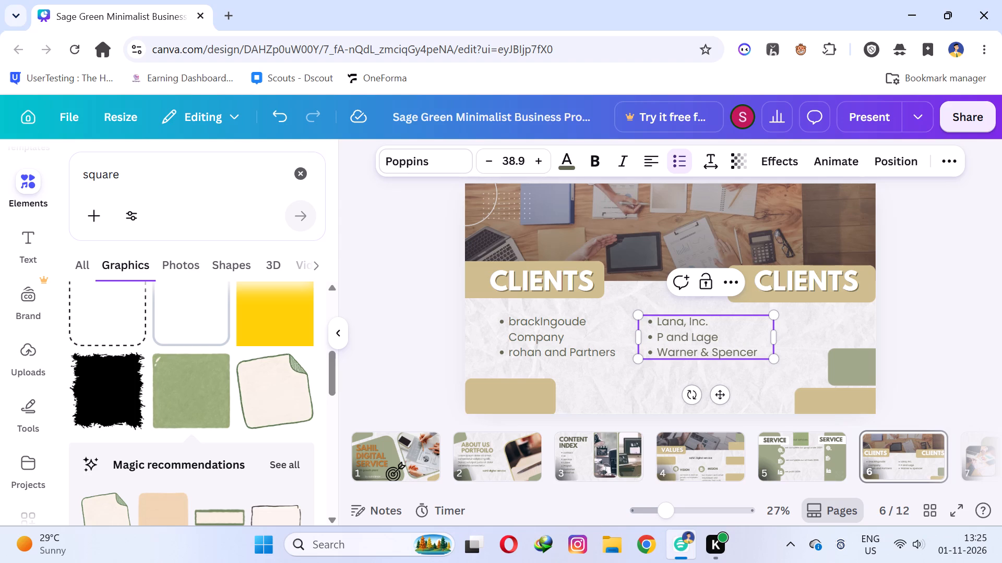
pyautogui.write('itter')
pyautogui.moveTo(741, 336); pyautogui.dragTo(722, 336)
pyautogui.press('BackSpace')
pyautogui.press('BackSpace')
pyautogui.write('arge')
pyautogui.click(812, 324)
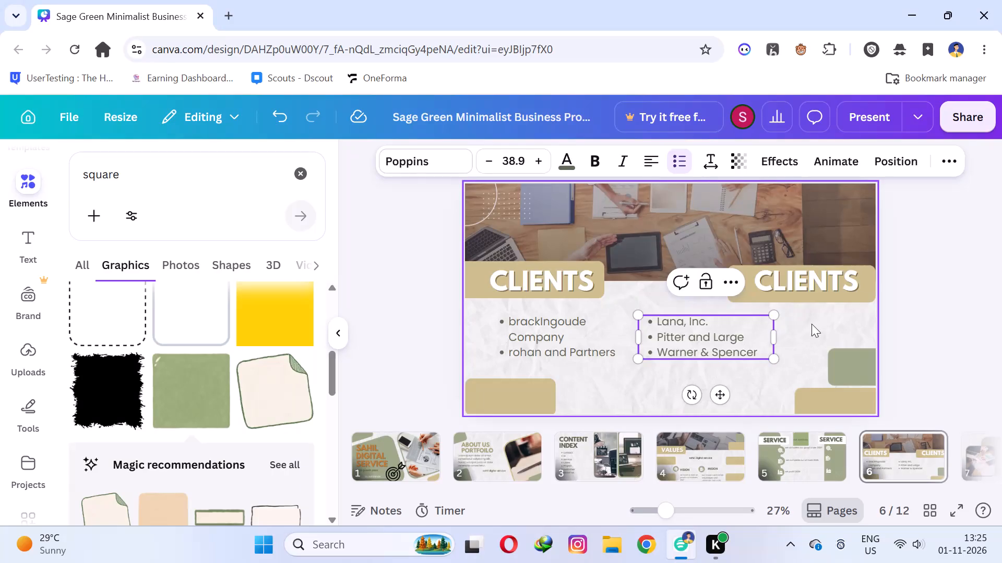
# Change the last entry of the right client list to Watr & Sera.
pyautogui.tripleClick(674, 351)
pyautogui.click(674, 351)
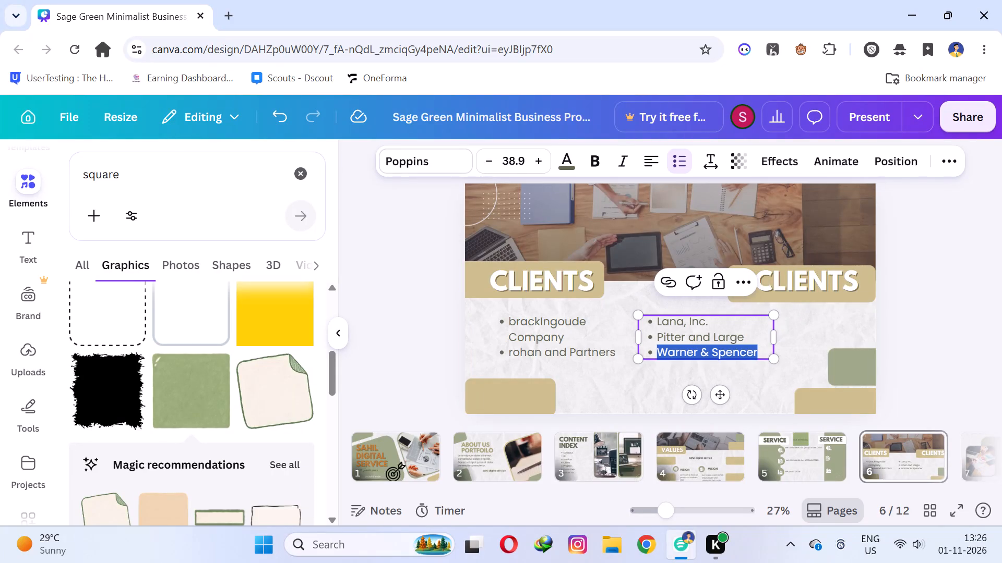
pyautogui.moveTo(692, 352); pyautogui.dragTo(676, 352)
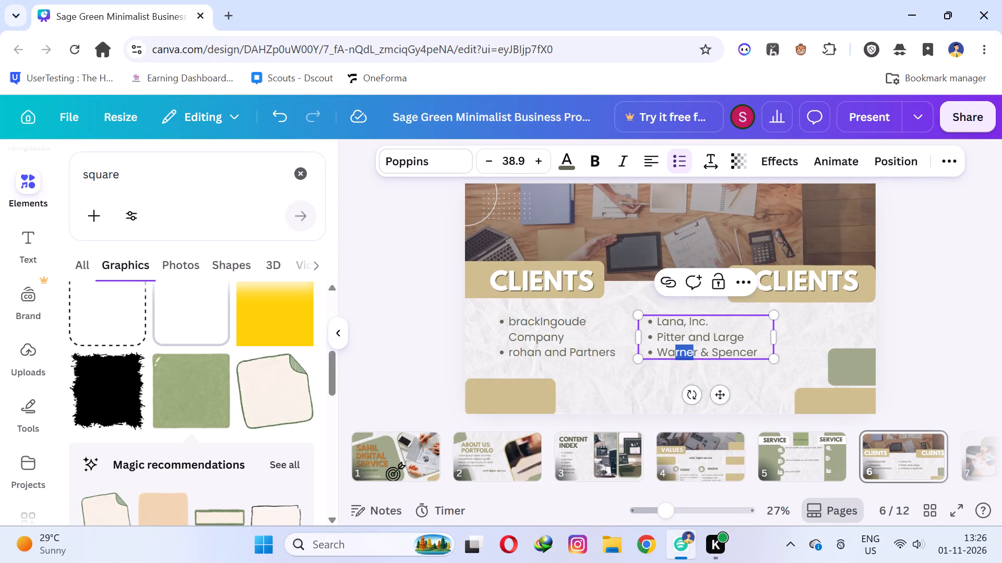
pyautogui.press('BackSpace')
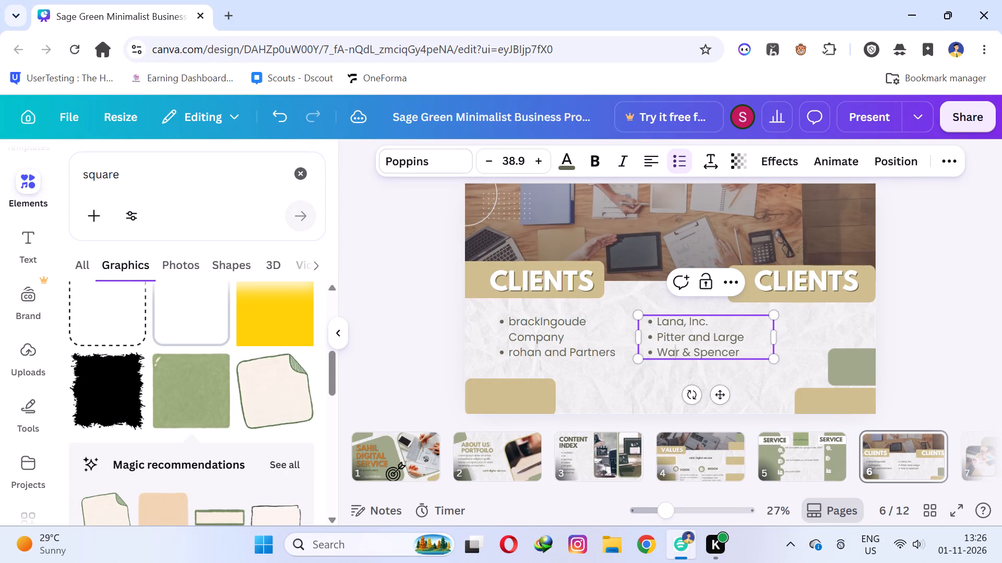
pyautogui.press('t')
pyautogui.moveTo(735, 352); pyautogui.dragTo(718, 352)
pyautogui.press('BackSpace')
pyautogui.press('BackSpace')
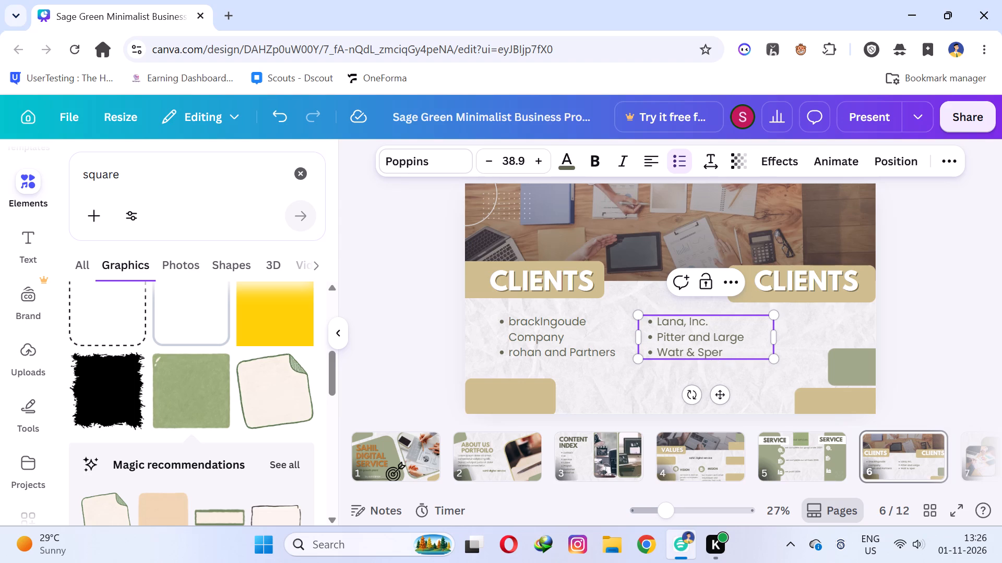
pyautogui.press('BackSpace')
pyautogui.press('Right')
pyautogui.press('Right')
pyautogui.press('a')
pyautogui.click(961, 313)
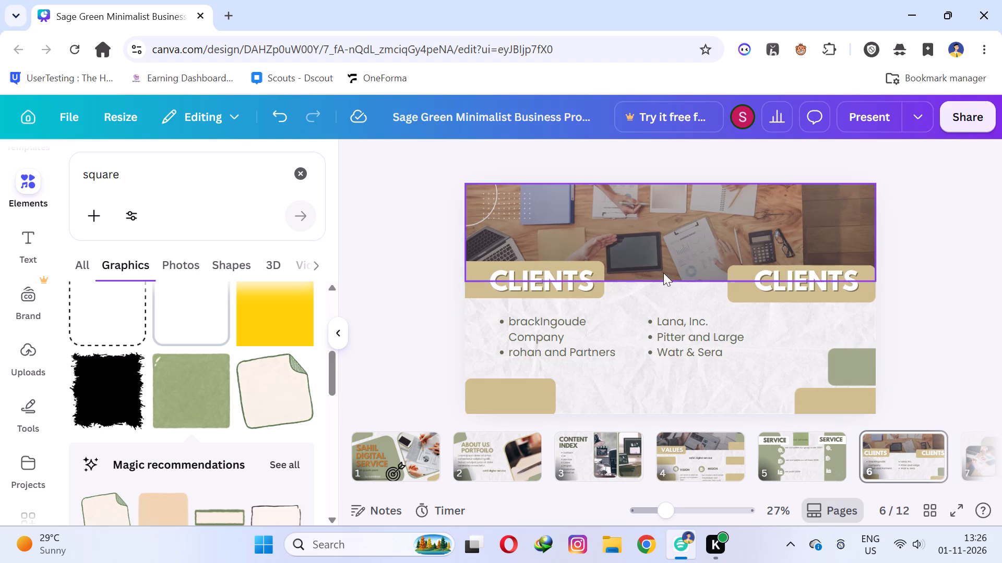
pyautogui.click(923, 279)
# Move the right-hand CLIENTS heading and the tan box behind it slightly up, level with the left-hand box.
pyautogui.click(788, 348)
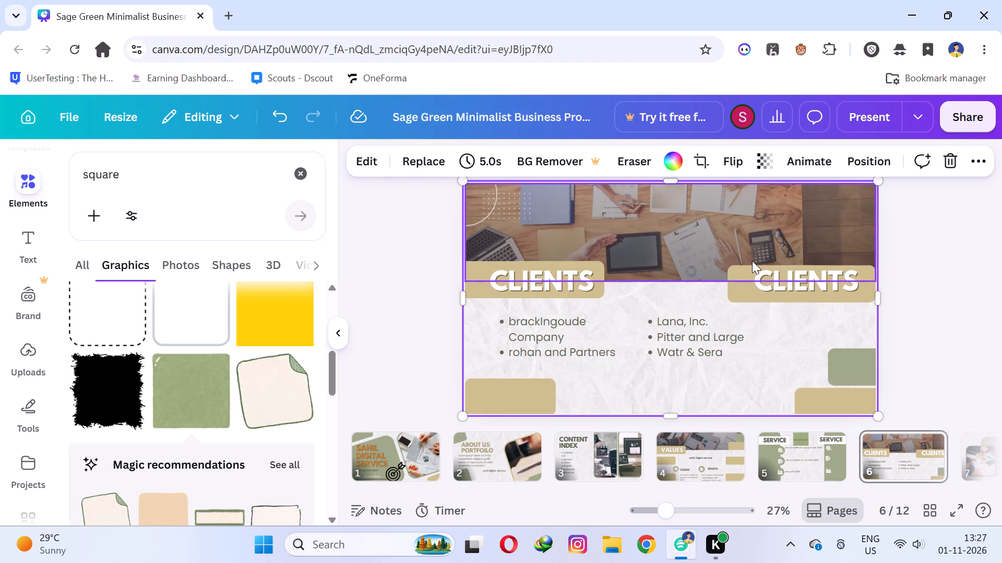
pyautogui.moveTo(757, 285); pyautogui.dragTo(759, 277)
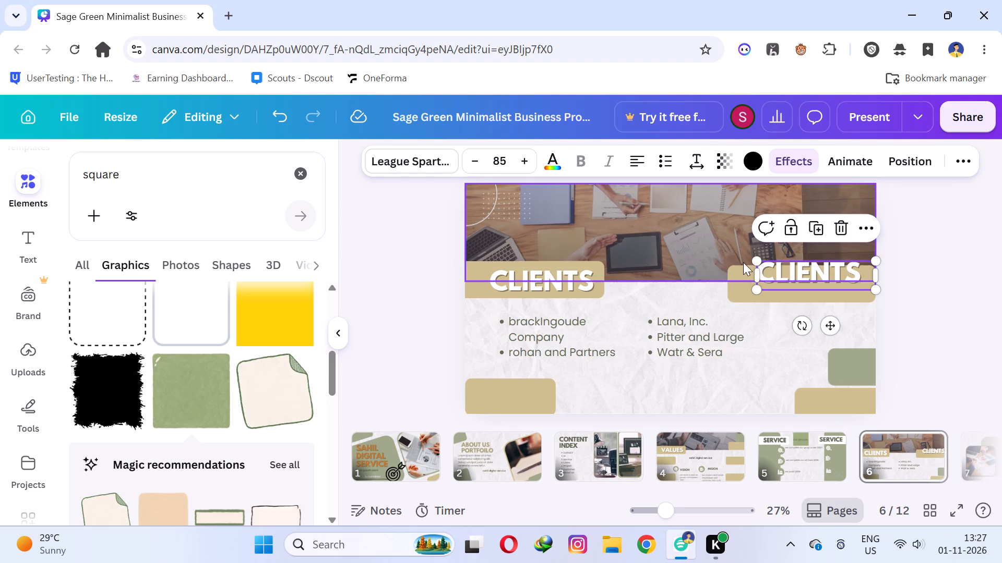
pyautogui.click(738, 290)
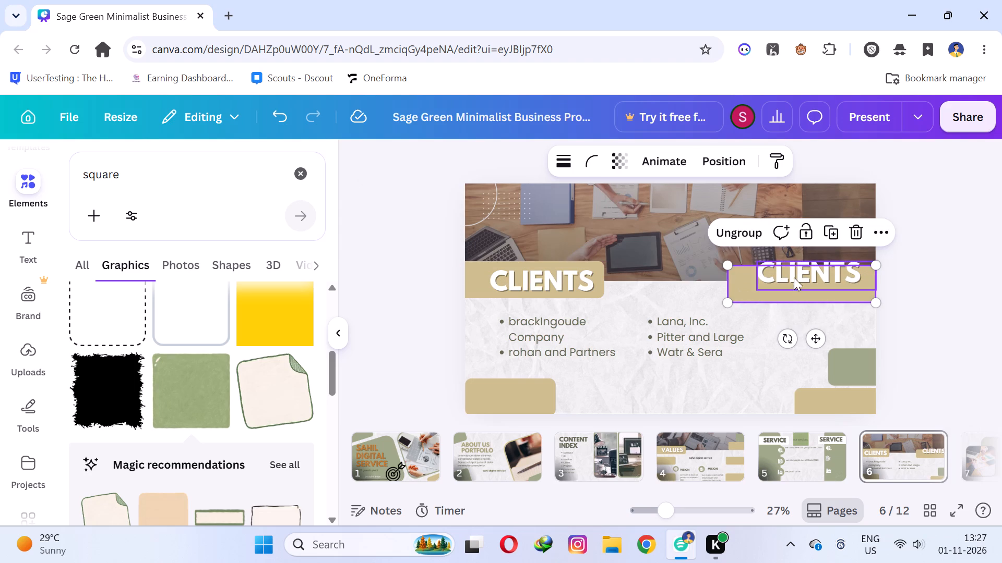
pyautogui.moveTo(794, 277); pyautogui.dragTo(792, 271)
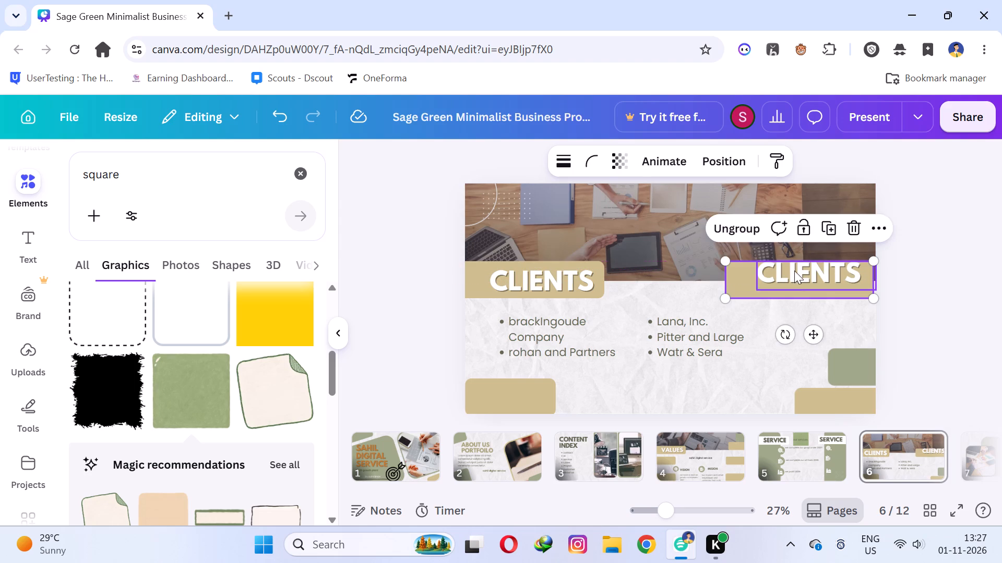
pyautogui.click(921, 268)
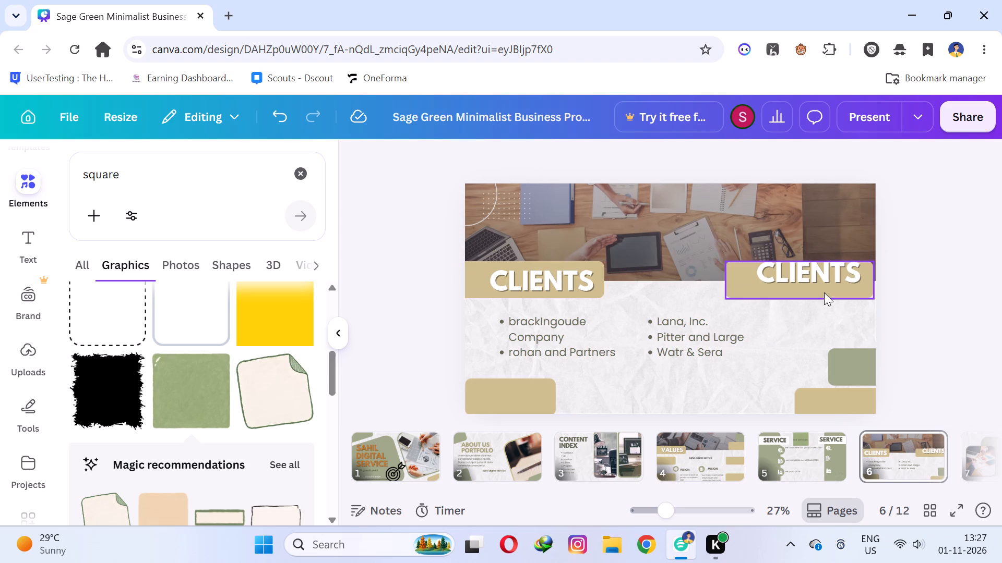
# Shrink the tan box behind the right-hand CLIENTS heading so it fits more closely around the text.
pyautogui.click(812, 296)
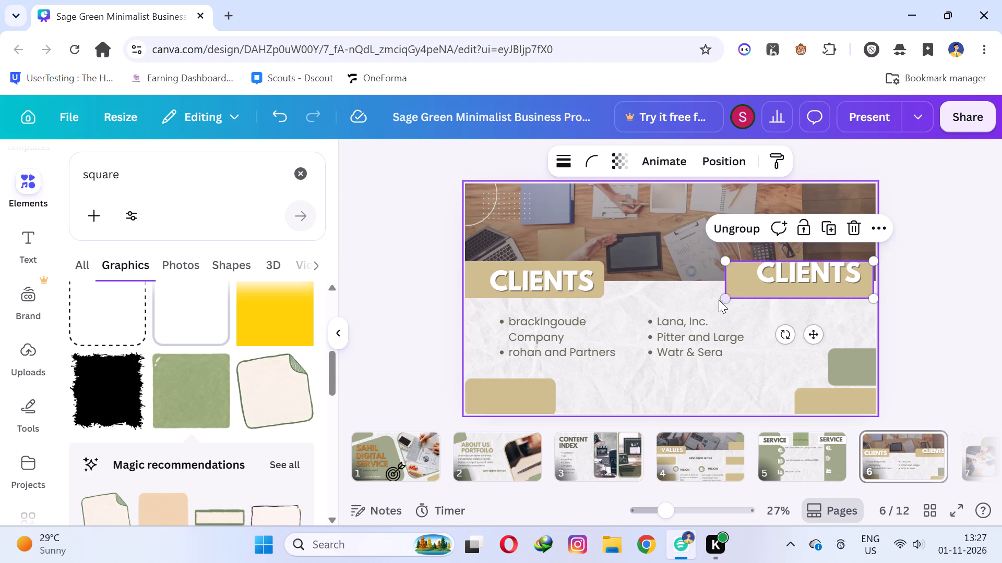
pyautogui.moveTo(722, 298); pyautogui.dragTo(757, 291)
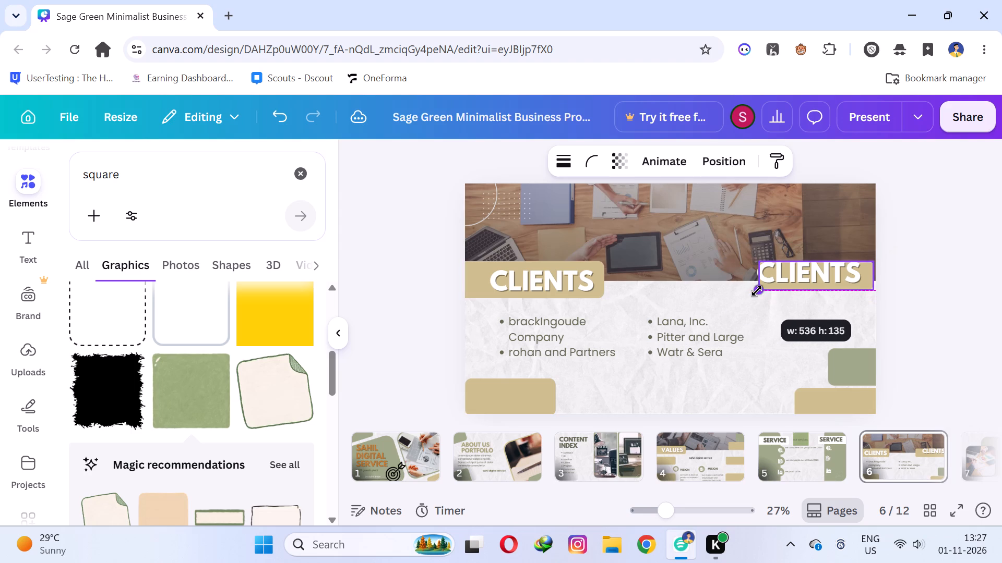
pyautogui.moveTo(757, 291); pyautogui.dragTo(733, 290)
pyautogui.click(964, 284)
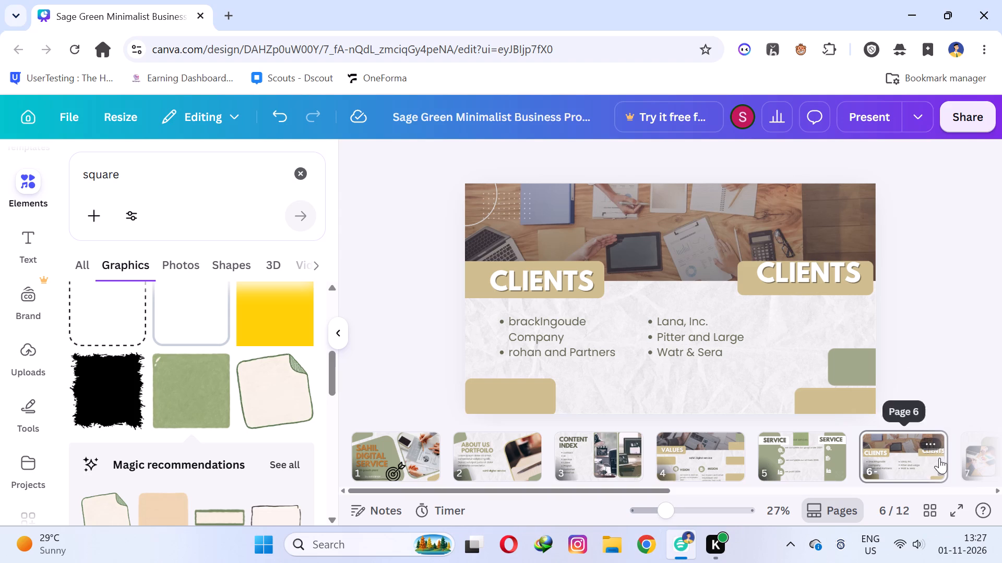
# On slide 7, change the PROJECT 1 heading so it reads PROJECT work 1.
pyautogui.moveTo(599, 491); pyautogui.dragTo(623, 490)
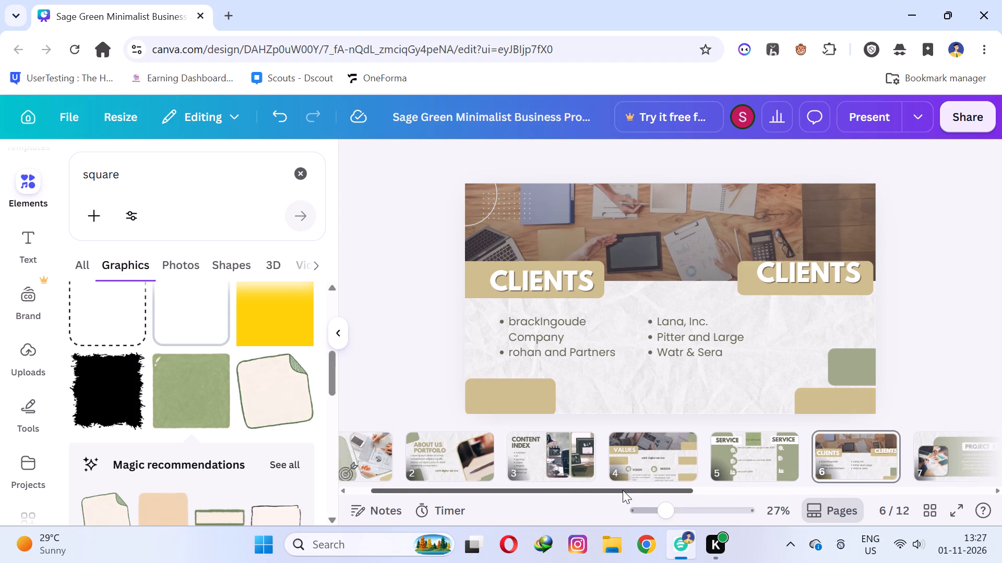
pyautogui.moveTo(623, 490); pyautogui.dragTo(720, 485)
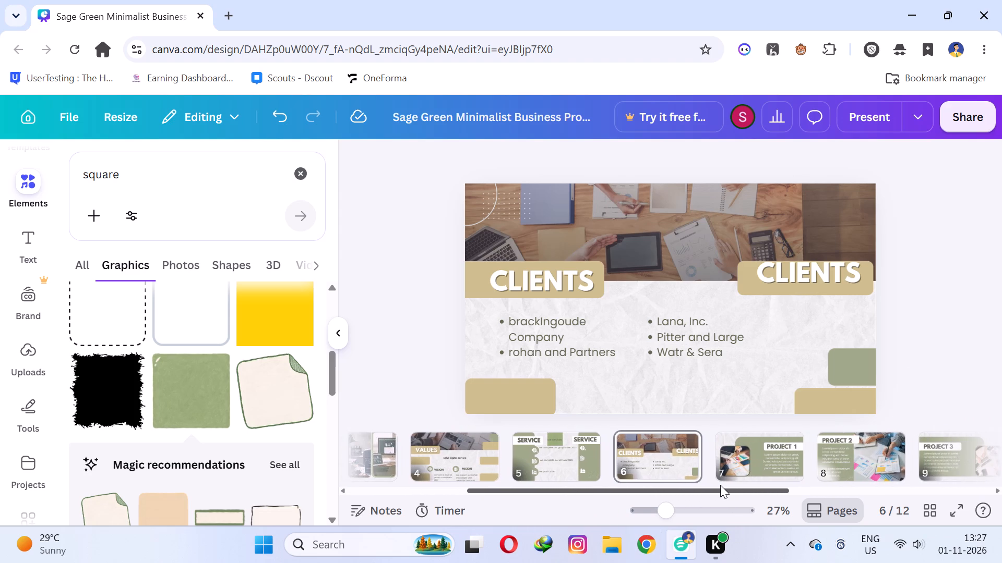
pyautogui.moveTo(720, 485); pyautogui.dragTo(733, 484)
pyautogui.click(745, 462)
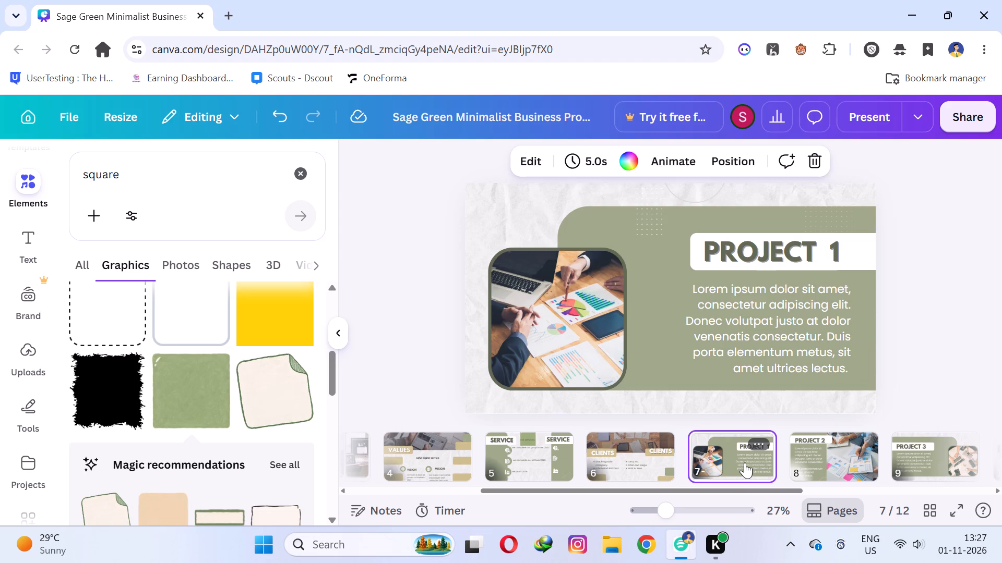
pyautogui.tripleClick(825, 259)
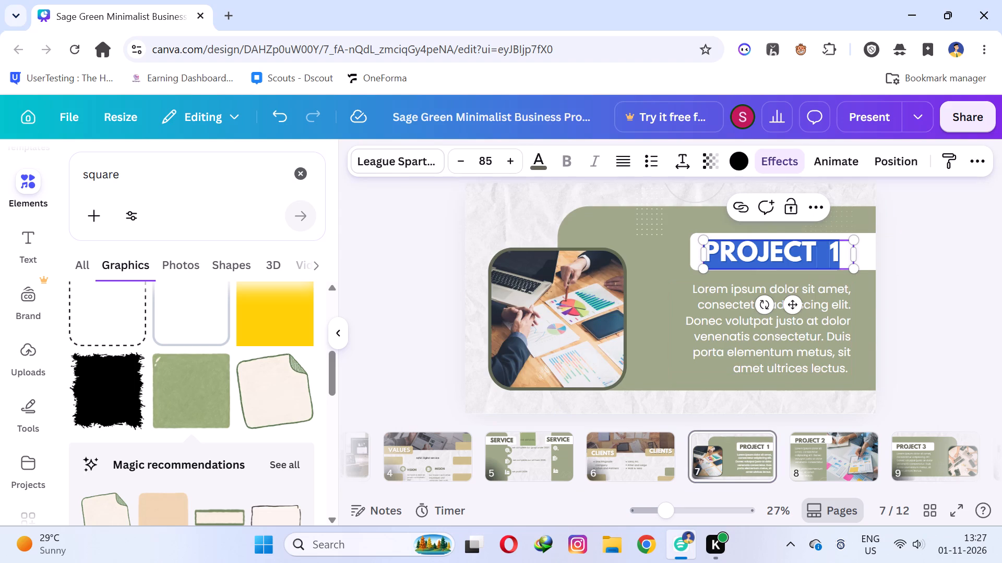
pyautogui.click(848, 252)
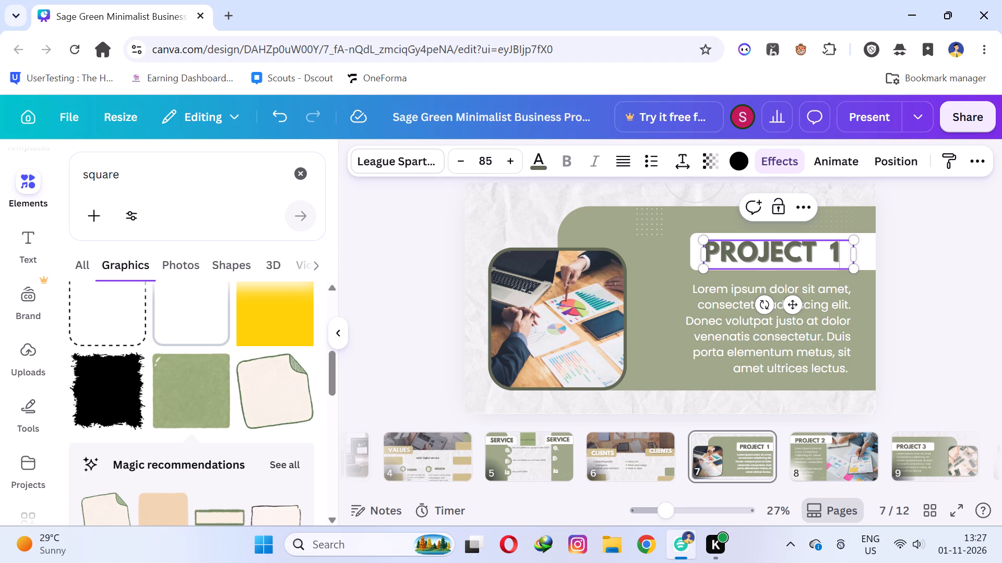
pyautogui.press('BackSpace')
pyautogui.write('work')
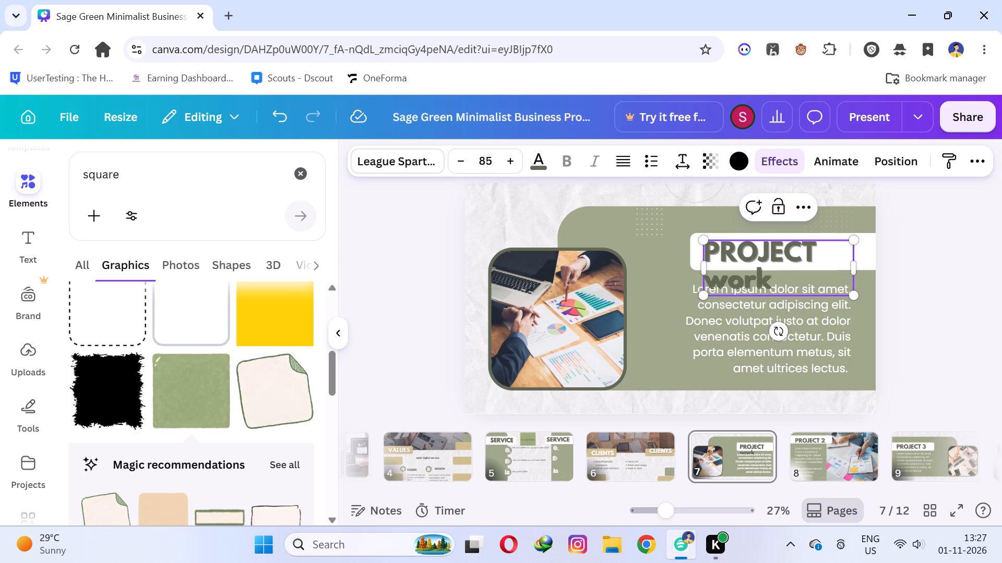
pyautogui.press('space')
pyautogui.write('1')
pyautogui.press('Return')
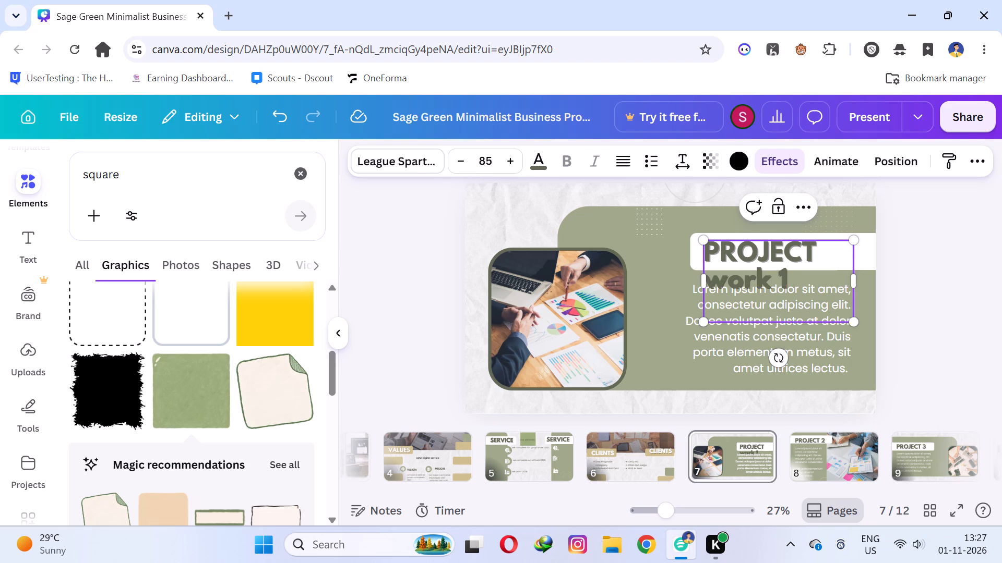
# Shrink slide 7's heading text to size 60.8 and enlarge the white box behind it to about 1,150 by 210.
pyautogui.moveTo(850, 323); pyautogui.dragTo(829, 261)
pyautogui.click(690, 247)
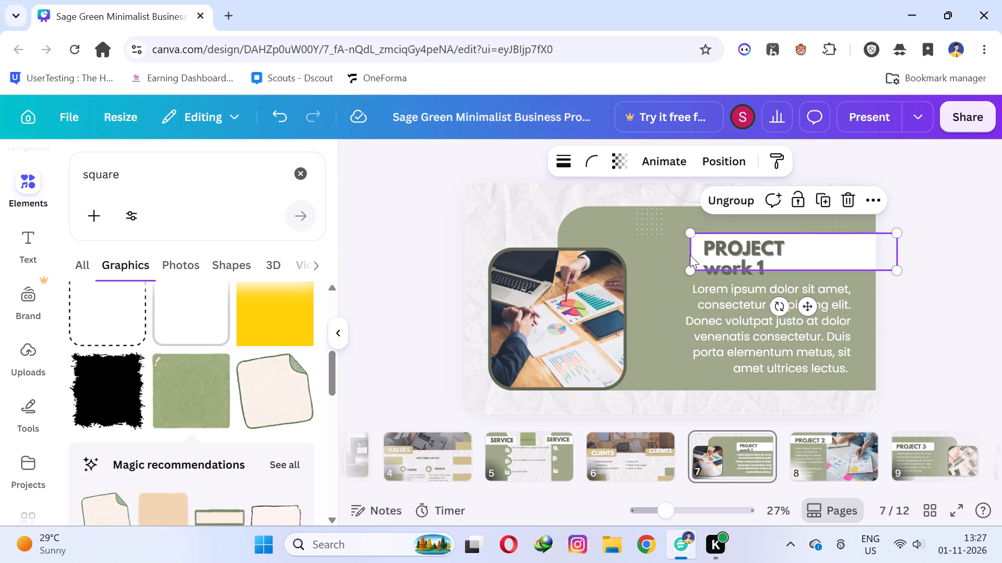
pyautogui.moveTo(687, 270); pyautogui.dragTo(646, 266)
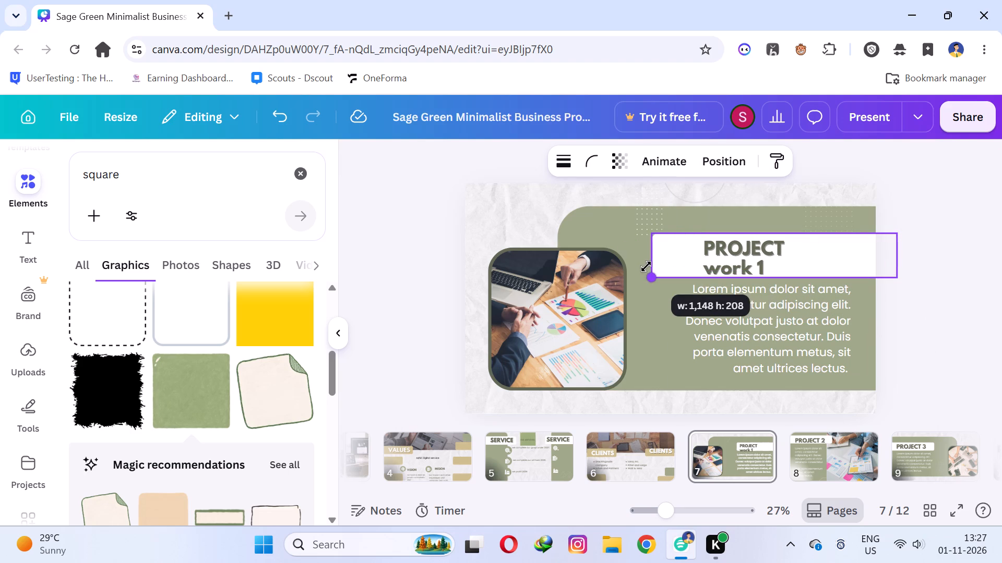
pyautogui.moveTo(646, 266); pyautogui.dragTo(643, 266)
pyautogui.click(717, 264)
pyautogui.click(960, 256)
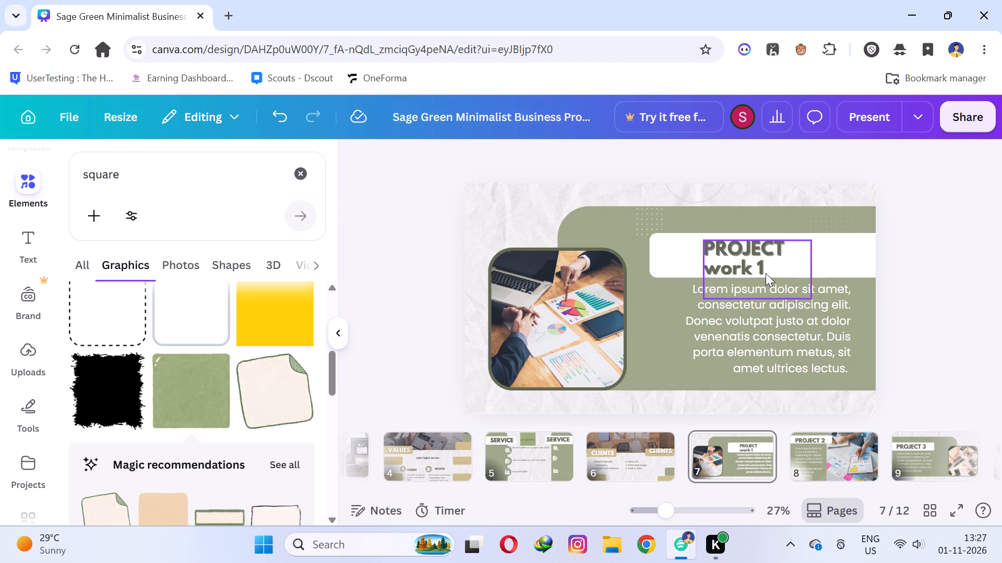
# Set the PROJECT work 1 heading on slide 7 in all uppercase letters.
pyautogui.click(737, 264)
pyautogui.click(736, 249)
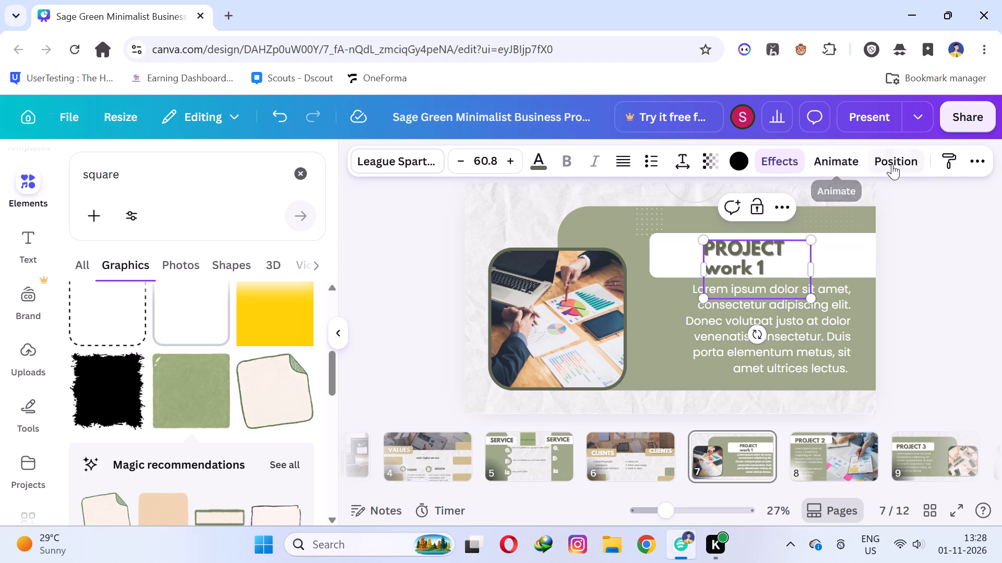
pyautogui.click(973, 160)
pyautogui.click(971, 195)
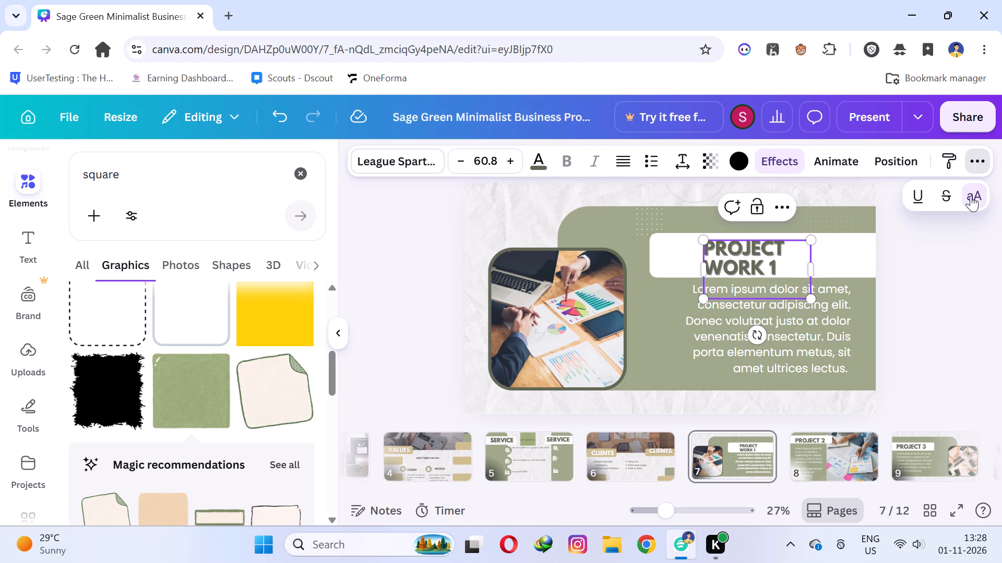
pyautogui.click(973, 259)
pyautogui.click(992, 246)
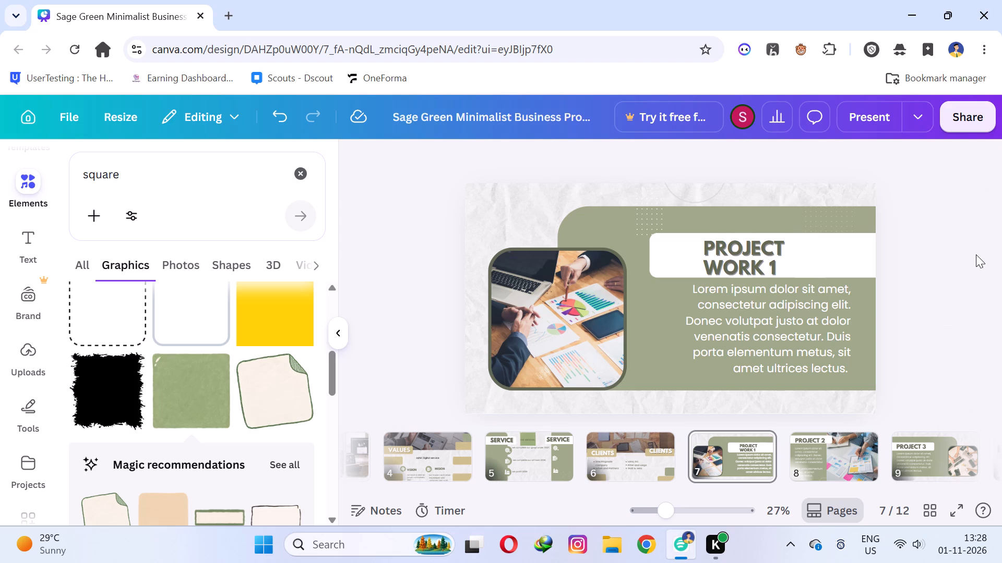
# Replace the placeholder paragraph on slide 7 with "our compan has many work . this work will do honestly".
pyautogui.tripleClick(798, 301)
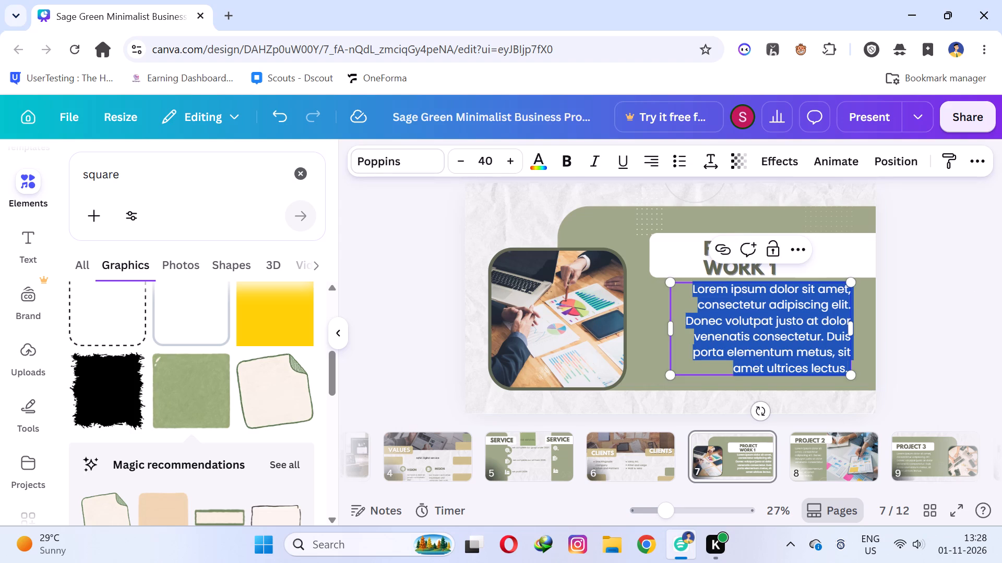
pyautogui.write('our')
pyautogui.press('space')
pyautogui.write('compan has')
pyautogui.press('space')
pyautogui.write('many')
pyautogui.press('space')
pyautogui.write('work')
pyautogui.press('space')
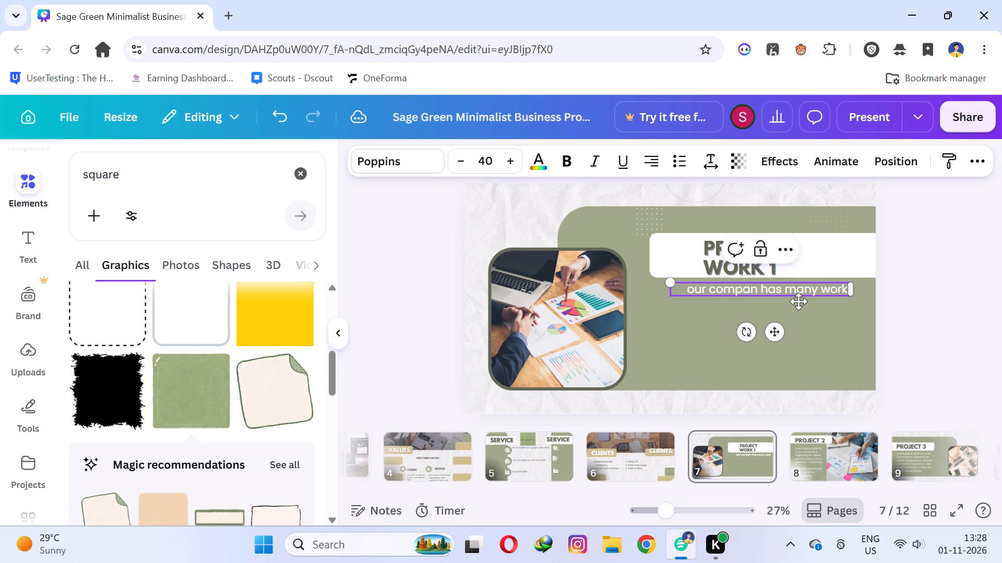
pyautogui.write('.')
pyautogui.press('space')
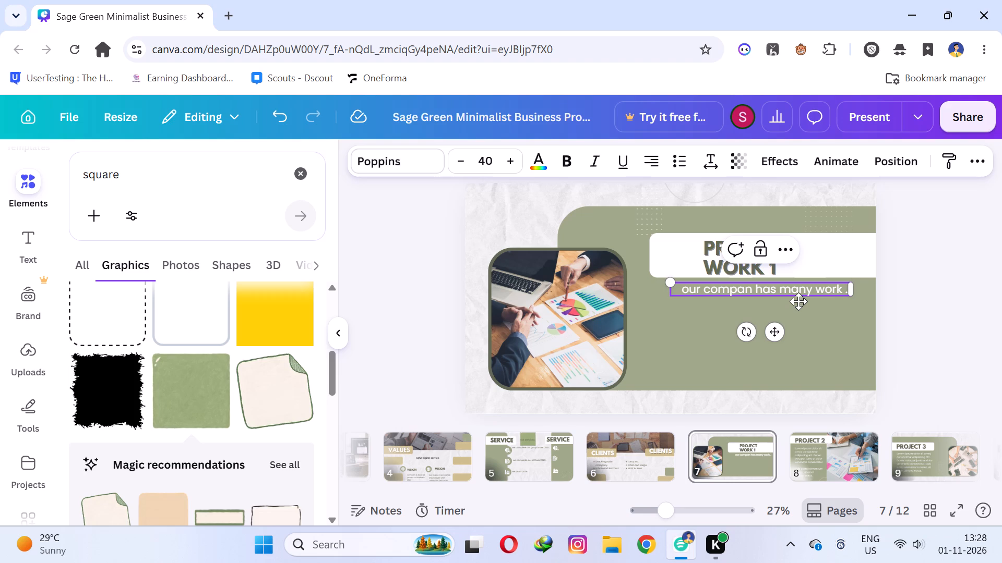
pyautogui.write('this')
pyautogui.press('space')
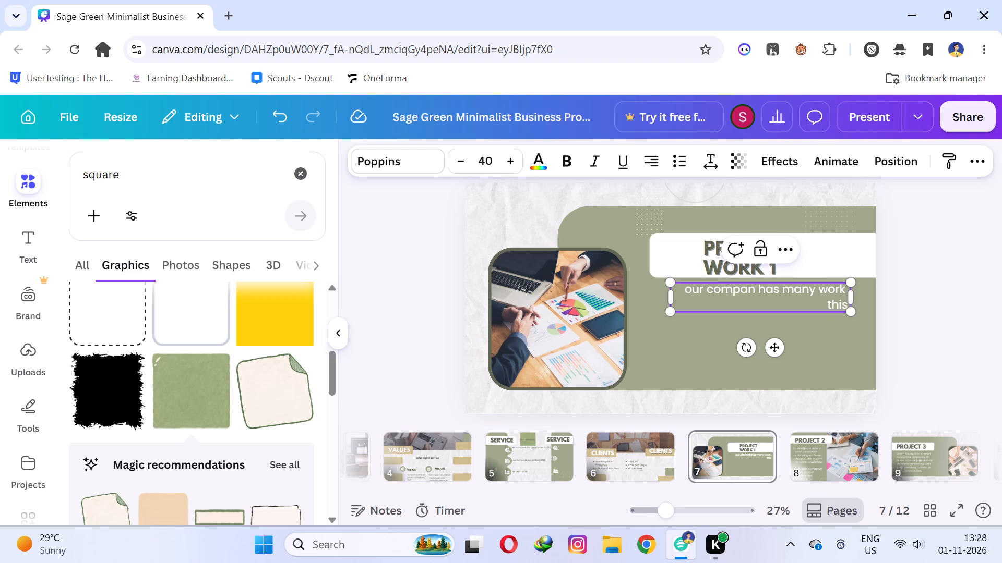
pyautogui.write('wo')
pyautogui.write('rk will do')
pyautogui.press('space')
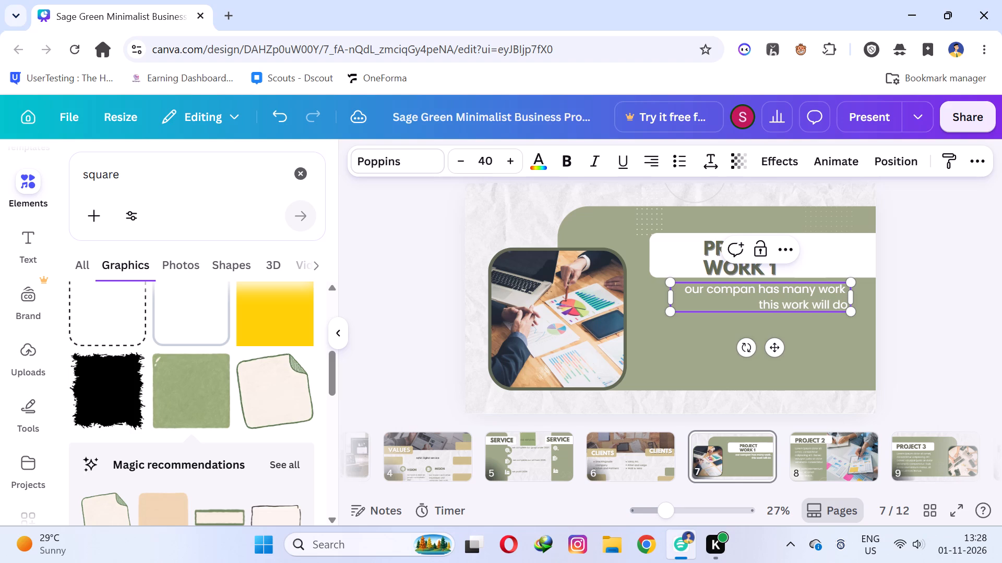
pyautogui.write('ho')
pyautogui.write('nestly')
pyautogui.click(814, 347)
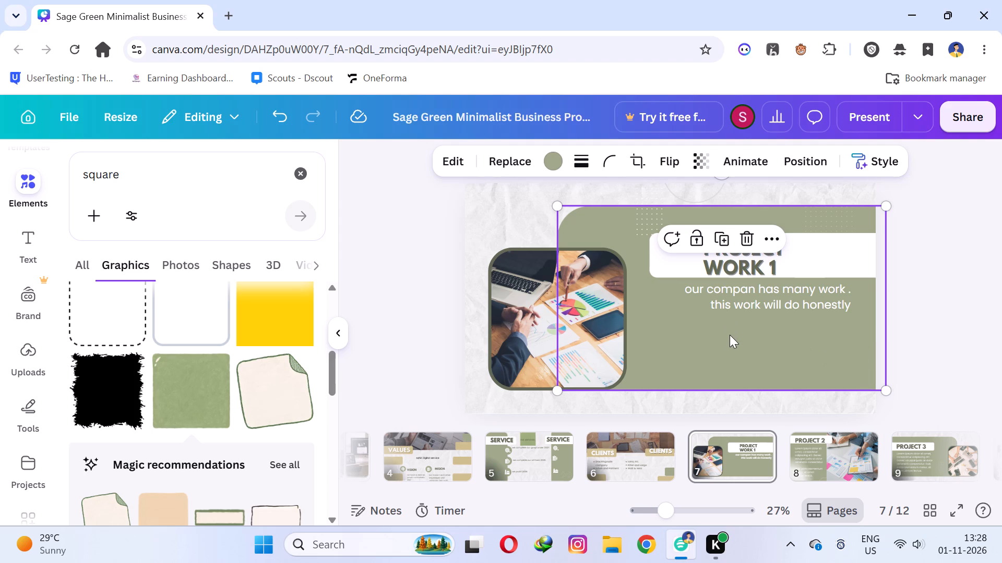
# Add a text line reading "our work has been competed on time" below the body paragraph on slide 7.
pyautogui.press('t')
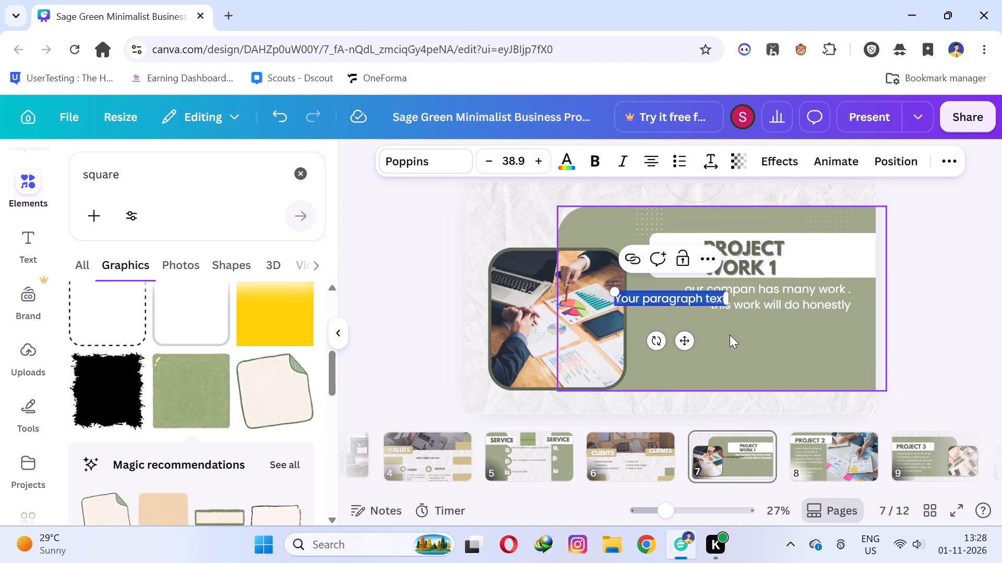
pyautogui.write('our work has')
pyautogui.press('space')
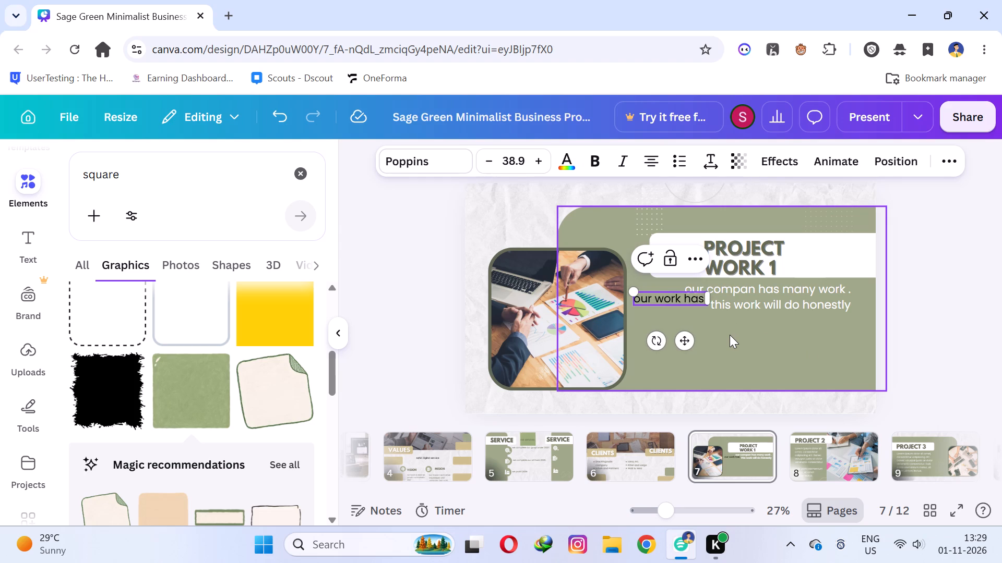
pyautogui.write('been competed')
pyautogui.press('space')
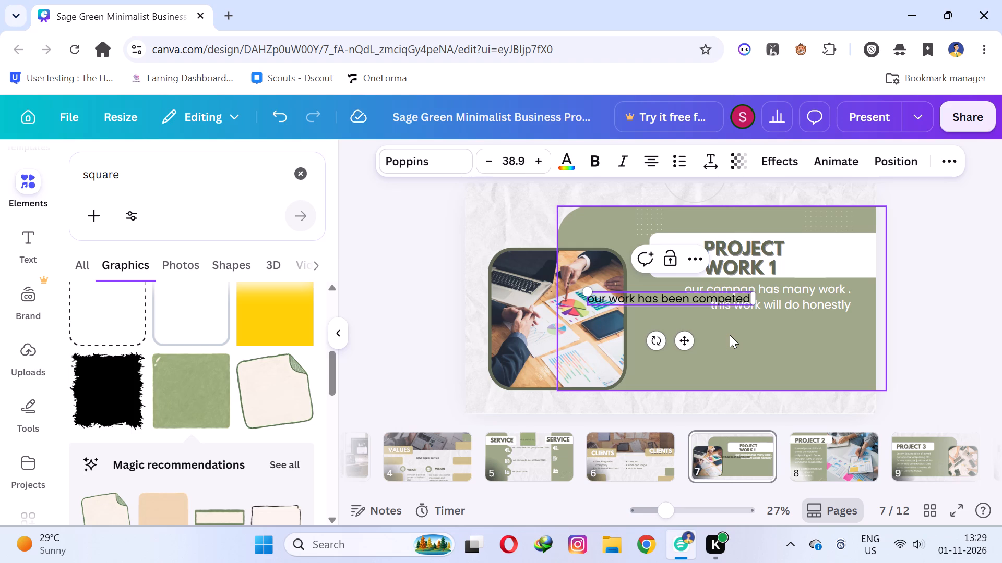
pyautogui.press('space')
pyautogui.press('m')
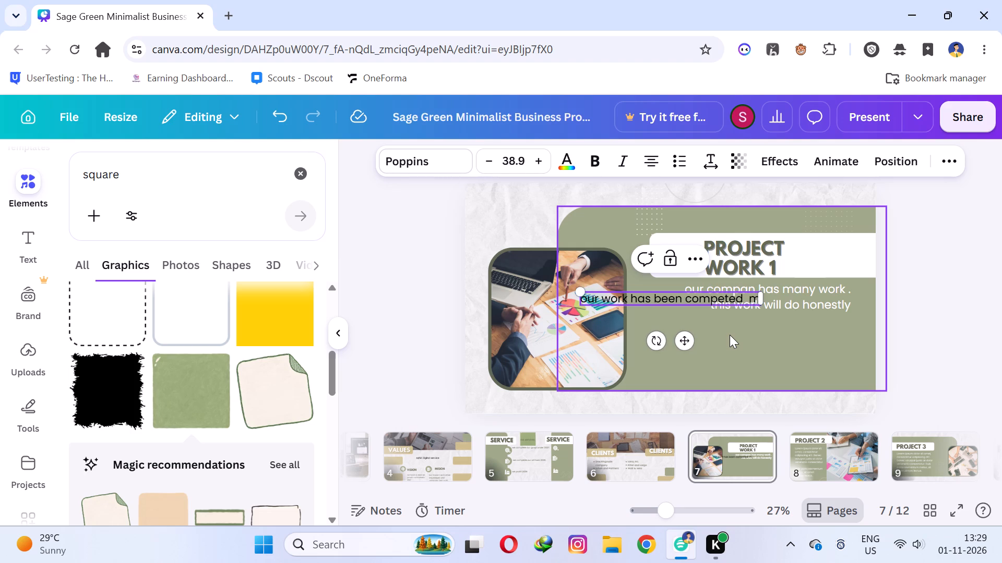
pyautogui.write('an')
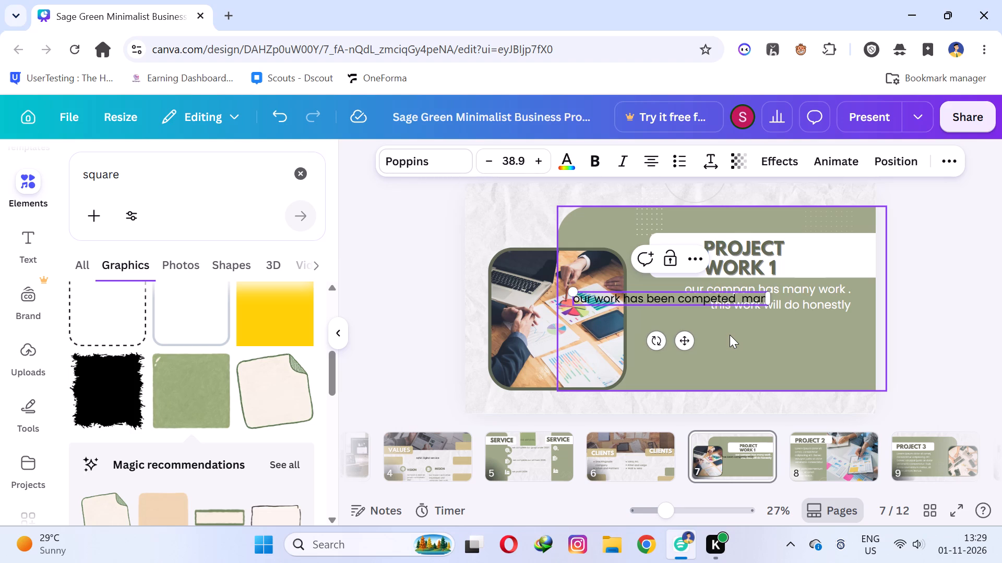
pyautogui.press('BackSpace')
pyautogui.press('BackSpace')
pyautogui.press('BackSpace')
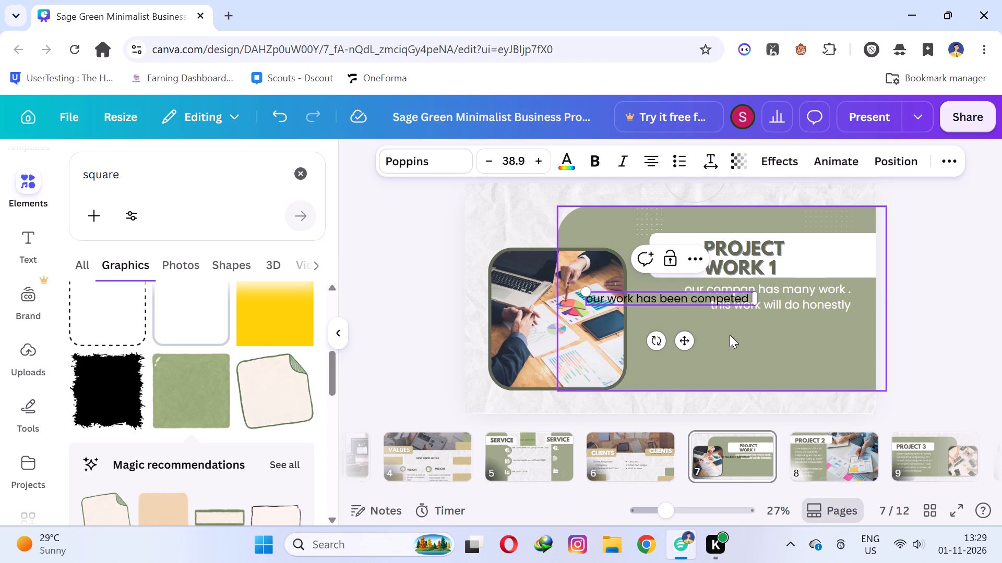
pyautogui.write('on time')
pyautogui.moveTo(644, 298); pyautogui.dragTo(695, 335)
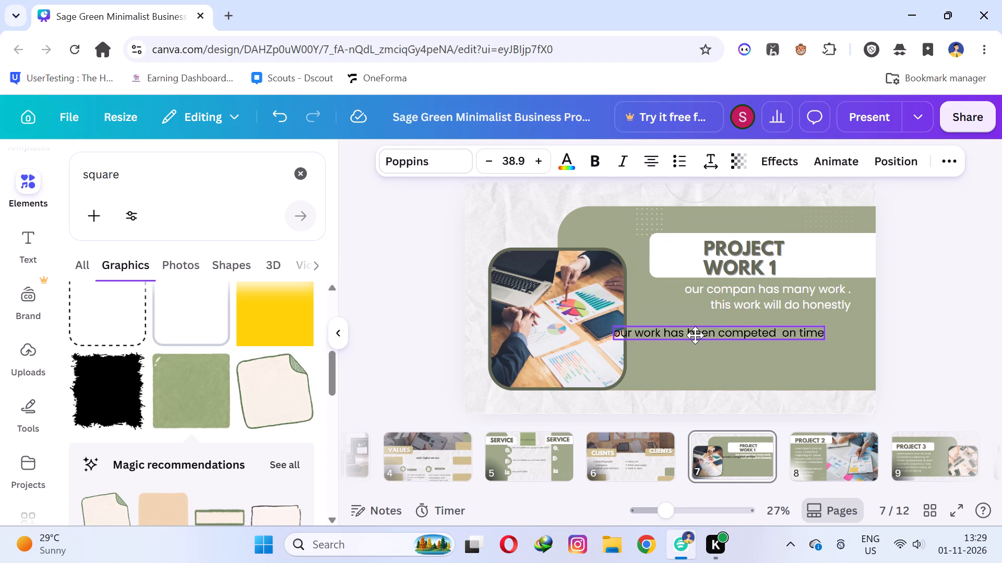
pyautogui.moveTo(695, 335); pyautogui.dragTo(726, 325)
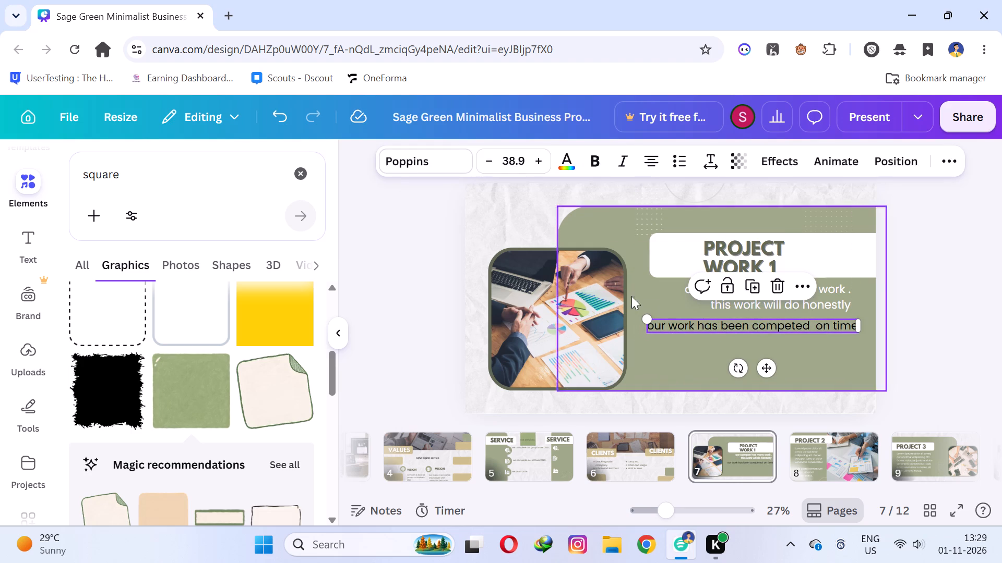
# Colour the new line off-white from the Sweet and Citrus palette and place it directly beneath the body paragraph.
pyautogui.click(572, 162)
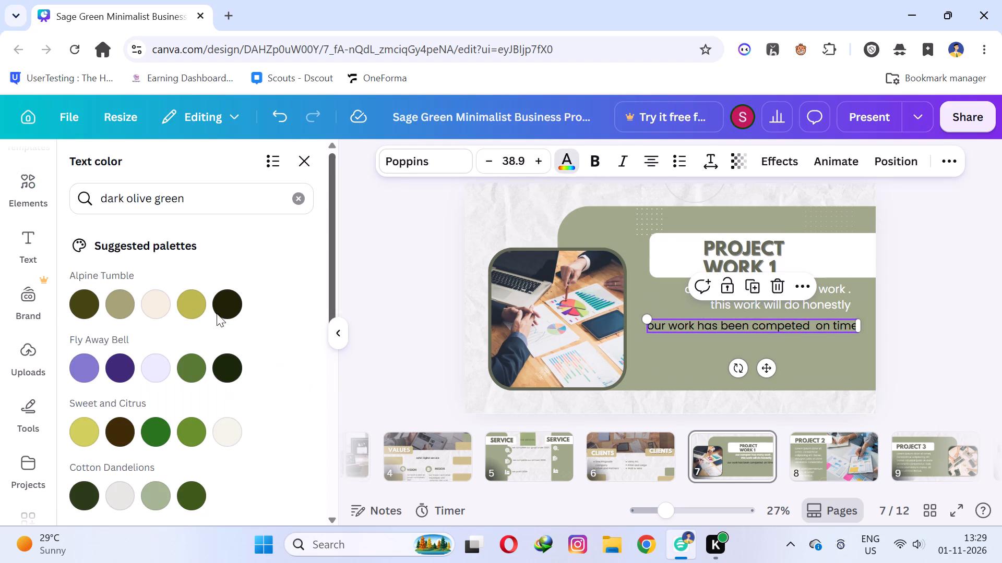
pyautogui.click(226, 425)
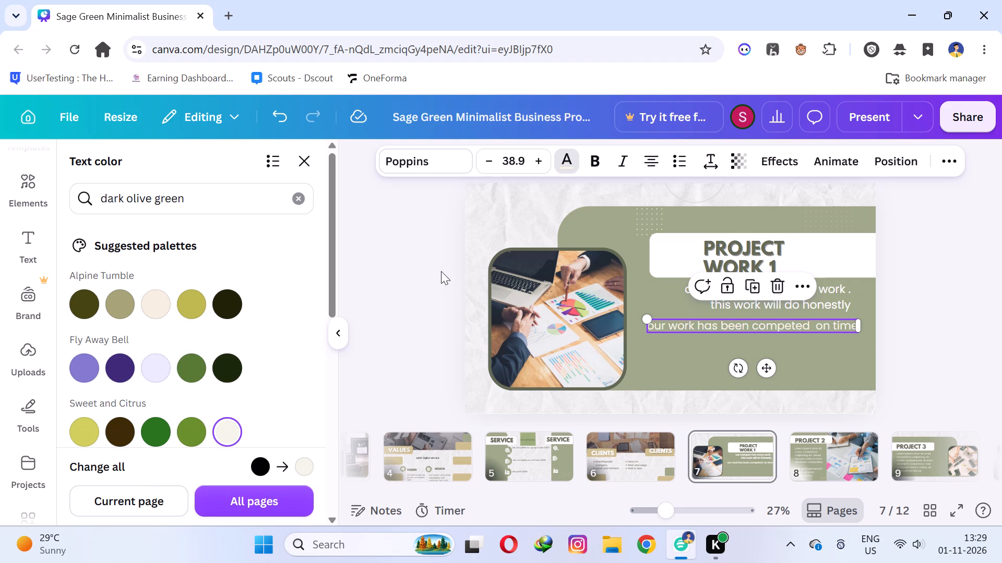
pyautogui.click(417, 264)
pyautogui.click(782, 327)
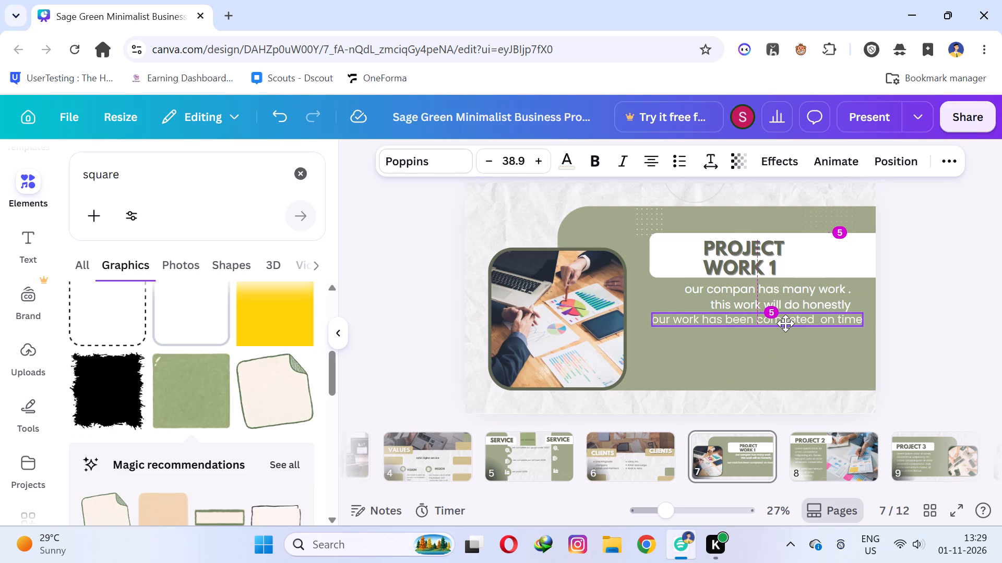
pyautogui.click(412, 264)
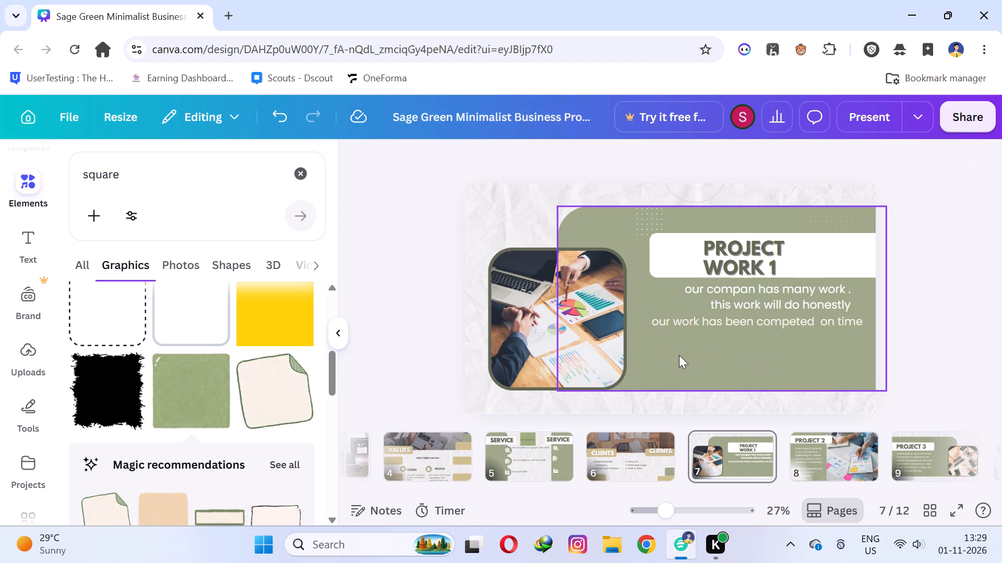
# Apply the Block text animation to the PROJECT WORK 1 heading on slide 7.
pyautogui.click(729, 267)
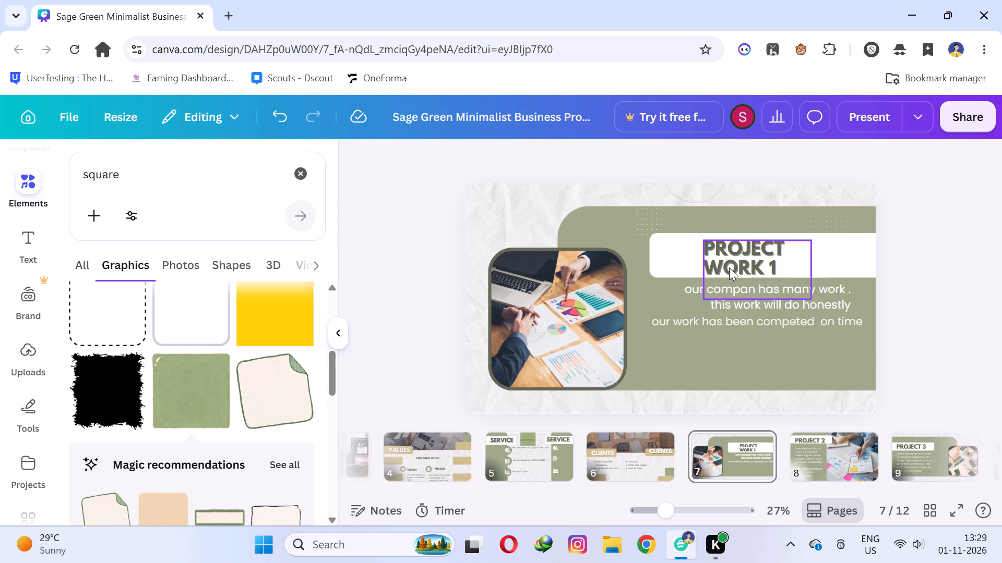
pyautogui.click(852, 161)
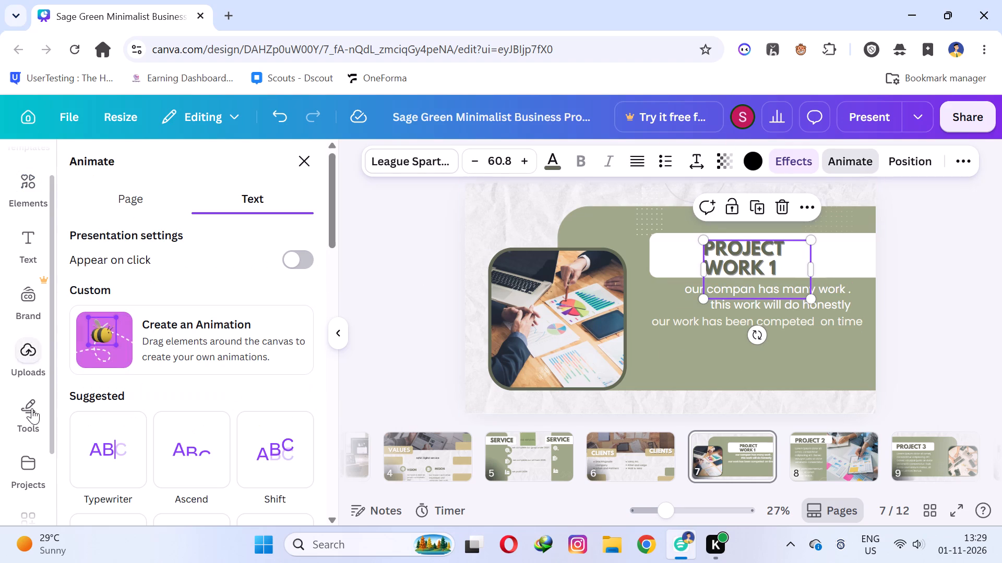
pyautogui.scroll(-1, 32, 409)
pyautogui.scroll(-1, 154, 412)
pyautogui.click(181, 439)
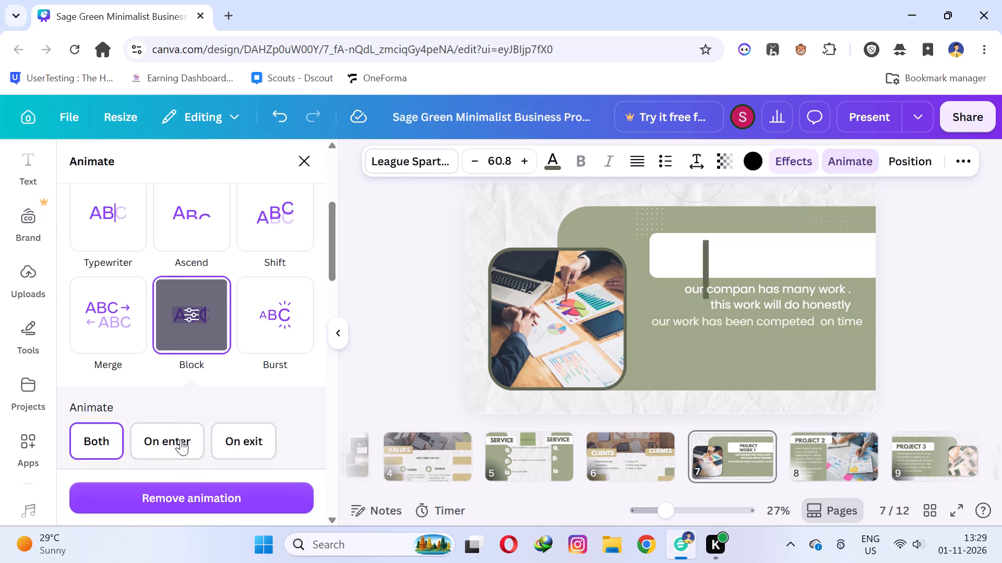
pyautogui.click(378, 262)
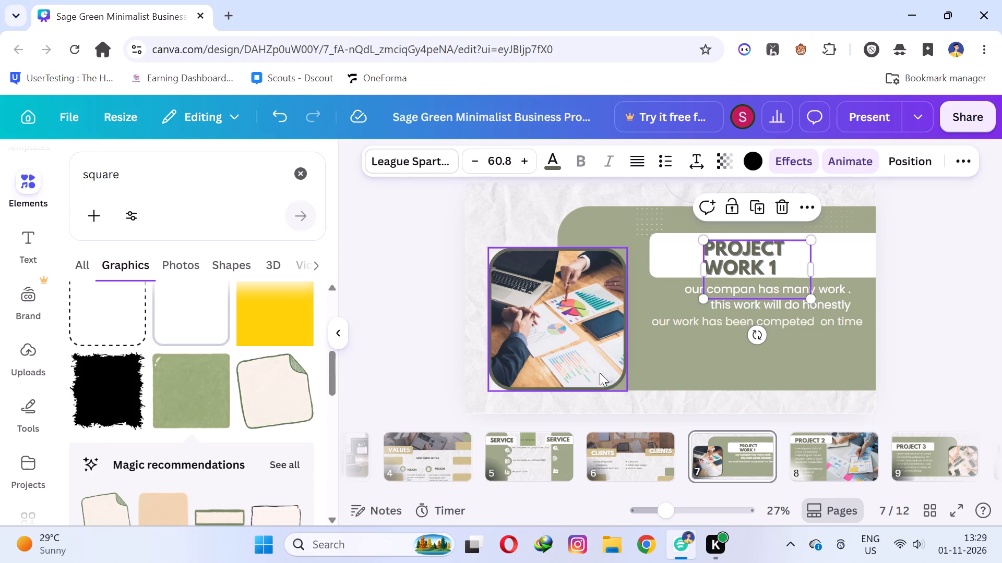
# Add another text line reading "the work is perfectr" and place it beneath the "on time" line on slide 7.
pyautogui.click(677, 358)
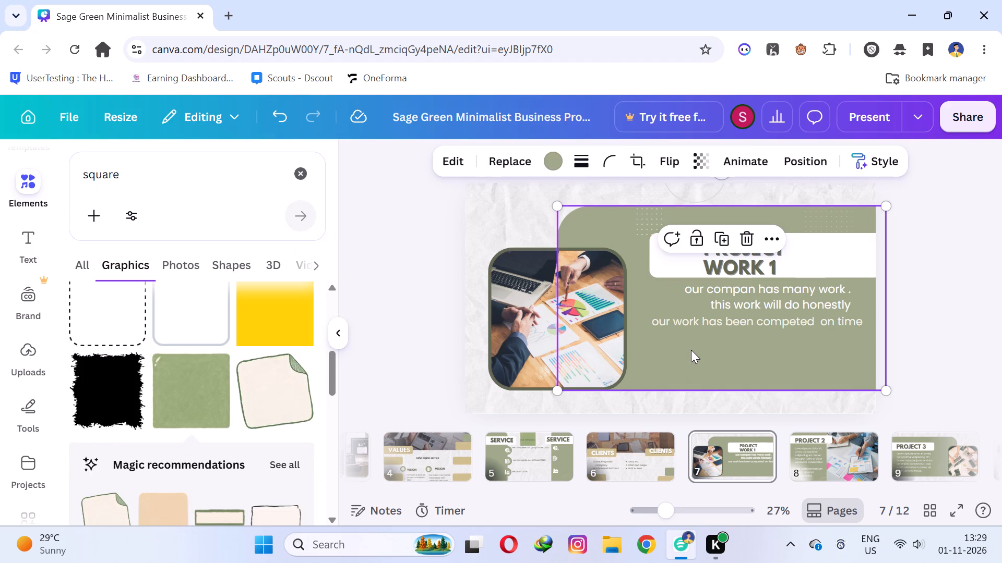
pyautogui.press('t')
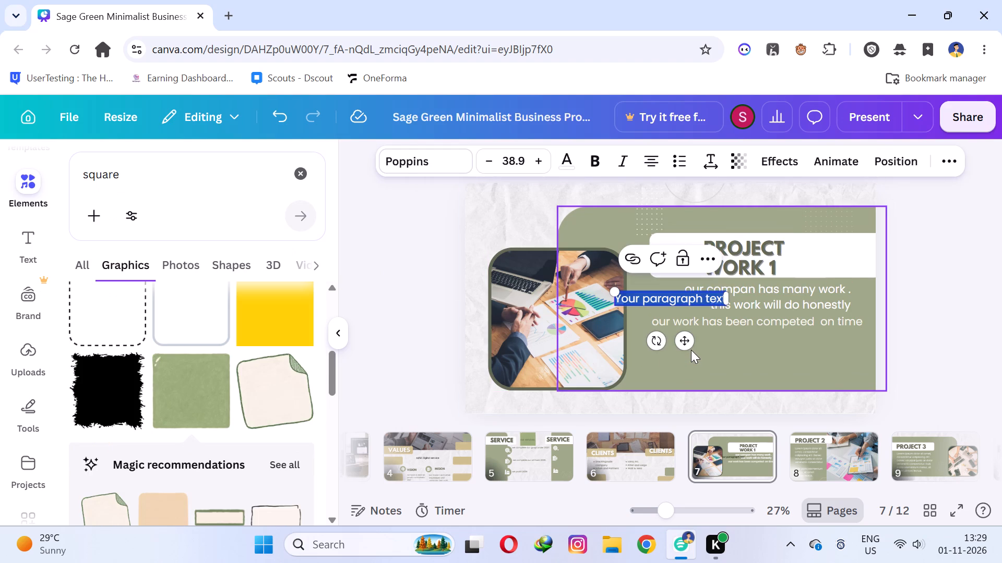
pyautogui.write('the w')
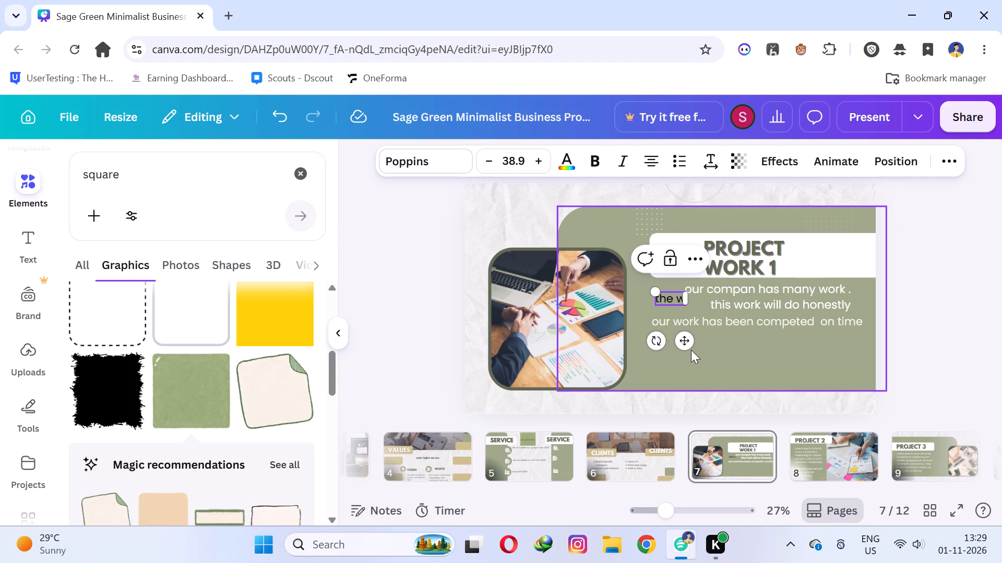
pyautogui.write('ork is')
pyautogui.press('space')
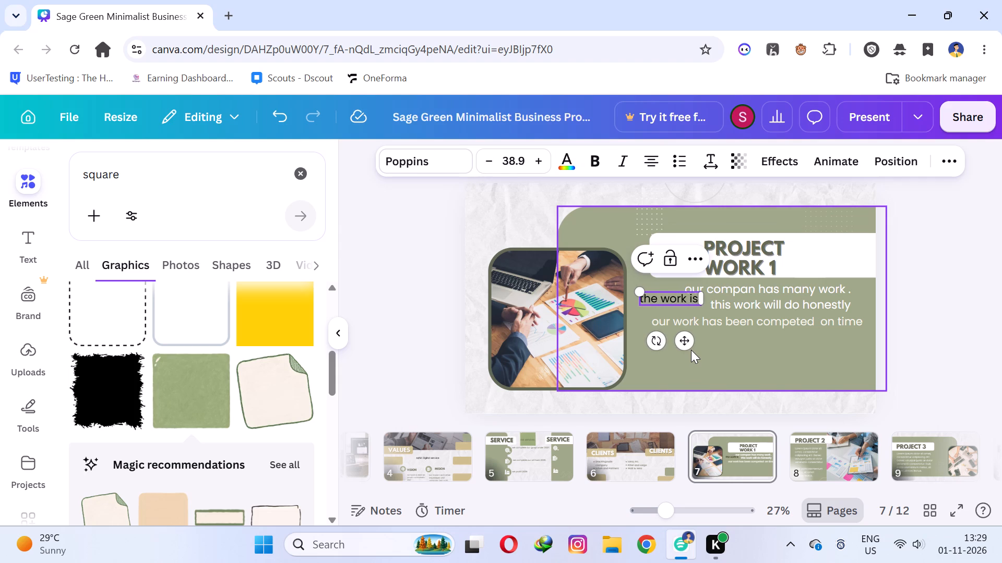
pyautogui.press('p')
pyautogui.write('erfectr')
pyautogui.click(756, 359)
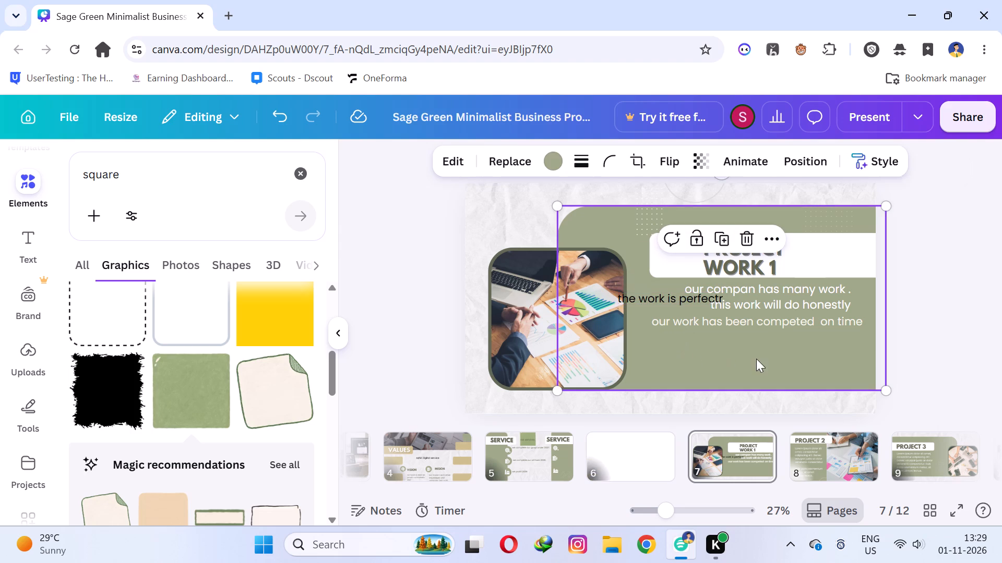
pyautogui.moveTo(655, 297); pyautogui.dragTo(726, 343)
pyautogui.click(726, 343)
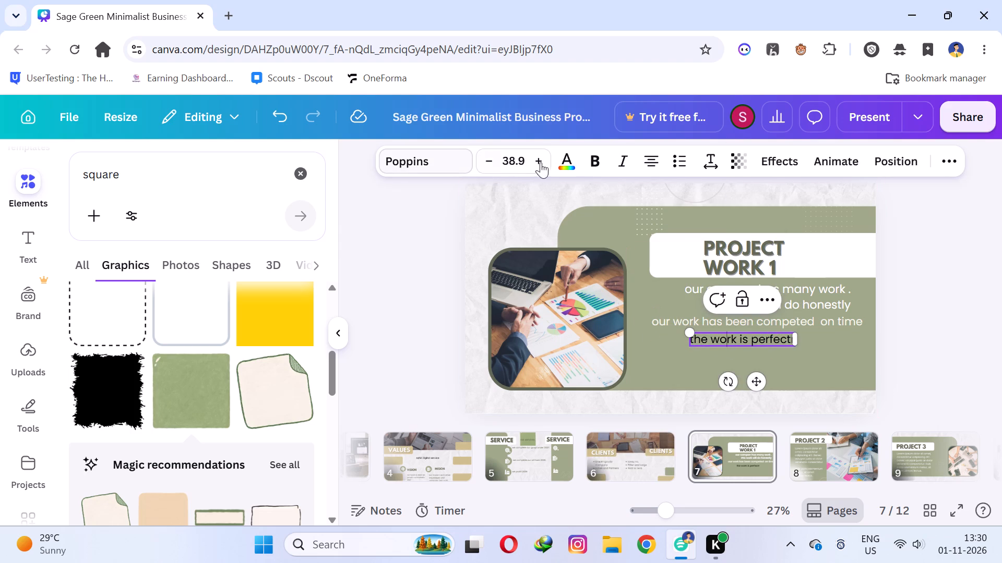
# Colour the "the work is perfectr" line off-white from the Sweet and Citrus palette.
pyautogui.click(553, 162)
pyautogui.click(568, 159)
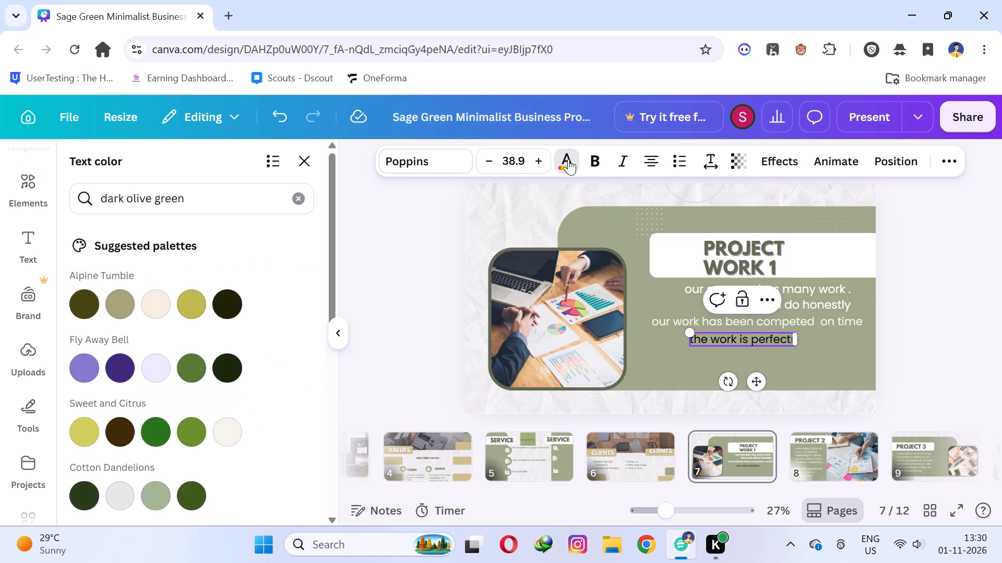
pyautogui.click(210, 431)
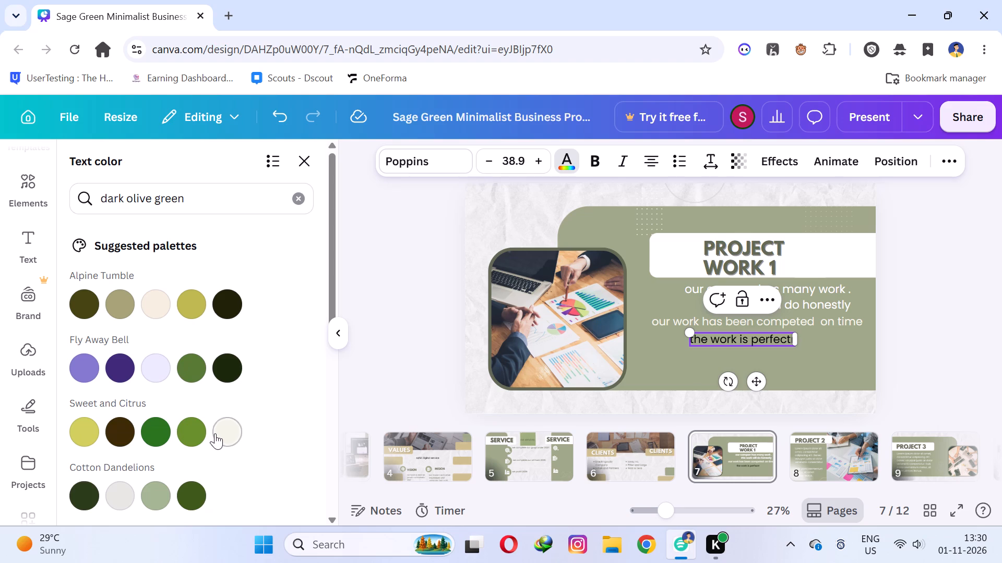
pyautogui.click(215, 433)
pyautogui.click(432, 270)
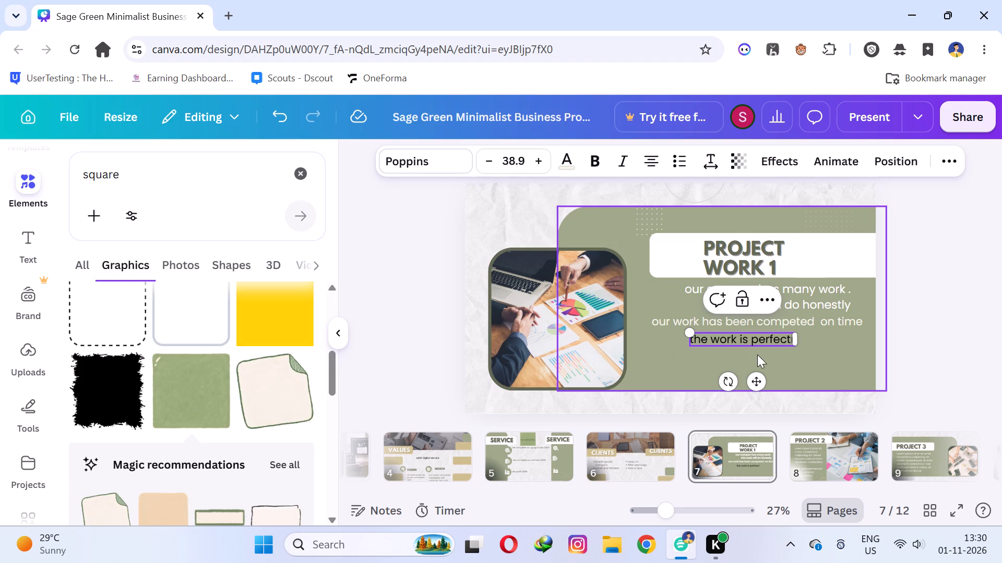
pyautogui.click(812, 366)
pyautogui.click(779, 345)
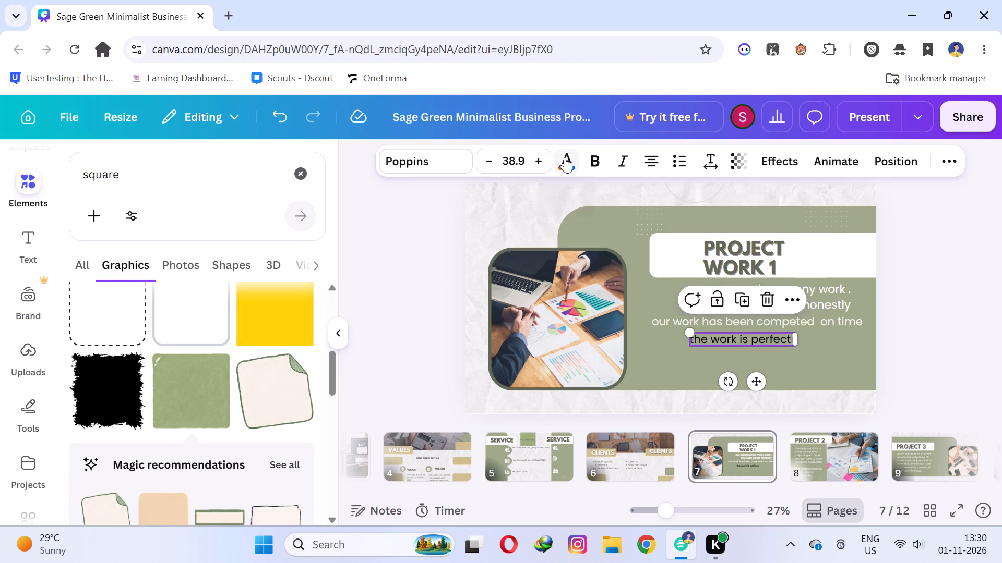
pyautogui.click(565, 157)
pyautogui.click(234, 422)
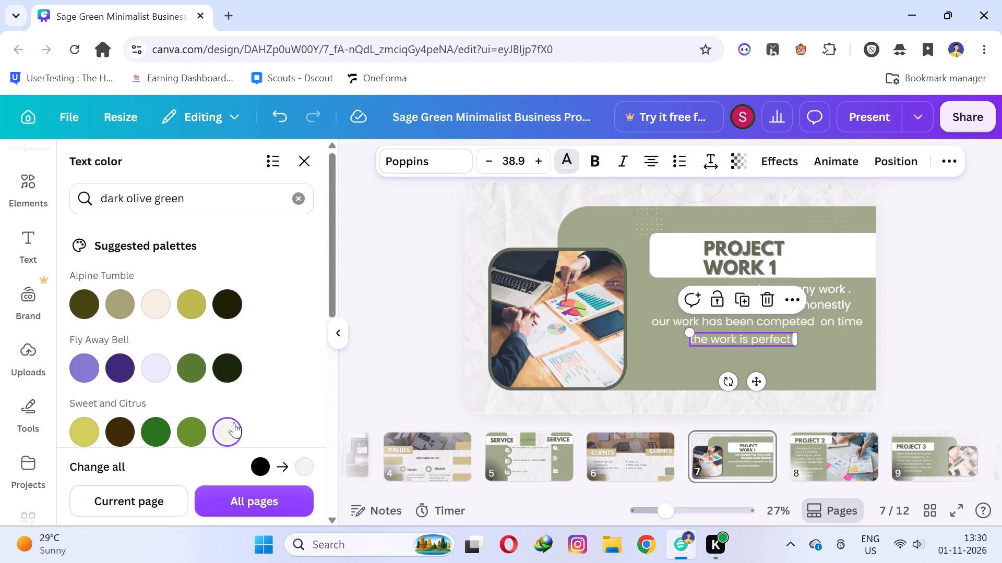
pyautogui.click(375, 267)
pyautogui.click(408, 207)
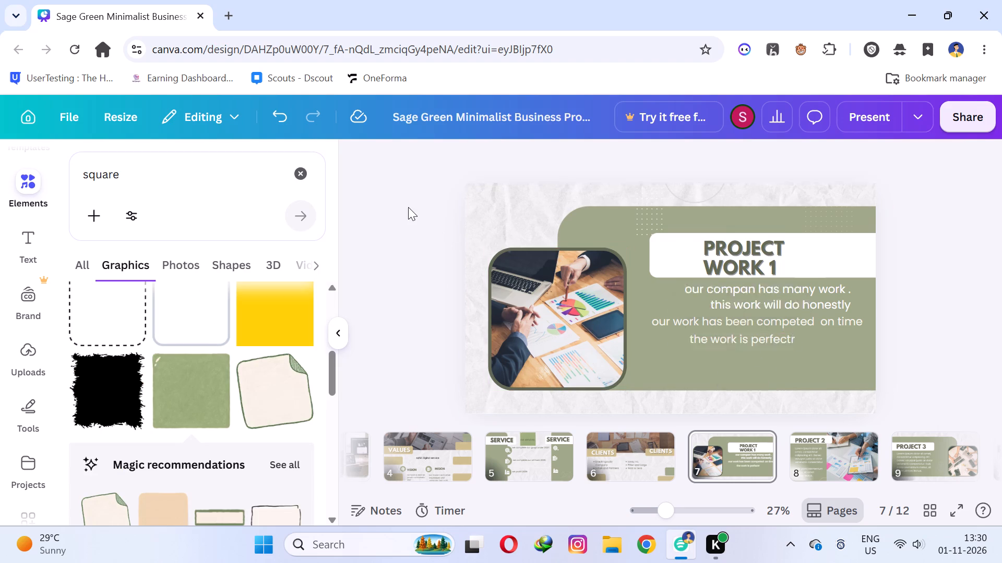
# Shift slide 7's green rounded background shape so it extends behind the whole photo, and enlarge it to about 1,997 by 1,123.
pyautogui.moveTo(669, 283); pyautogui.dragTo(704, 295)
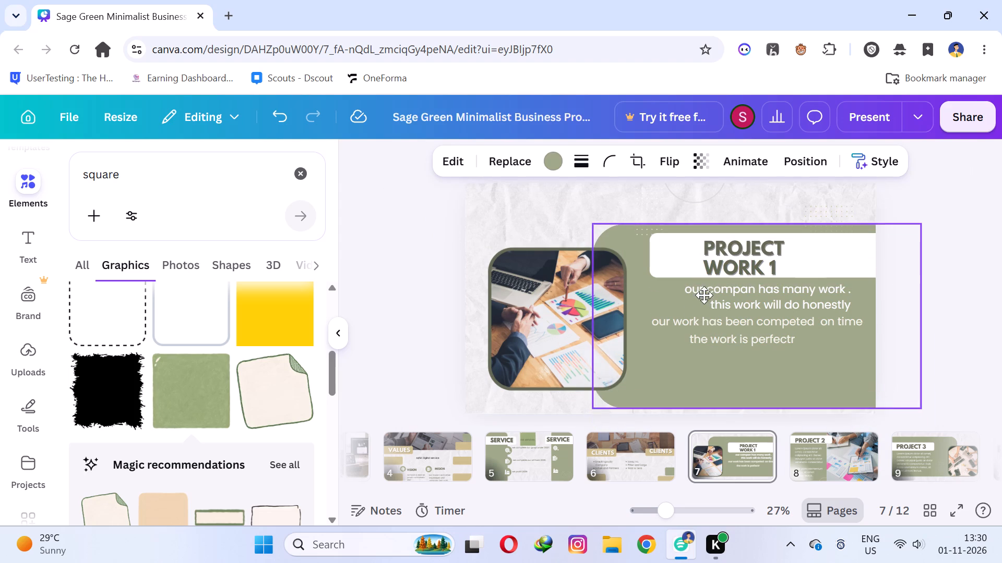
pyautogui.moveTo(704, 295); pyautogui.dragTo(703, 286)
pyautogui.click(635, 281)
pyautogui.moveTo(649, 283); pyautogui.dragTo(570, 284)
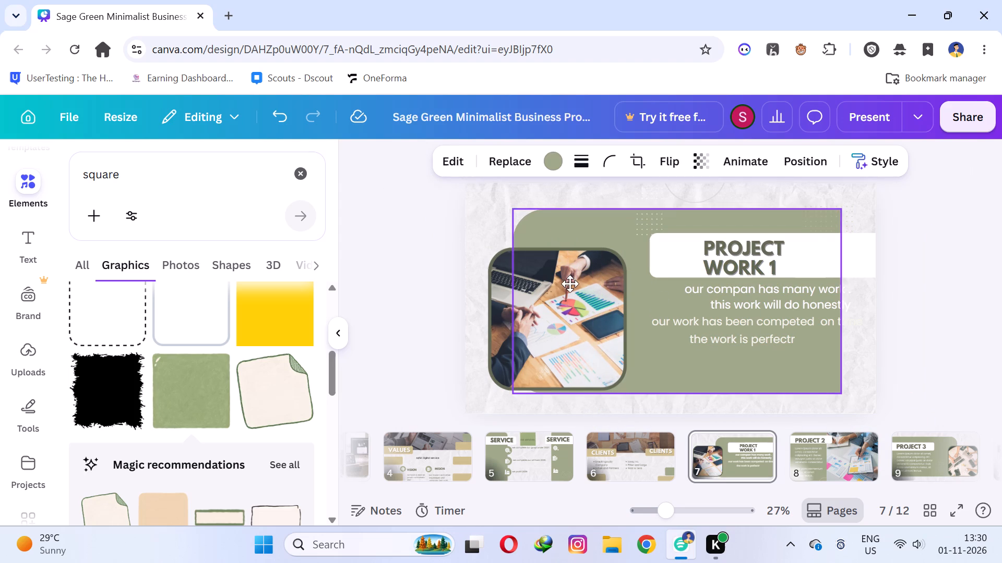
pyautogui.moveTo(570, 284); pyautogui.dragTo(657, 281)
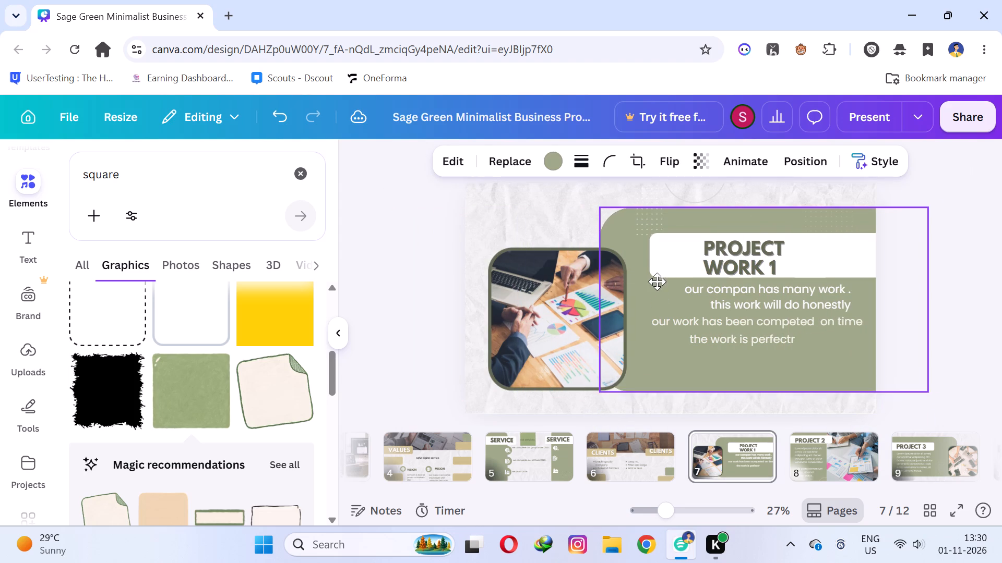
pyautogui.moveTo(657, 281); pyautogui.dragTo(686, 275)
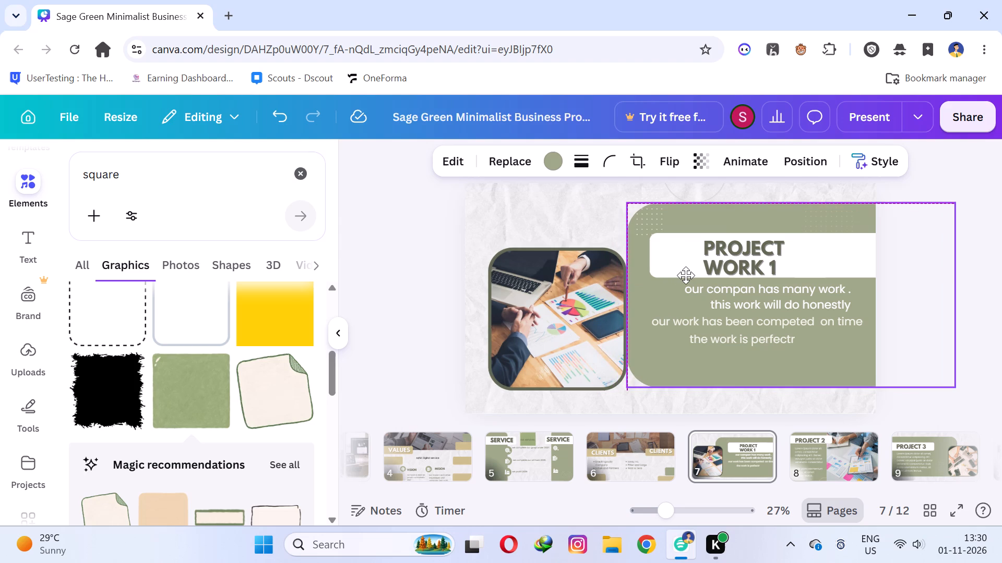
pyautogui.moveTo(686, 275); pyautogui.dragTo(532, 275)
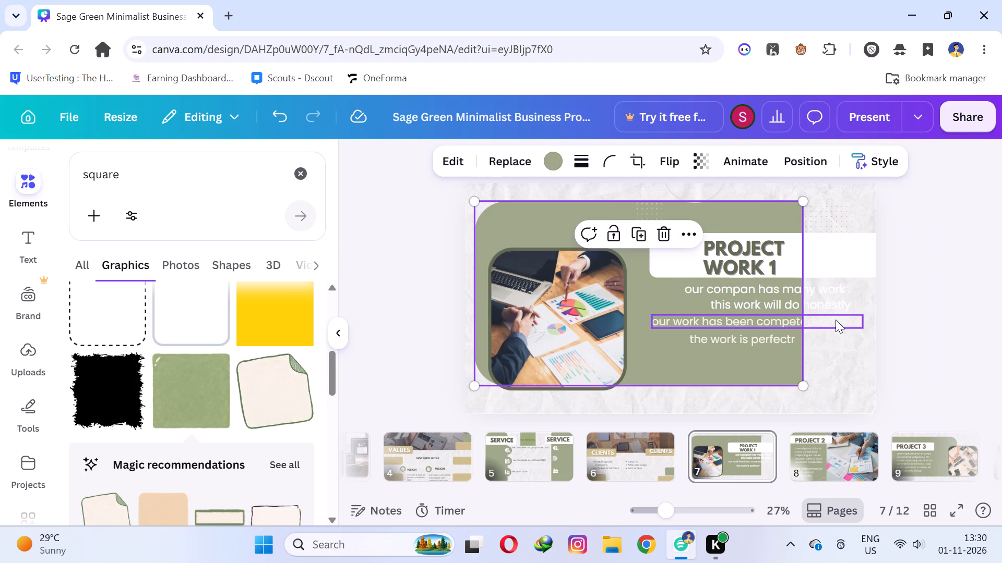
pyautogui.click(803, 307)
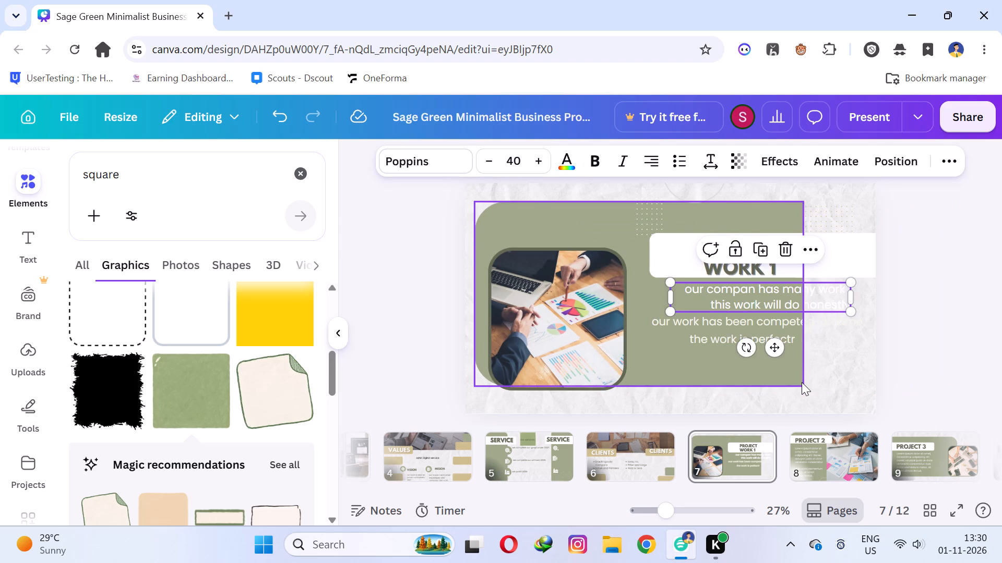
pyautogui.click(802, 382)
pyautogui.moveTo(802, 382); pyautogui.dragTo(914, 413)
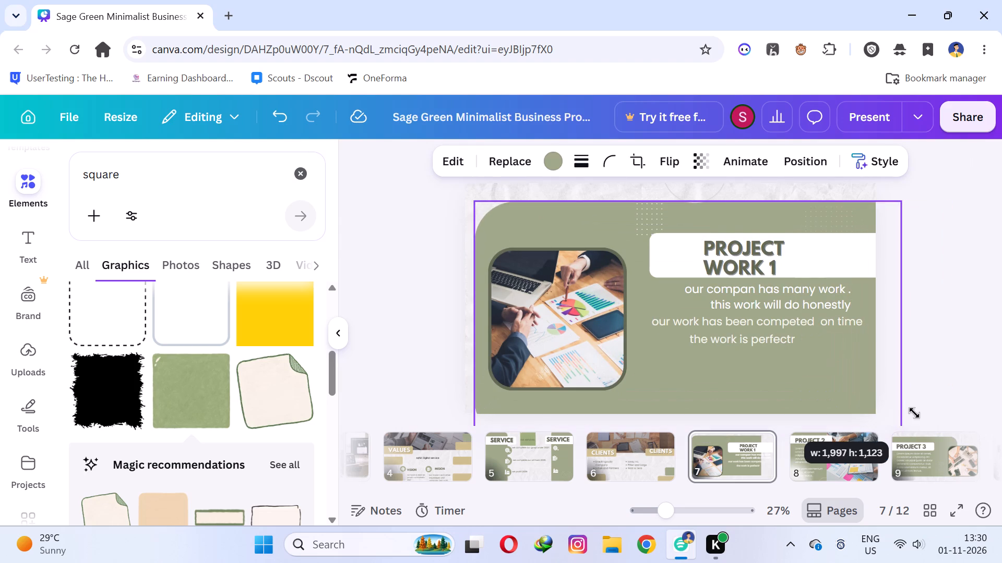
# Reduce slide 7's green rounded background shape slightly, keeping it behind the whole photo and text.
pyautogui.moveTo(914, 413); pyautogui.dragTo(904, 396)
pyautogui.click(1001, 293)
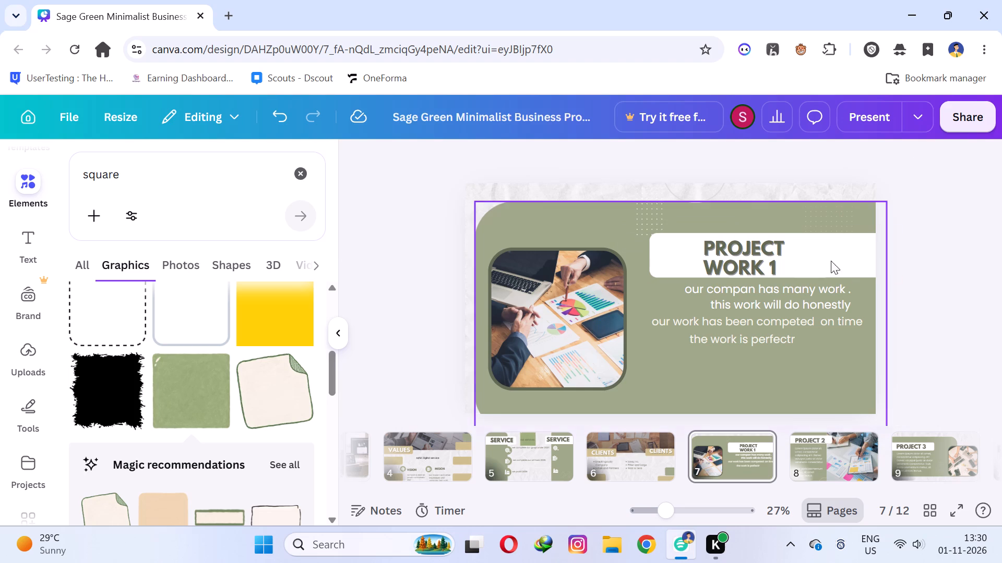
pyautogui.click(660, 287)
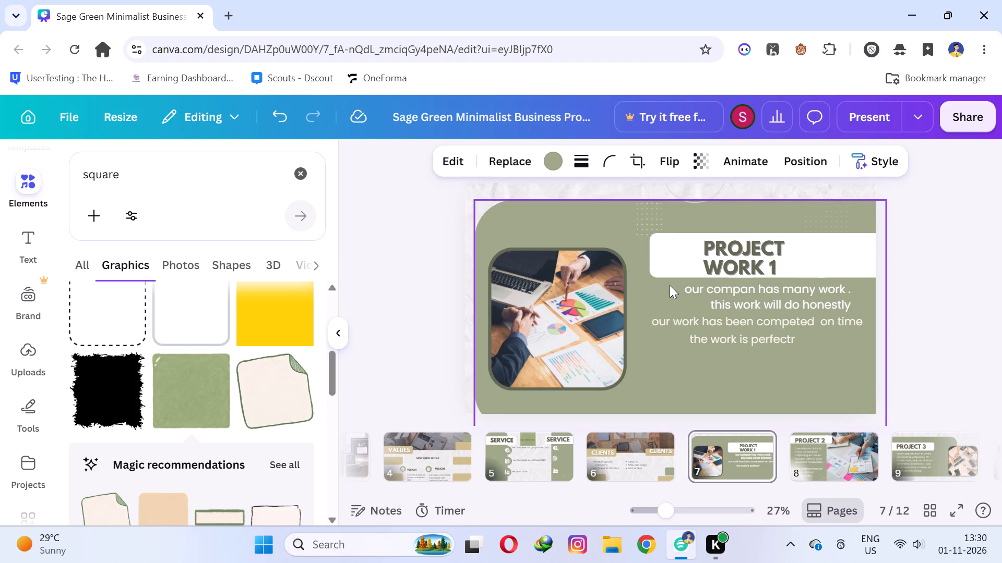
# Enlarge the two-line text starting "our compan has many work" on slide 7 to font size 40.4.
pyautogui.tripleClick(730, 289)
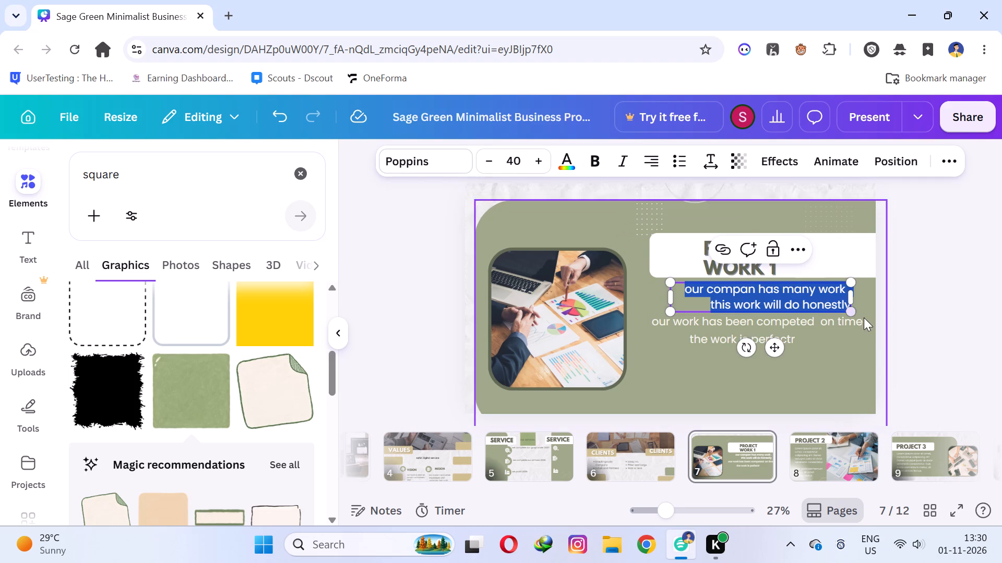
pyautogui.moveTo(854, 312); pyautogui.dragTo(852, 335)
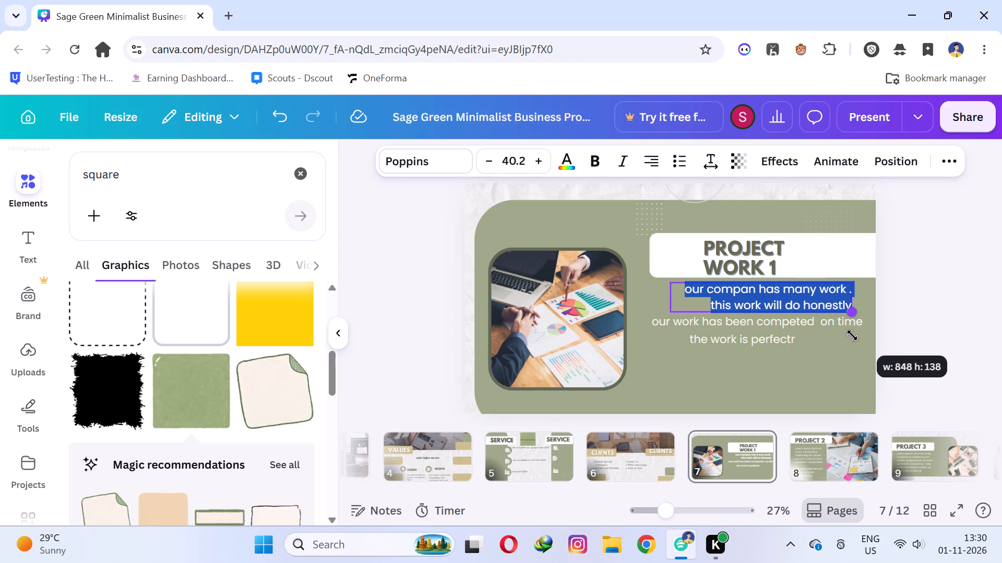
pyautogui.moveTo(852, 335); pyautogui.dragTo(851, 347)
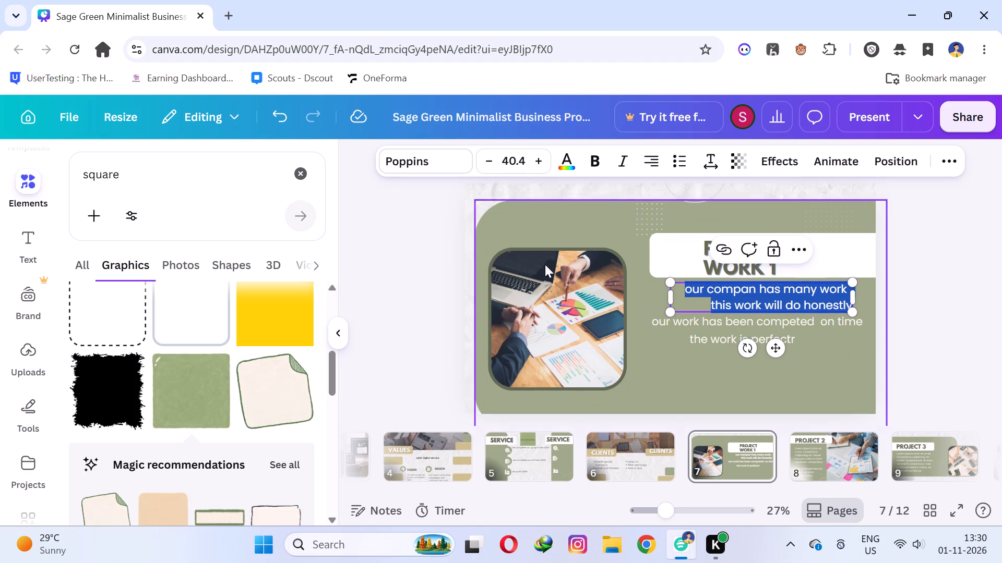
pyautogui.click(423, 228)
pyautogui.tripleClick(789, 300)
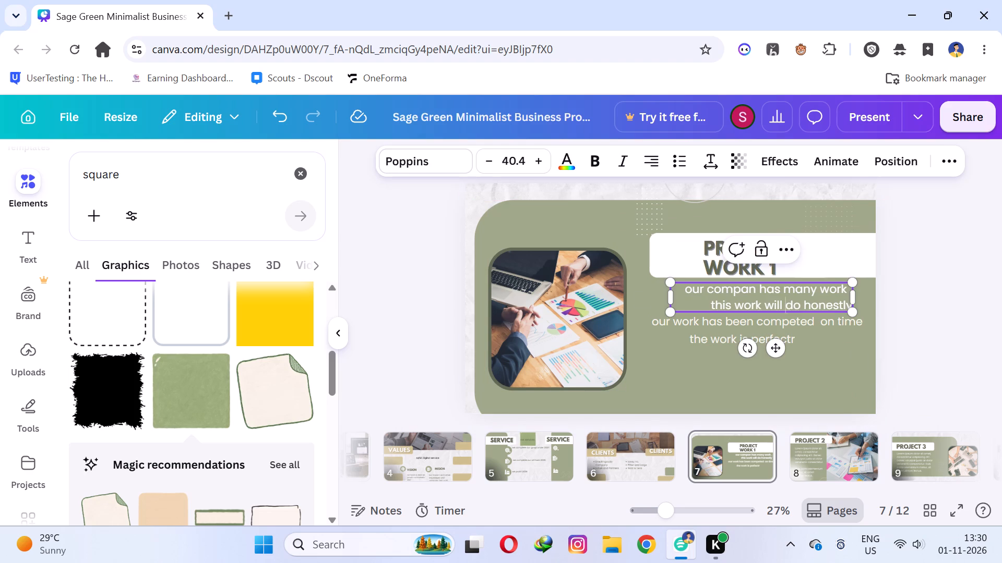
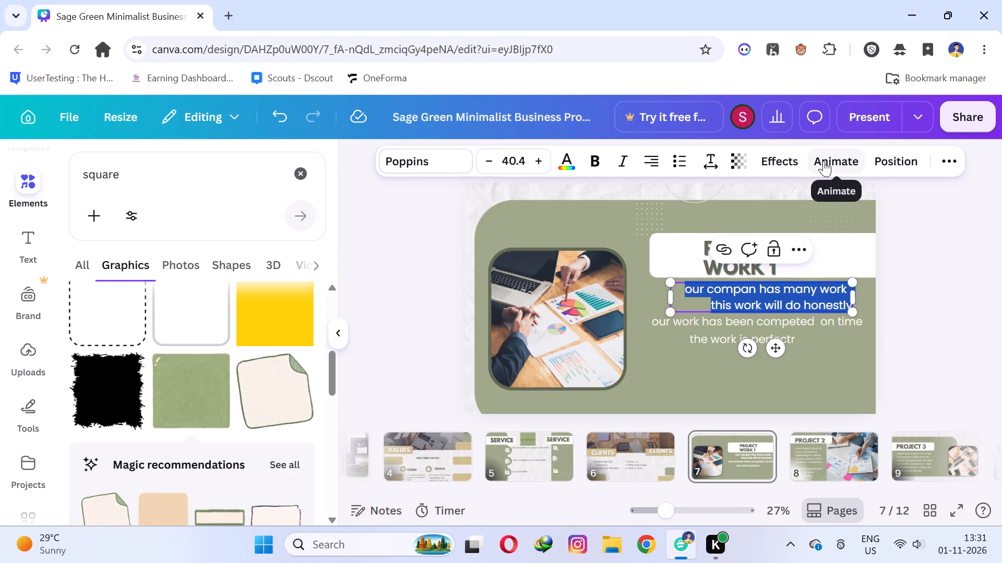
# Turn slide 7's three text boxes below the "PROJECT WORK 1" heading into bulleted lists.
pyautogui.click(936, 159)
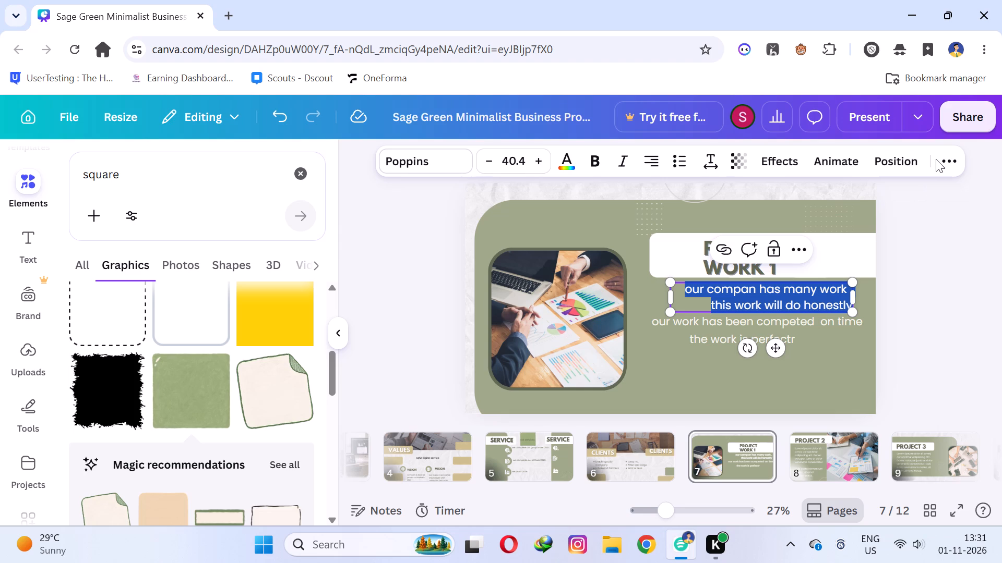
pyautogui.click(947, 159)
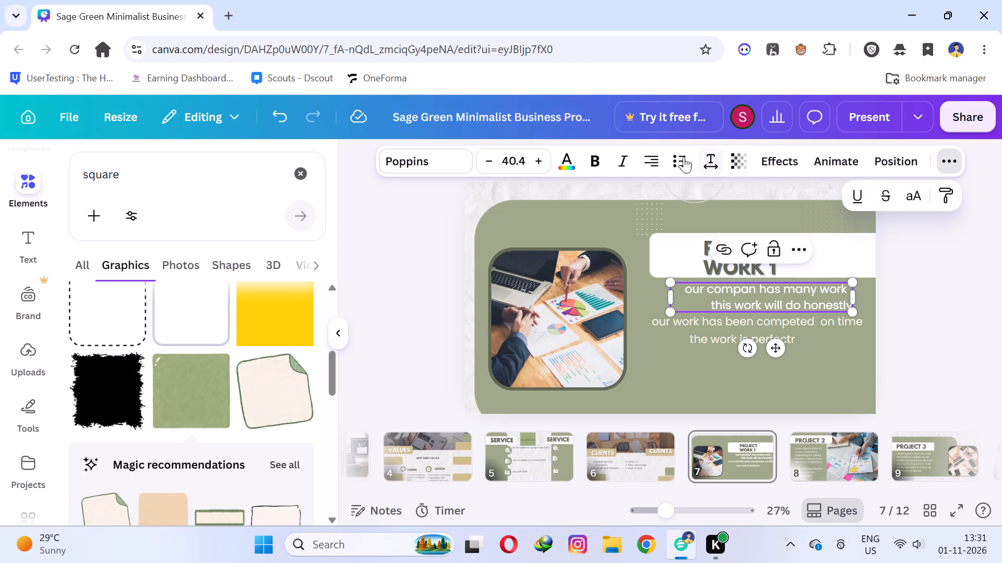
pyautogui.click(677, 157)
pyautogui.click(704, 340)
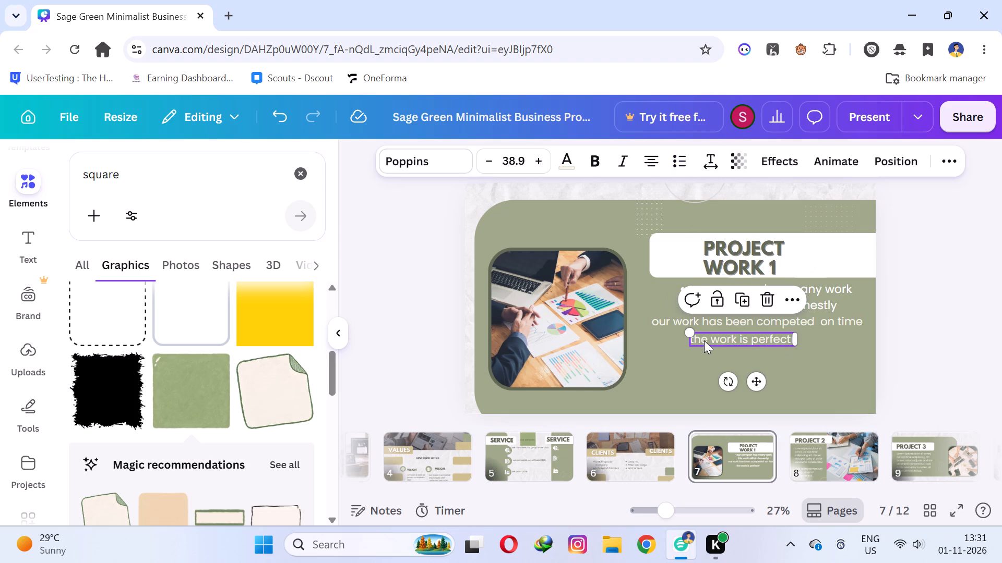
pyautogui.tripleClick(704, 326)
pyautogui.click(704, 326)
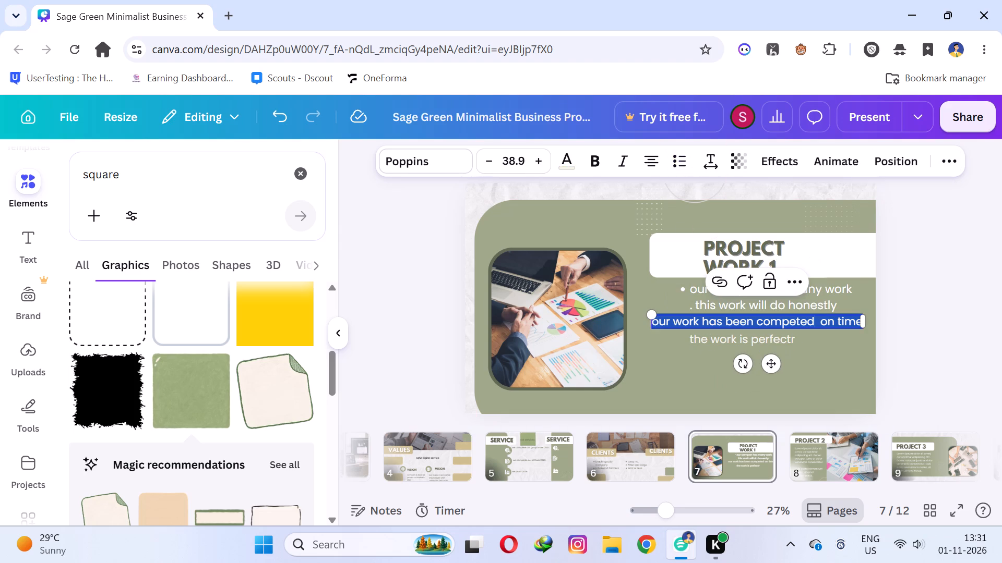
pyautogui.click(671, 159)
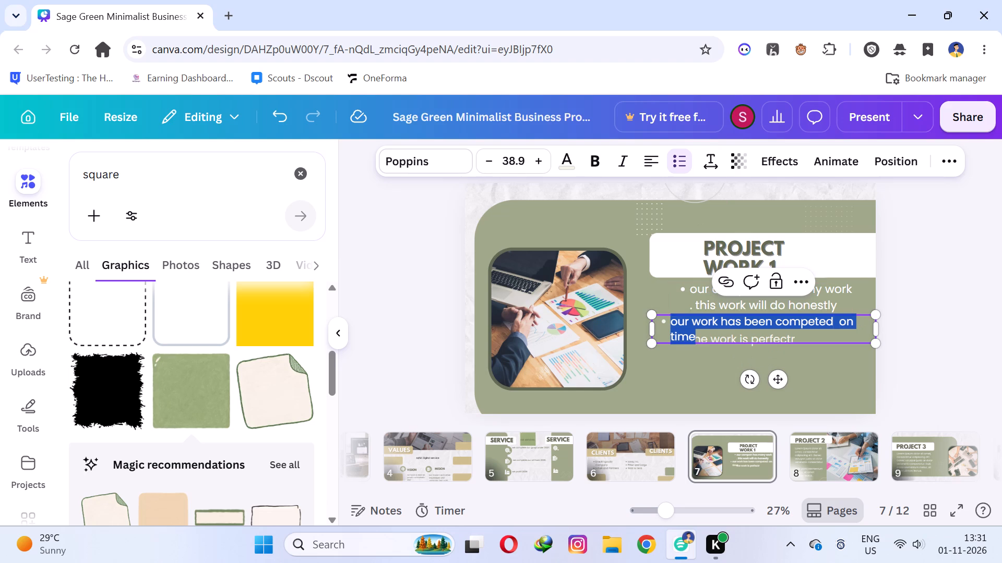
pyautogui.click(702, 387)
pyautogui.click(729, 343)
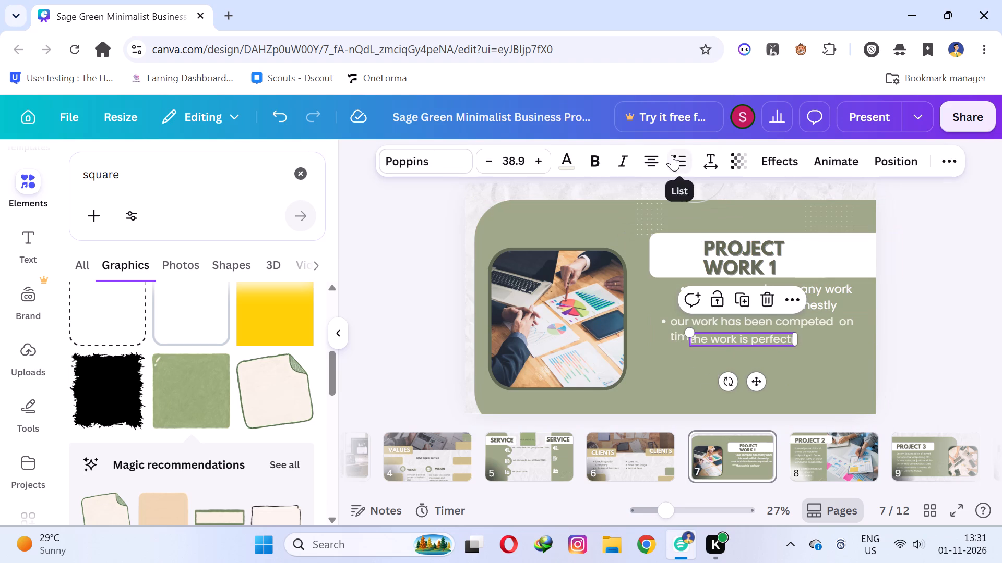
pyautogui.click(672, 155)
pyautogui.click(658, 399)
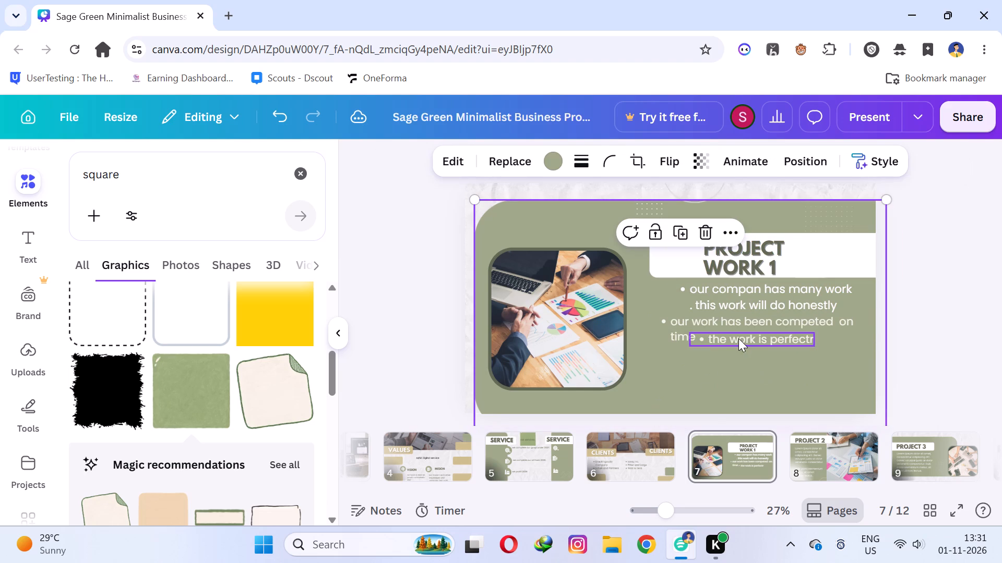
# Move the "the work is perfectr" bullet down and slightly left, clear of the wrapped bullet above it.
pyautogui.moveTo(738, 338); pyautogui.dragTo(705, 355)
pyautogui.click(935, 314)
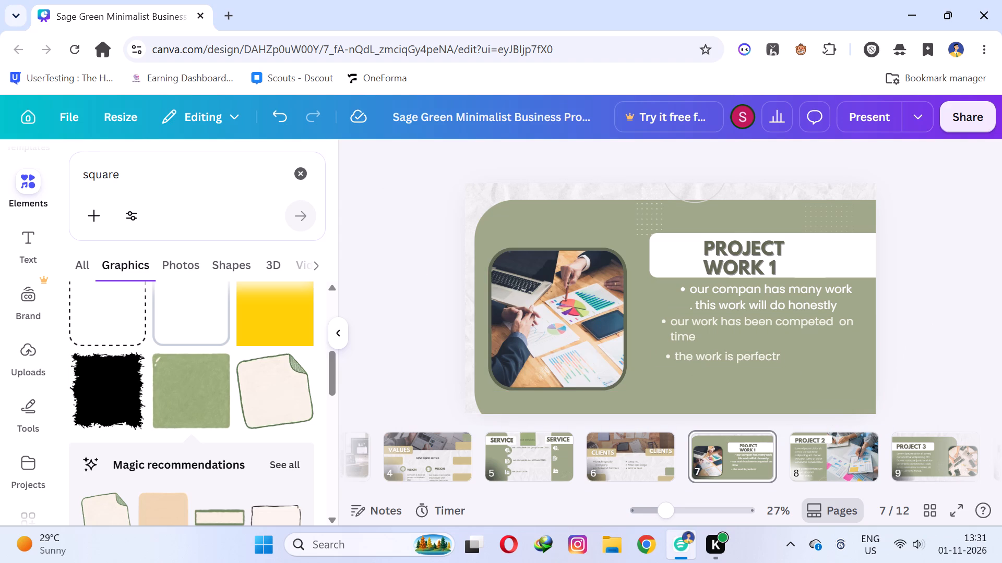
# Search the graphics for "work" and browse the results for a suitable illustration.
pyautogui.moveTo(128, 175); pyautogui.dragTo(0, 174)
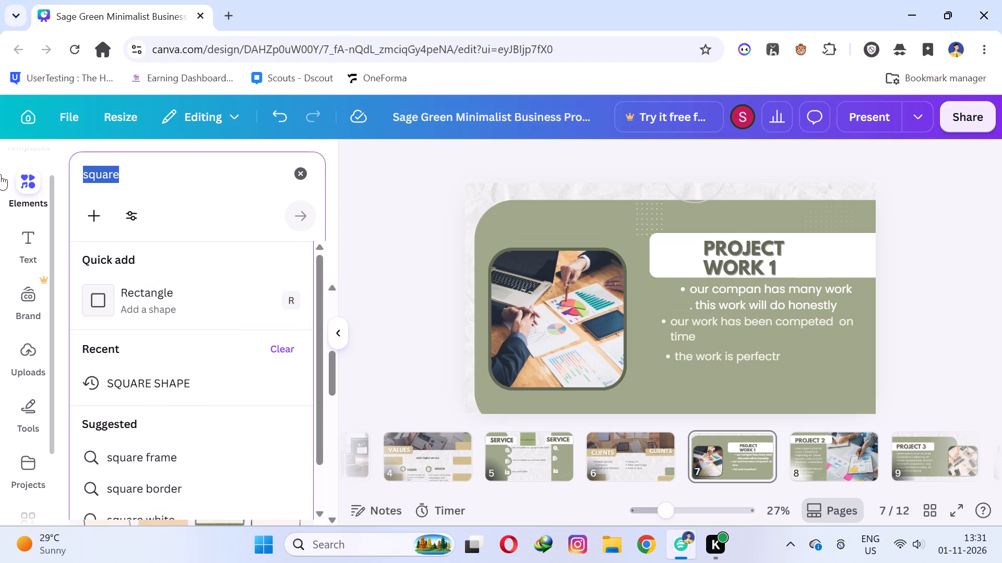
pyautogui.write('work')
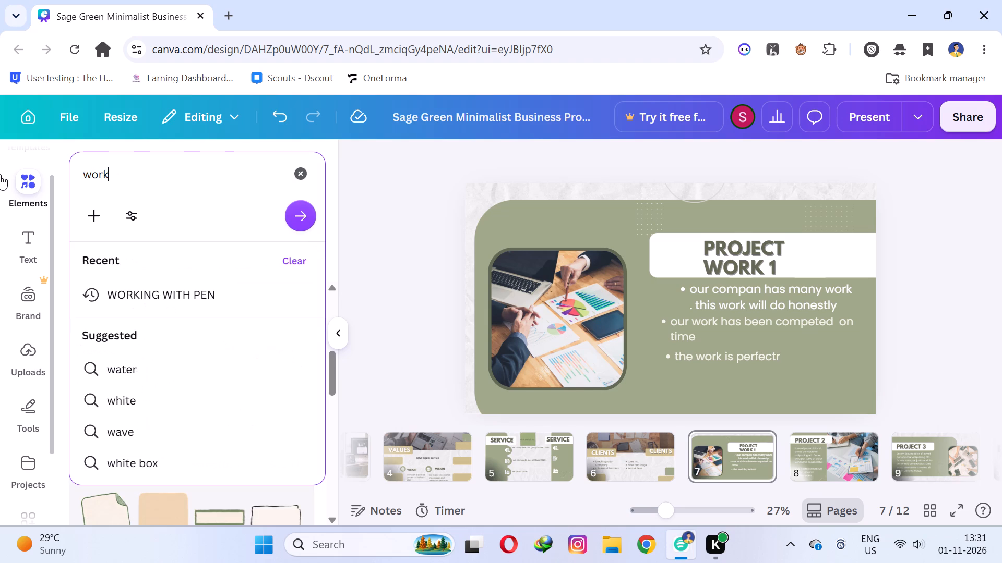
pyautogui.press('Return')
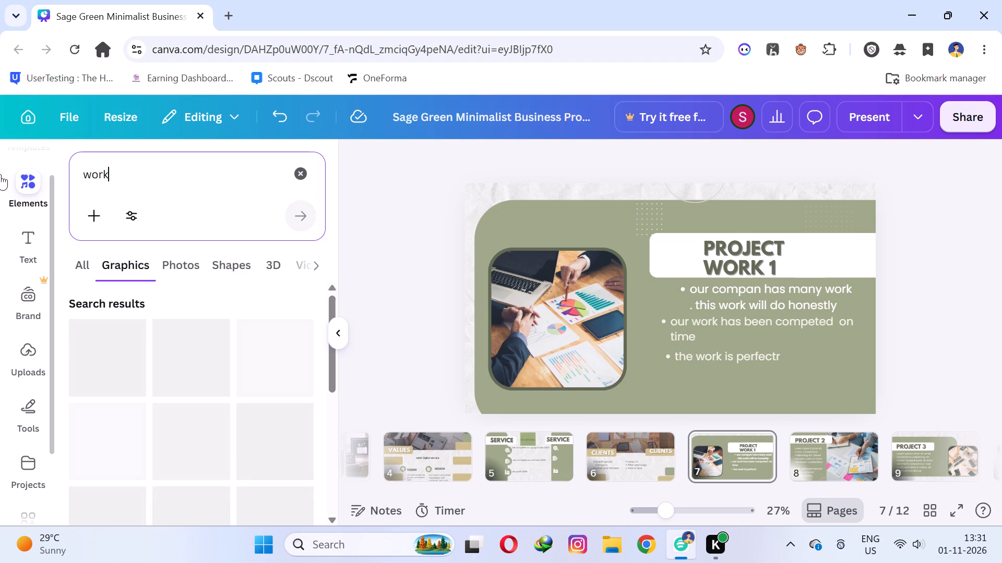
pyautogui.scroll(-3, 169, 355)
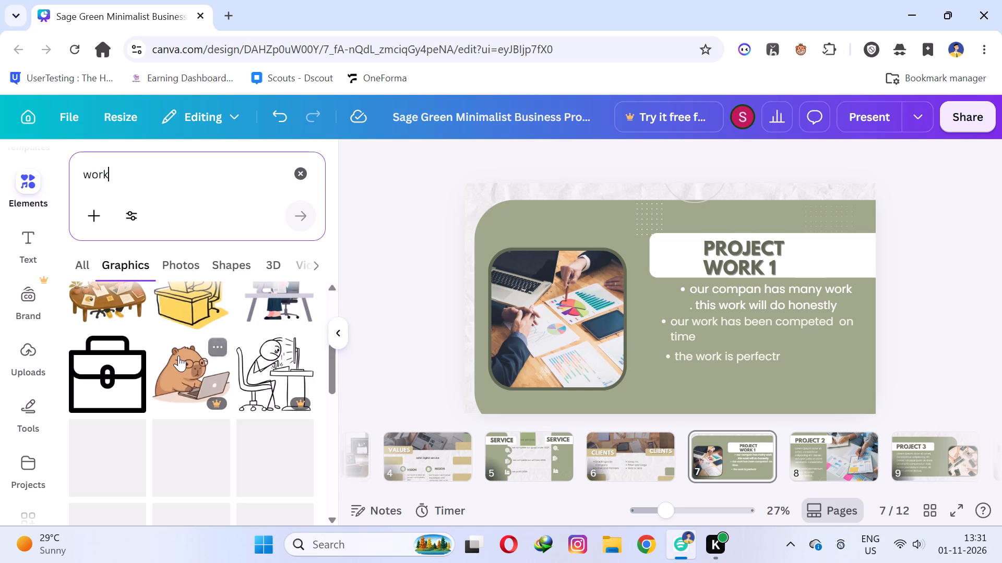
pyautogui.scroll(-3, 178, 368)
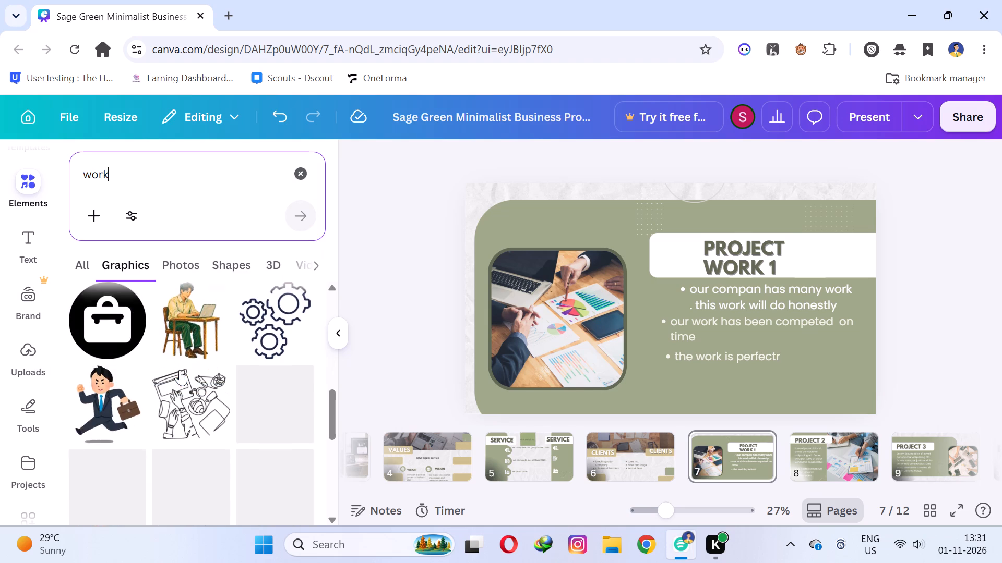
pyautogui.scroll(-1, 180, 370)
pyautogui.scroll(-1, 246, 374)
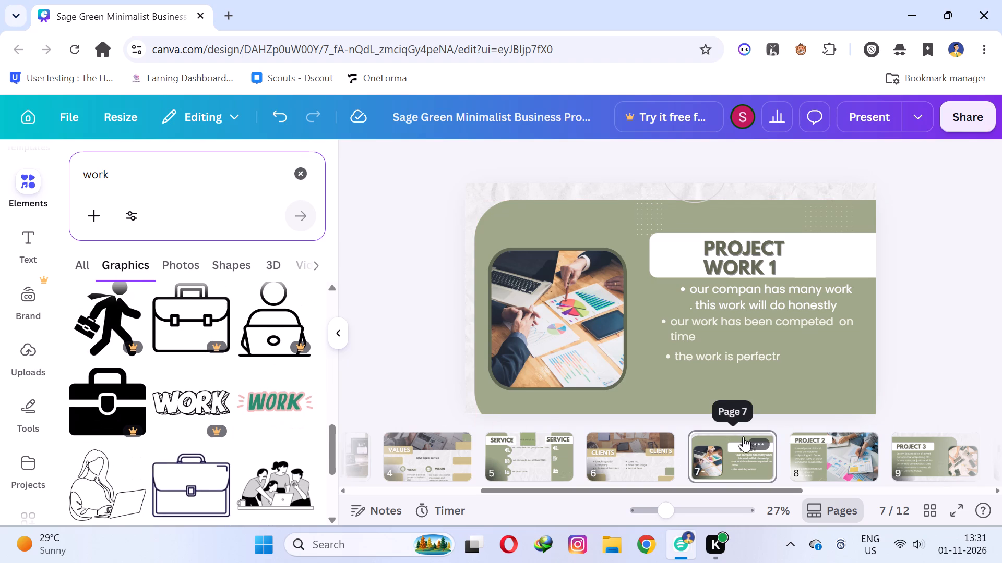
# On slide 8, shift the "PROJECT 2" heading slightly up and left within its white banner.
pyautogui.click(817, 460)
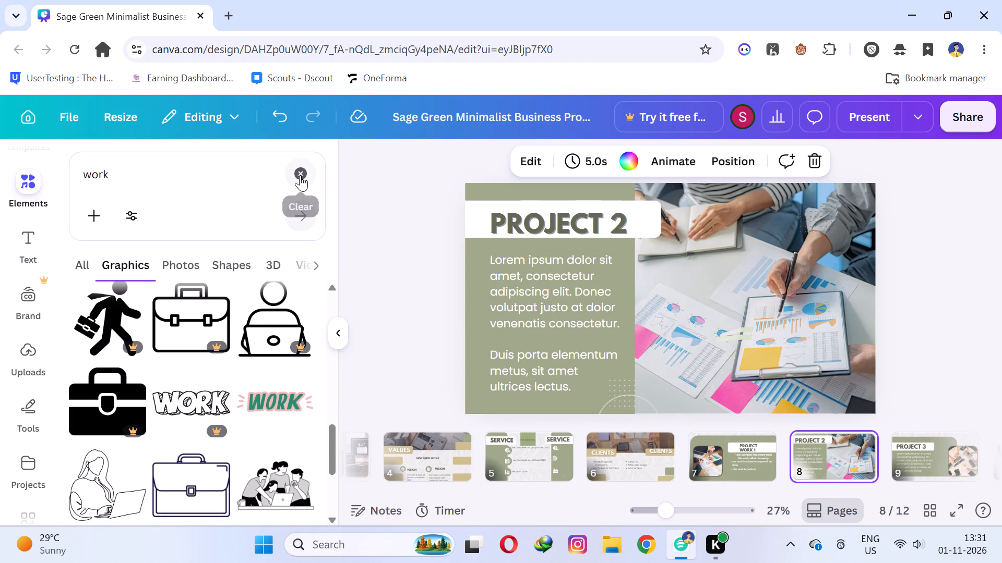
pyautogui.click(301, 173)
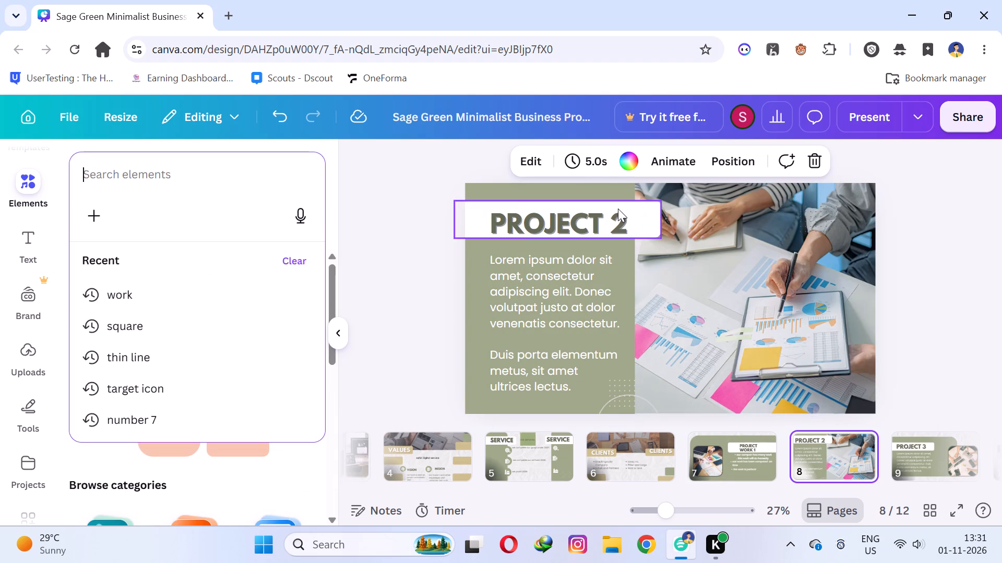
pyautogui.moveTo(534, 221); pyautogui.dragTo(525, 215)
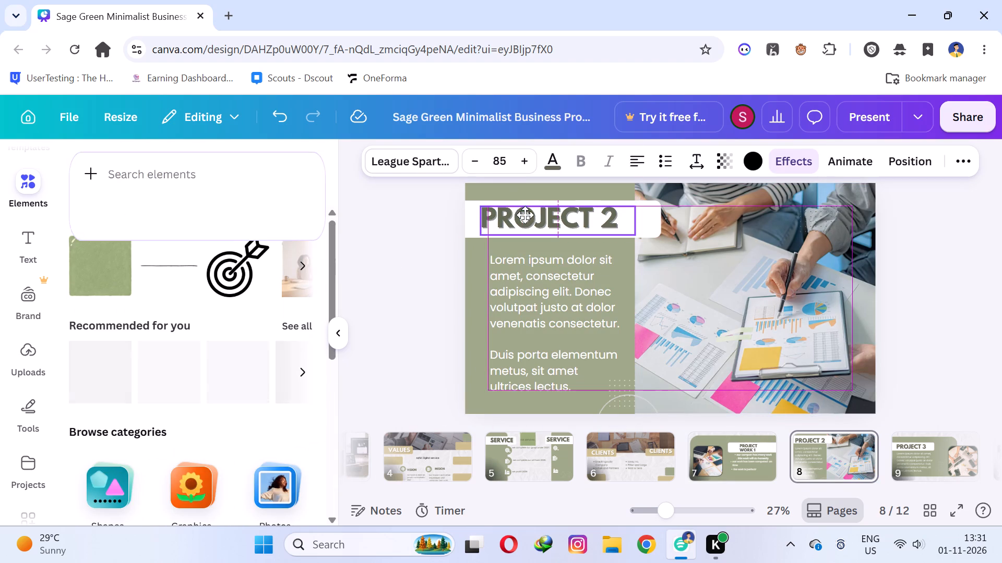
pyautogui.moveTo(525, 215); pyautogui.dragTo(515, 215)
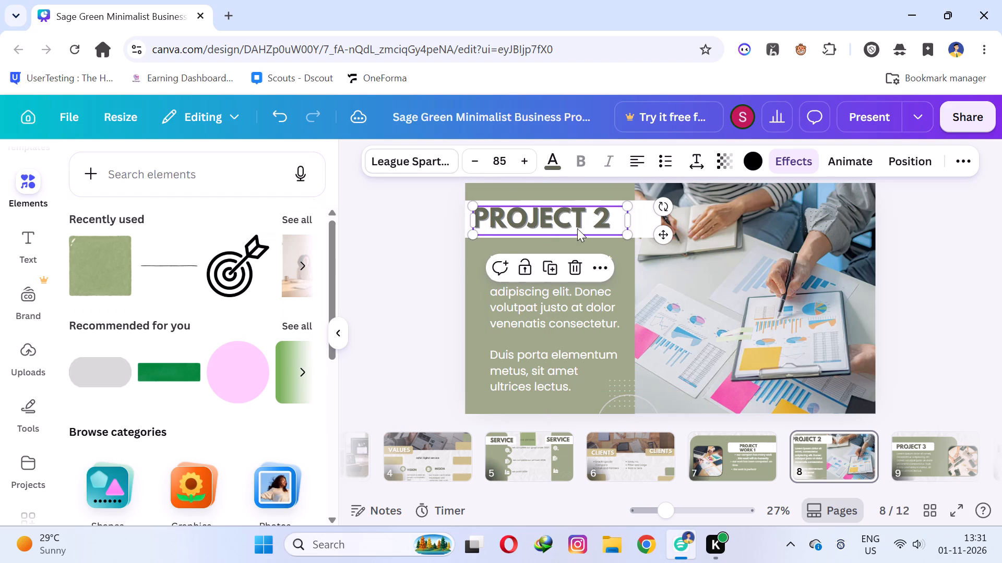
pyautogui.click(1001, 314)
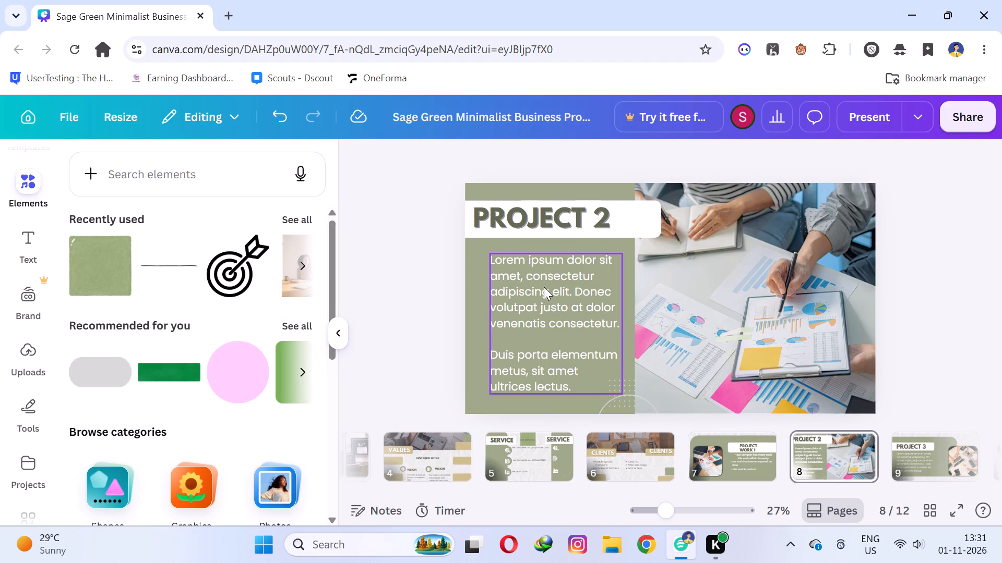
# Add the recently used target-and-arrow icon to slide 8, shrunk to about half size, at the green panel's lower-right corner.
pyautogui.tripleClick(544, 284)
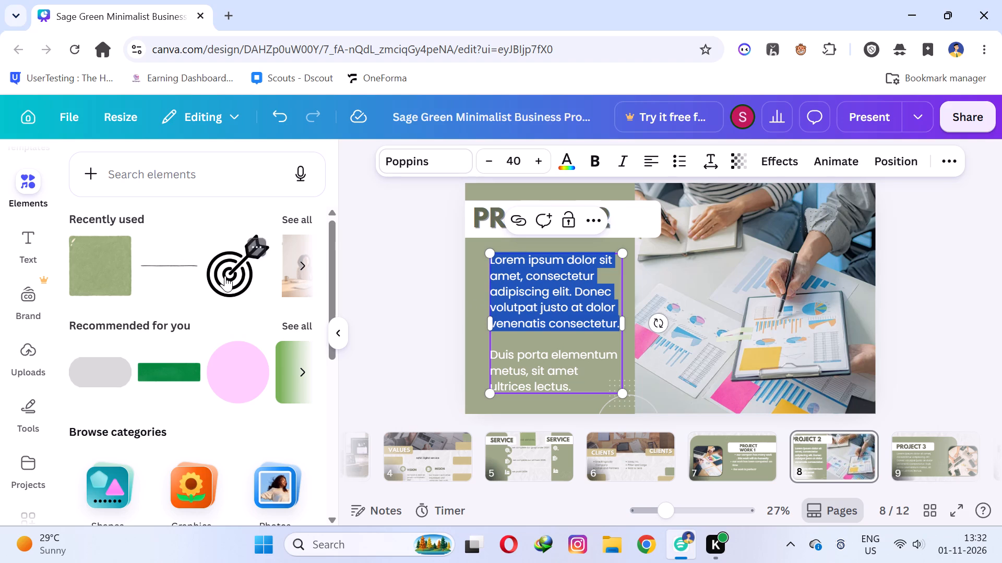
pyautogui.moveTo(225, 276); pyautogui.dragTo(719, 252)
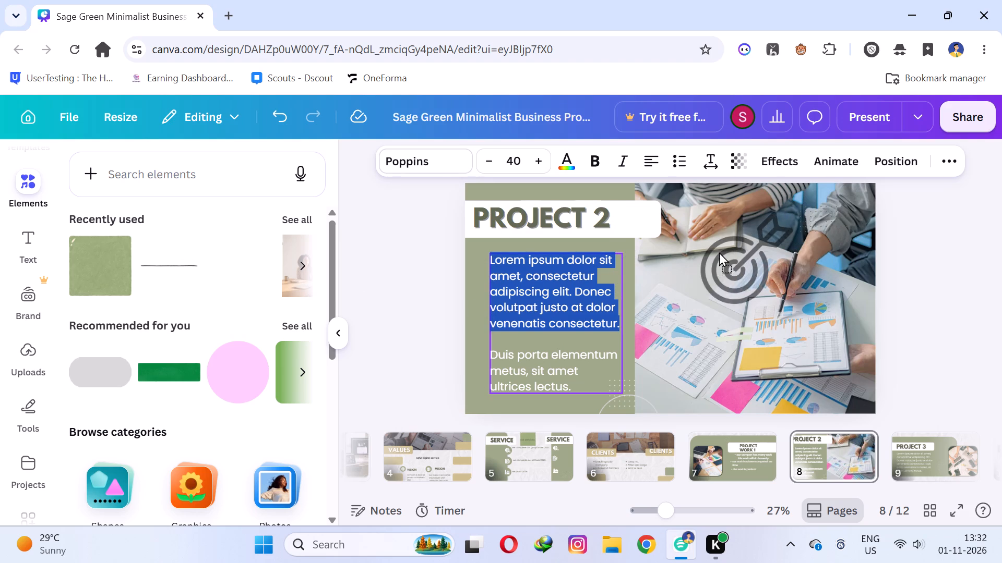
pyautogui.moveTo(719, 252); pyautogui.dragTo(717, 253)
pyautogui.click(1001, 279)
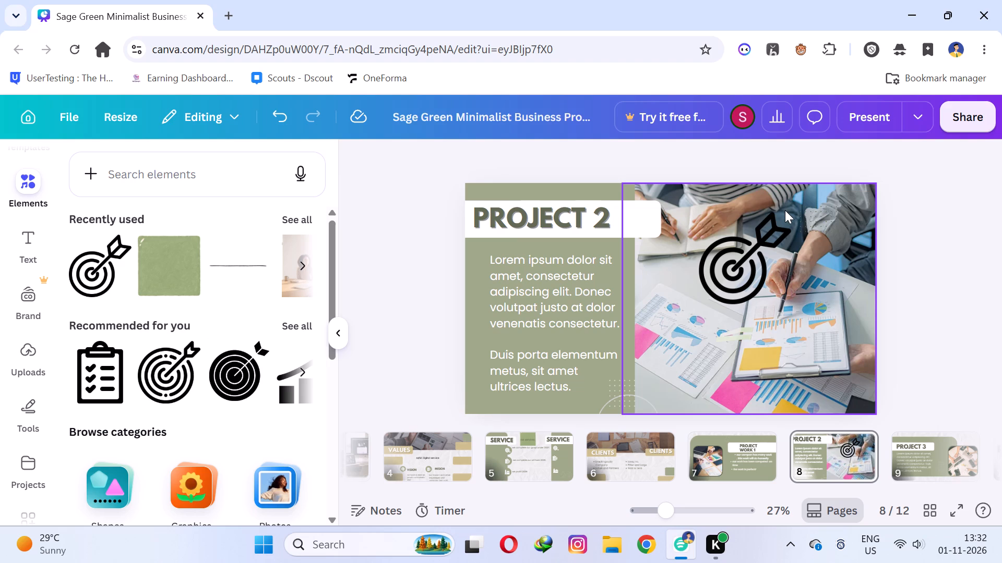
pyautogui.click(785, 210)
pyautogui.click(1001, 209)
pyautogui.click(733, 274)
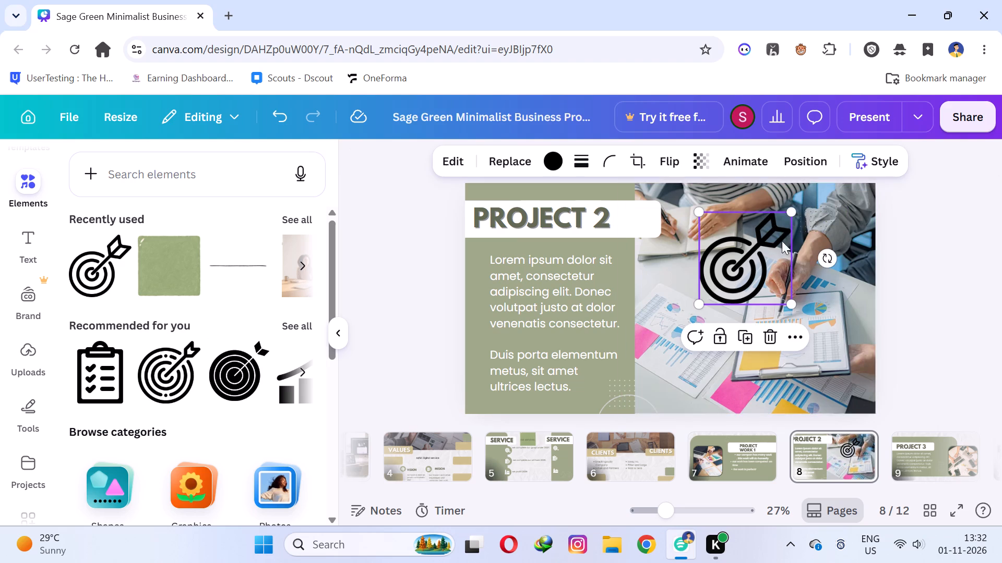
pyautogui.moveTo(790, 209); pyautogui.dragTo(750, 253)
pyautogui.moveTo(739, 278); pyautogui.dragTo(678, 333)
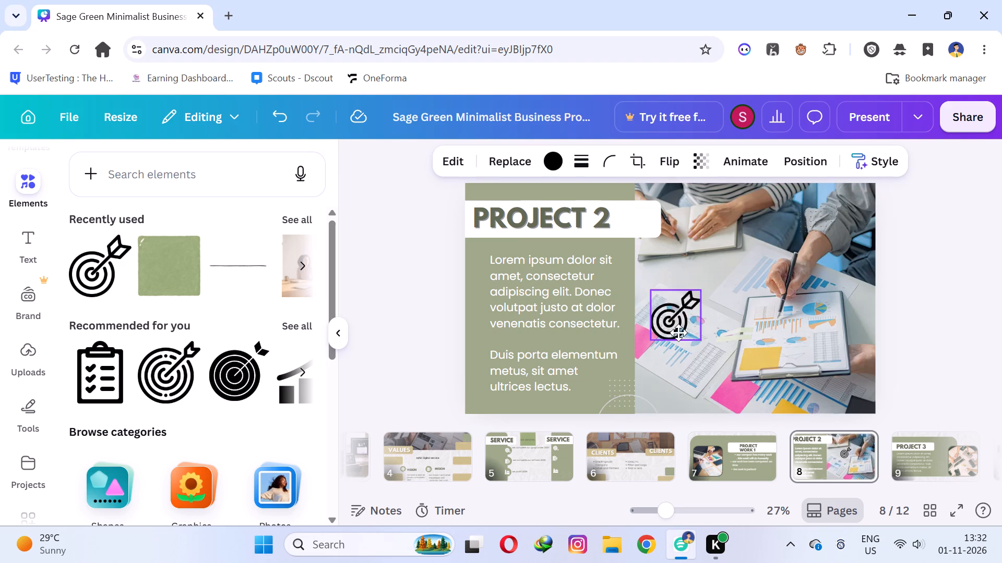
pyautogui.moveTo(678, 333); pyautogui.dragTo(638, 388)
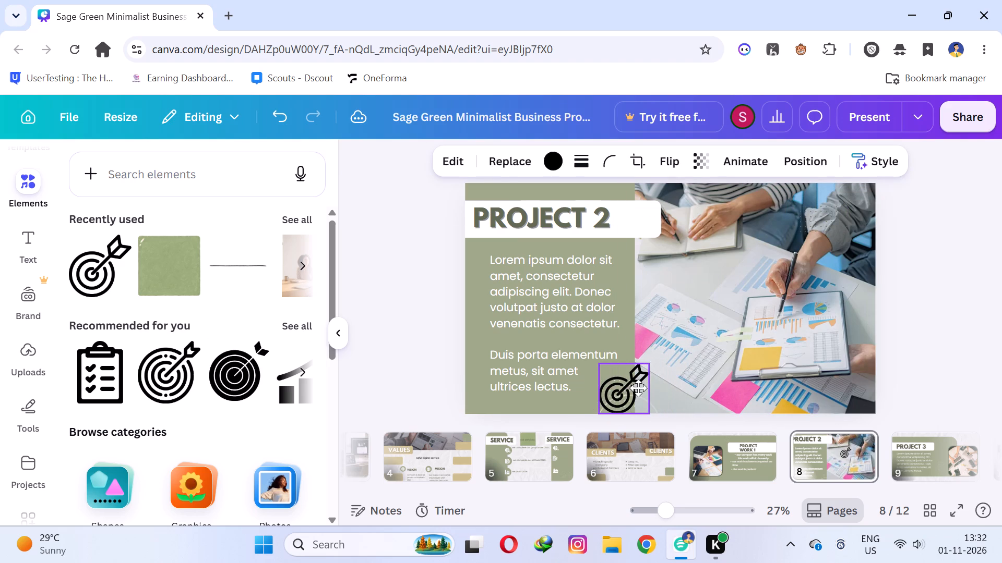
pyautogui.click(1001, 308)
# Replace both placeholder paragraphs on slide 8 with "this is project 2 iahve many time of work".
pyautogui.tripleClick(572, 284)
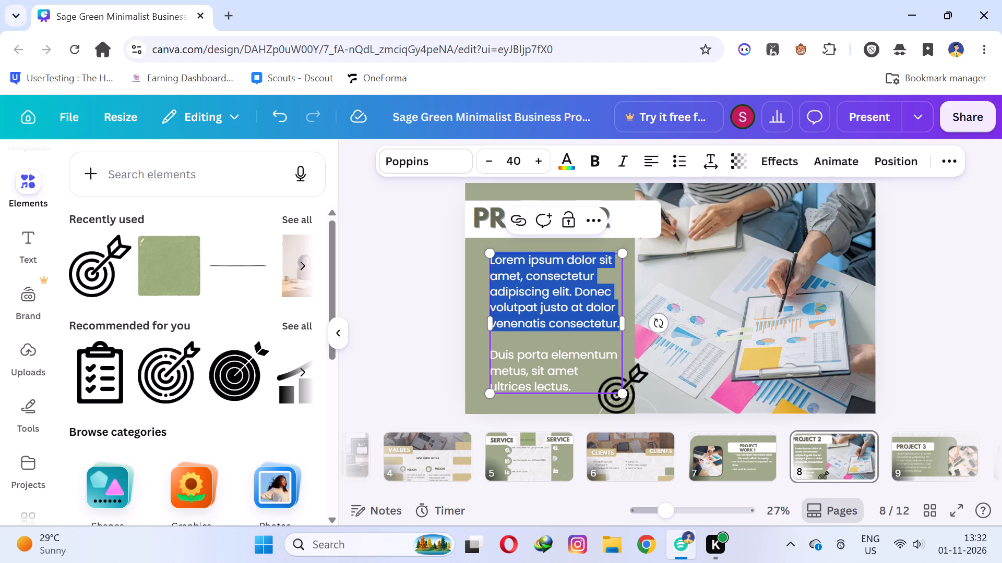
pyautogui.write('th')
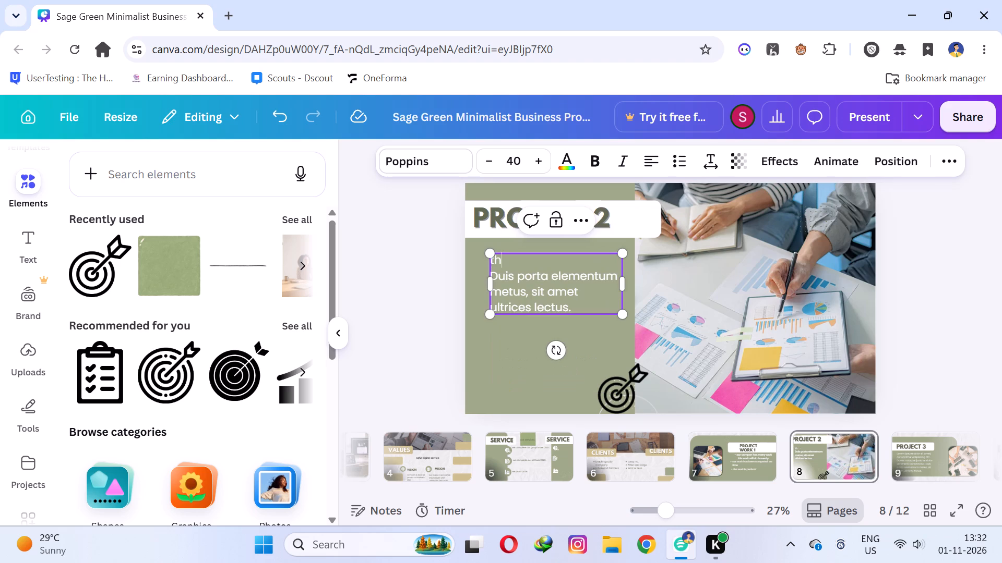
pyautogui.write('is is project 2 iahve many time of')
pyautogui.press('space')
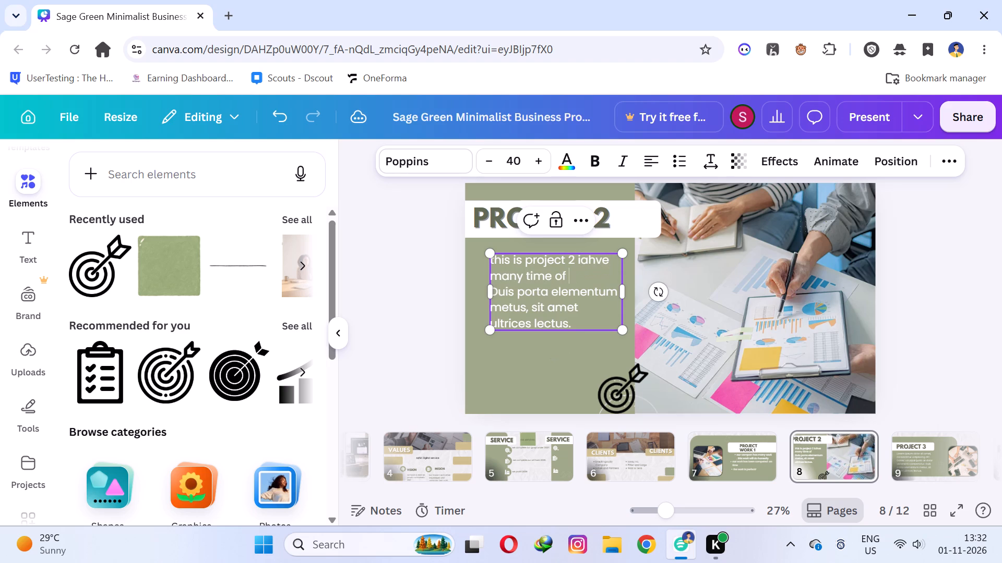
pyautogui.write('work')
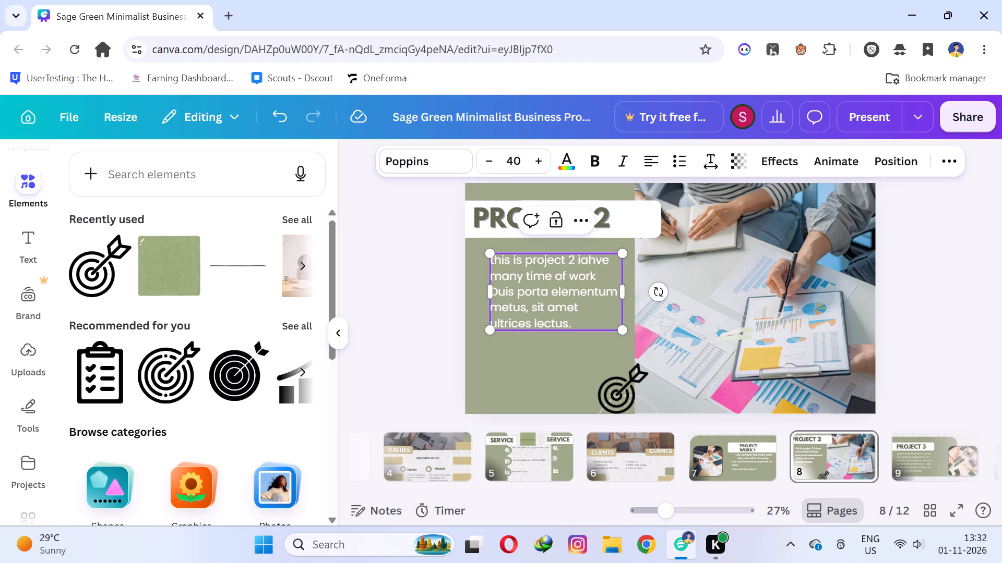
pyautogui.moveTo(493, 292); pyautogui.dragTo(578, 325)
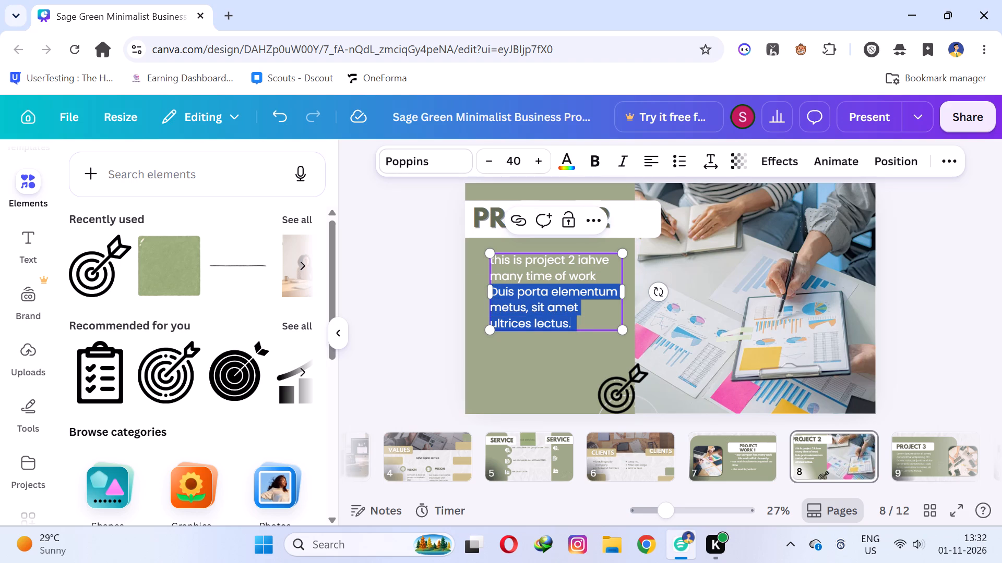
pyautogui.press('BackSpace')
pyautogui.click(482, 340)
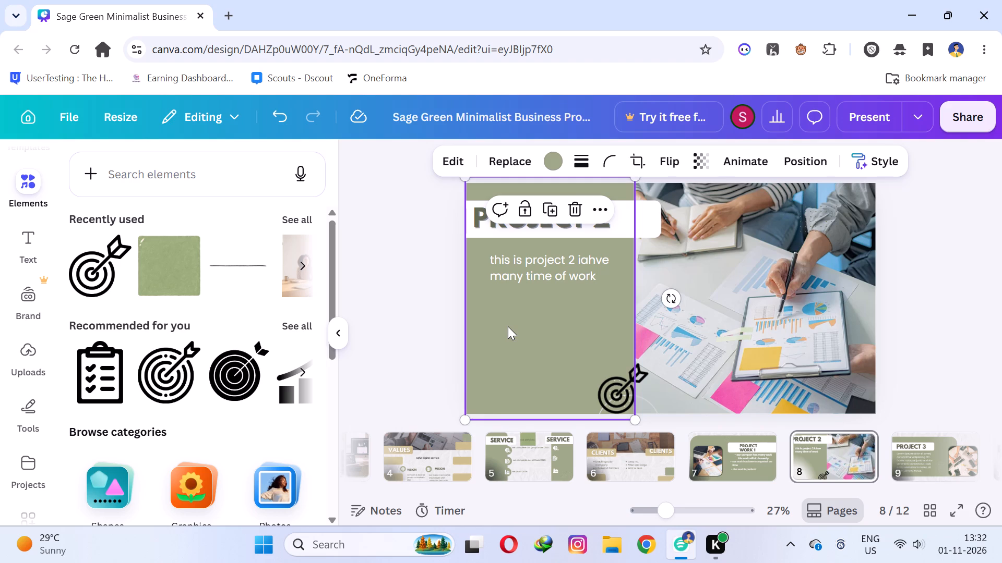
# Add a text box to slide 8 reading "when project 1 done star project 2".
pyautogui.press('t')
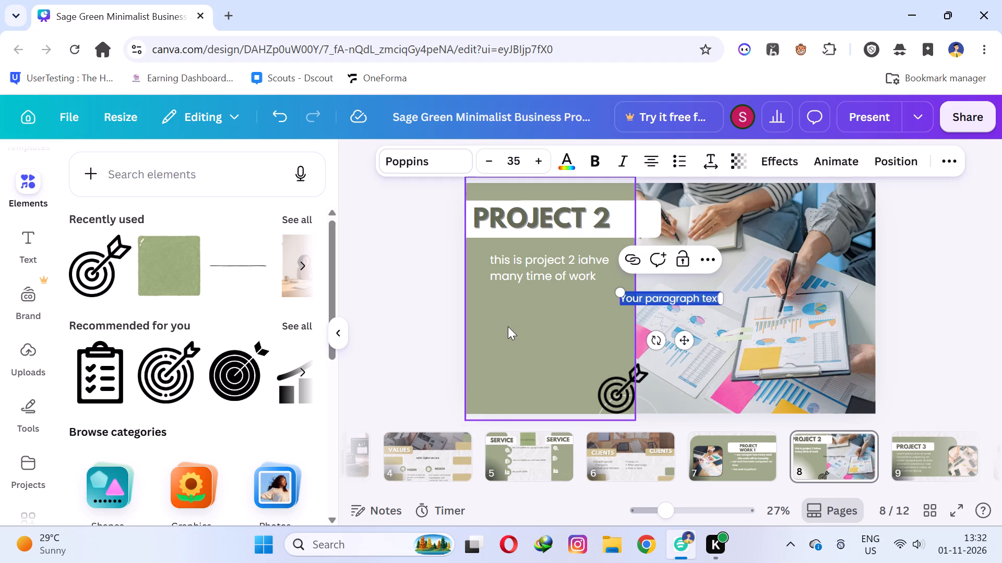
pyautogui.click(659, 301)
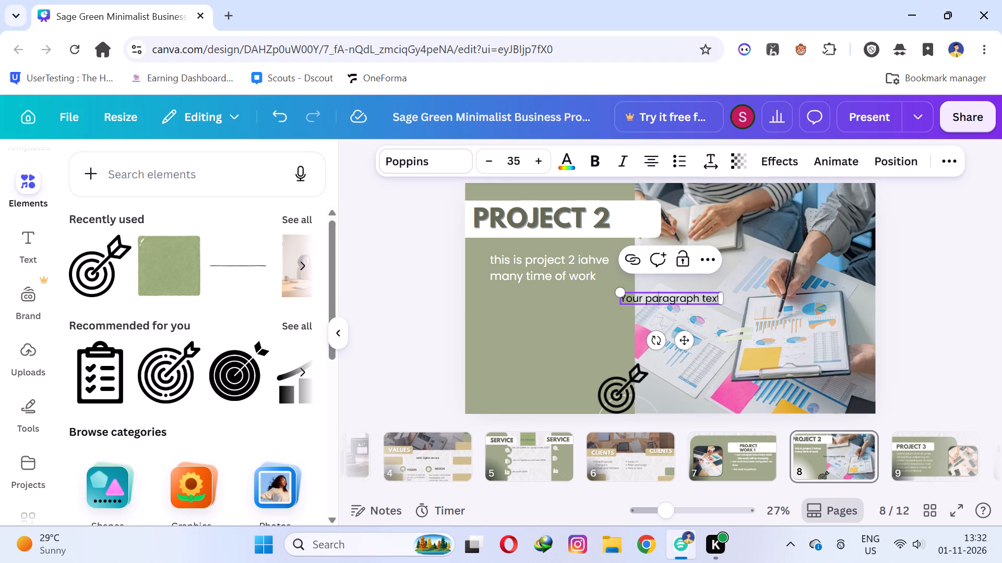
pyautogui.click(670, 299)
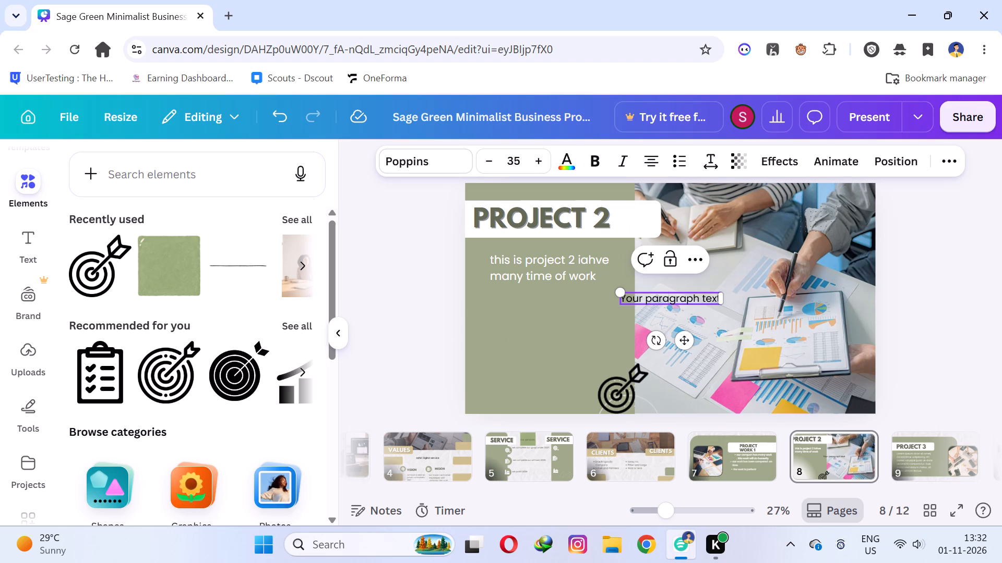
pyautogui.press('w')
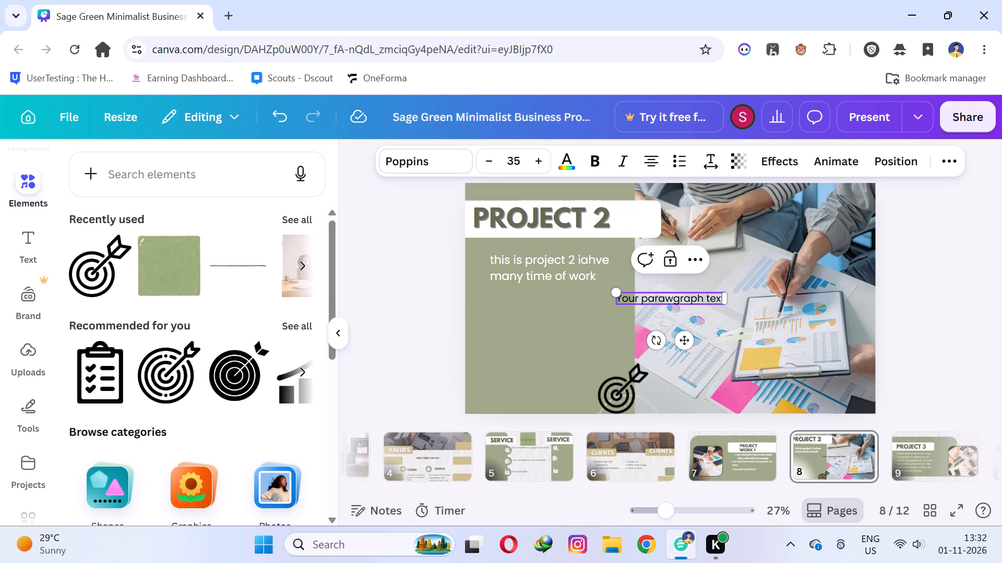
pyautogui.moveTo(722, 297); pyautogui.dragTo(615, 294)
pyautogui.press('BackSpace')
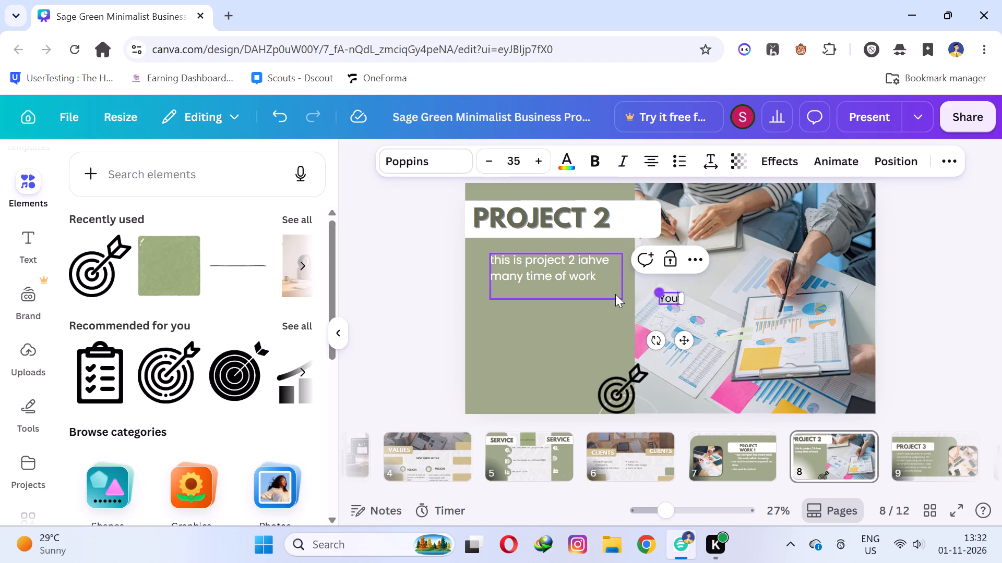
pyautogui.press('BackSpace')
pyautogui.press('BackSpace')
pyautogui.press('BackSpace')
pyautogui.write('when project 1 done star')
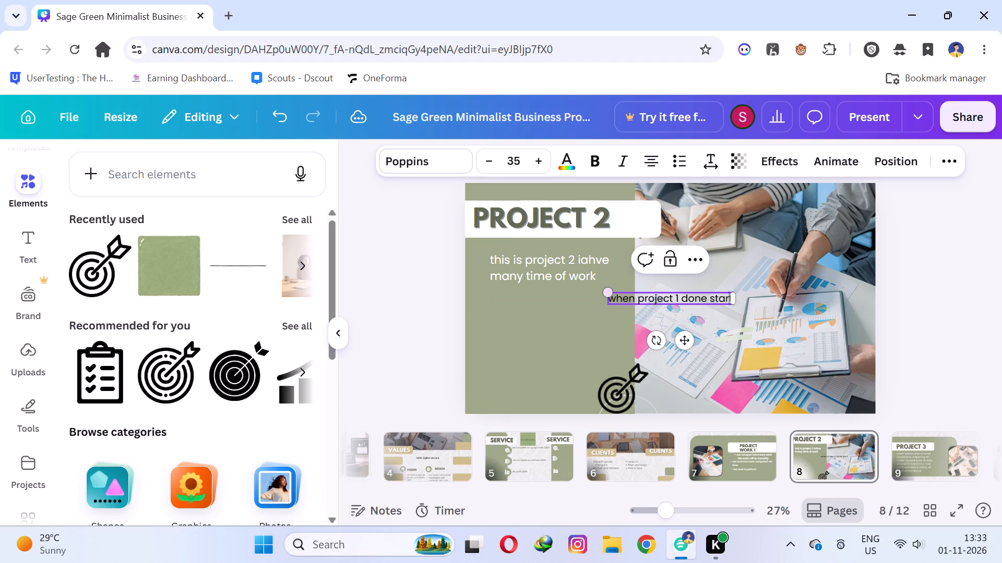
pyautogui.press('space')
pyautogui.write('project')
pyautogui.press('space')
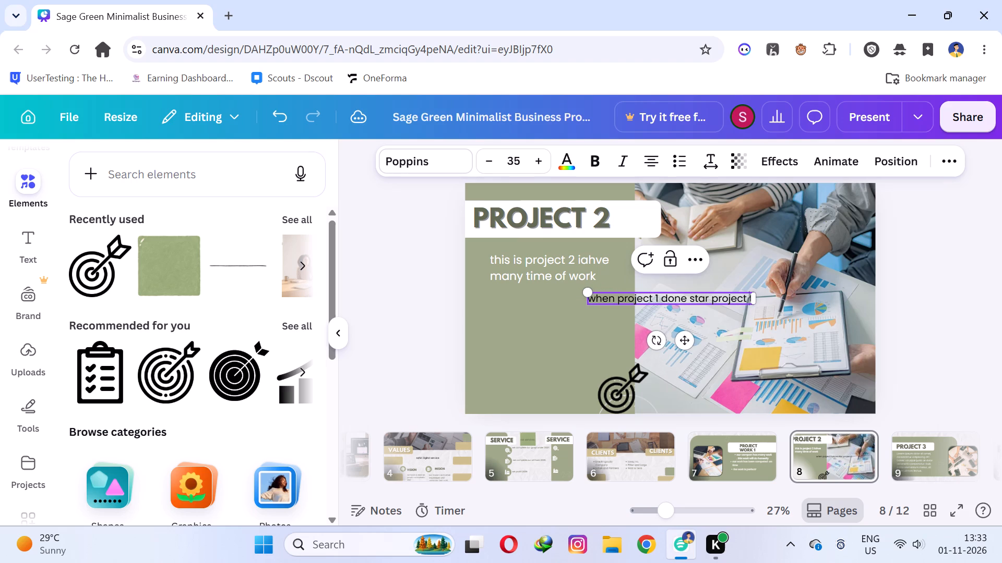
pyautogui.press('2')
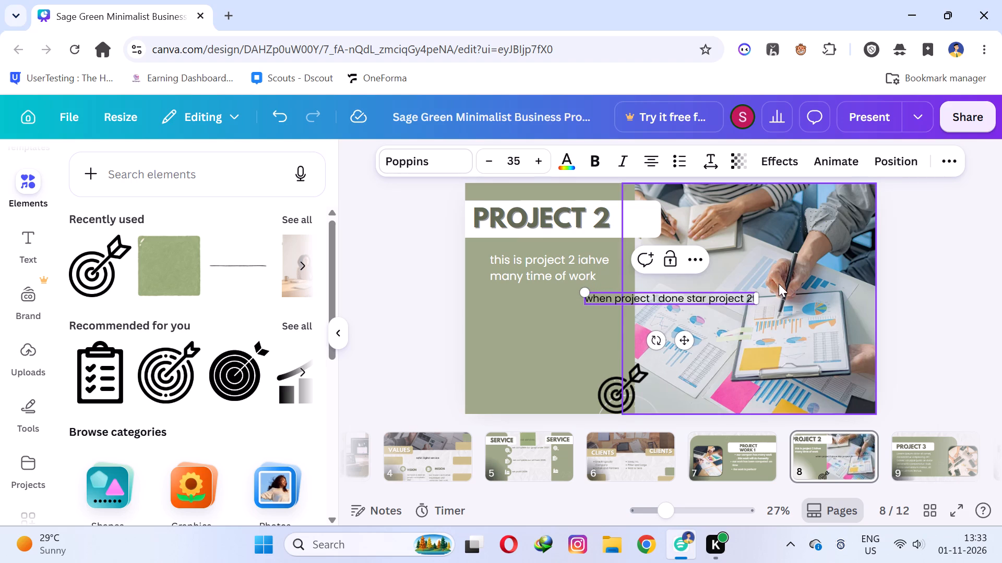
# Move the new "when project 1 done" line onto the green panel, just below the white paragraph.
pyautogui.click(797, 290)
pyautogui.click(664, 296)
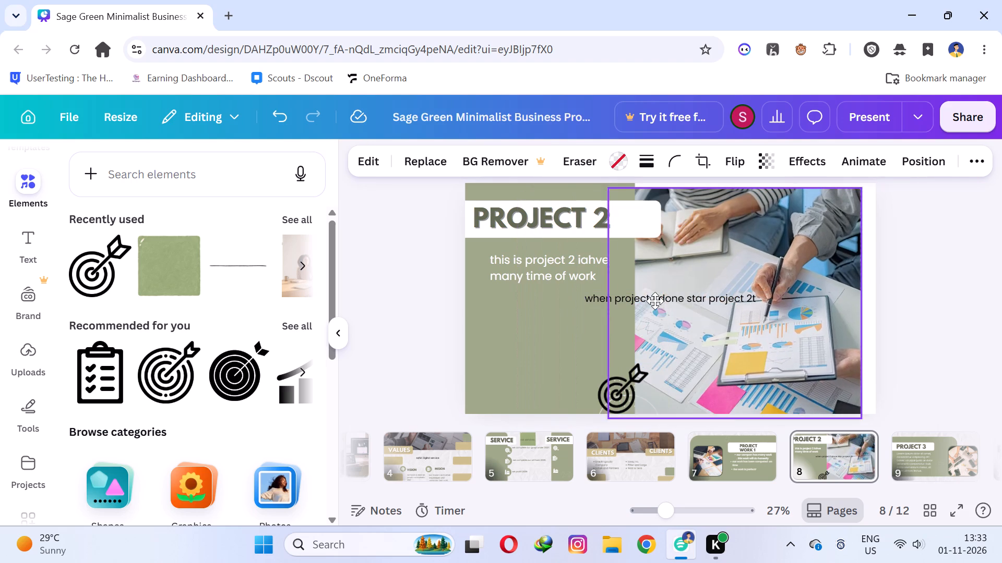
pyautogui.moveTo(686, 297); pyautogui.dragTo(695, 297)
pyautogui.moveTo(604, 300); pyautogui.dragTo(505, 307)
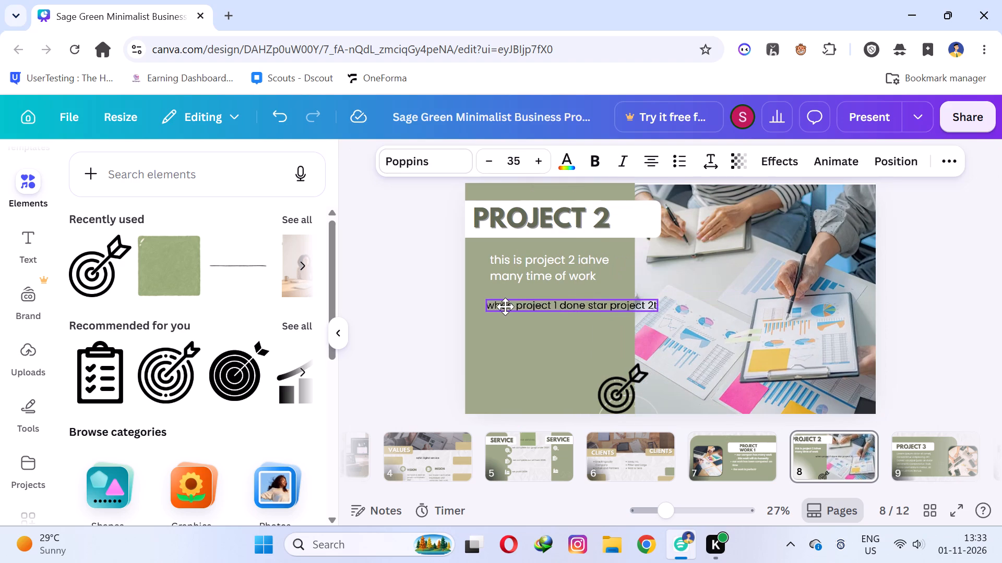
pyautogui.moveTo(505, 307); pyautogui.dragTo(489, 305)
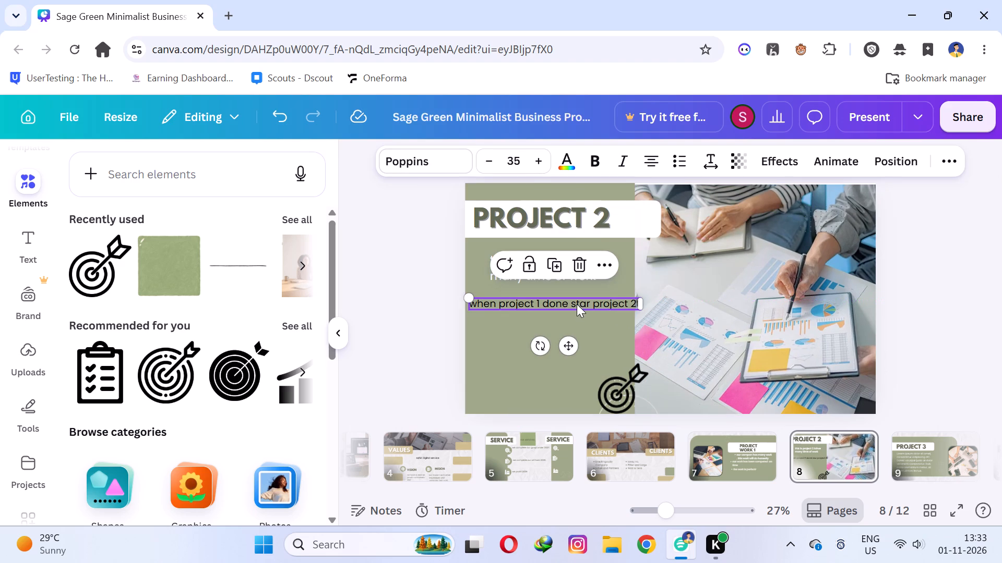
# Format the "when project 1 done" line as a bullet and narrow its box so it wraps within the green panel.
pyautogui.click(705, 294)
pyautogui.click(580, 305)
pyautogui.click(676, 152)
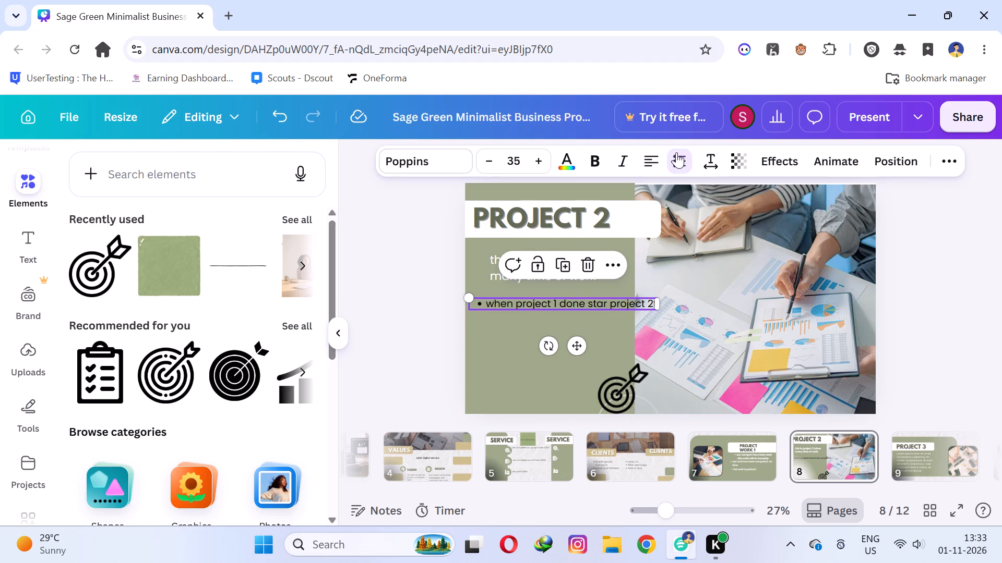
pyautogui.moveTo(661, 302); pyautogui.dragTo(627, 303)
pyautogui.click(557, 344)
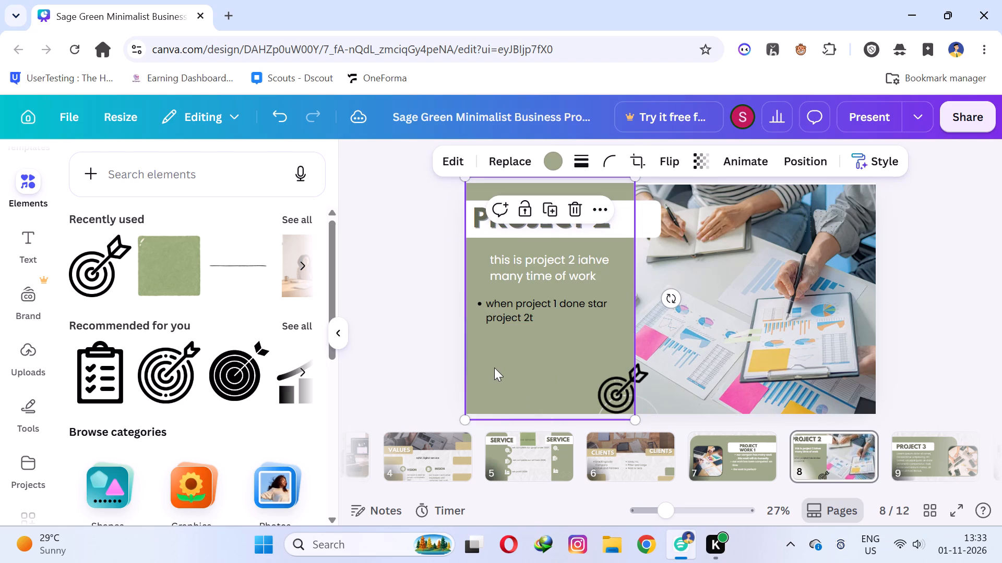
# Add another text box to slide 8 reading "project2 compete by many task".
pyautogui.press('t')
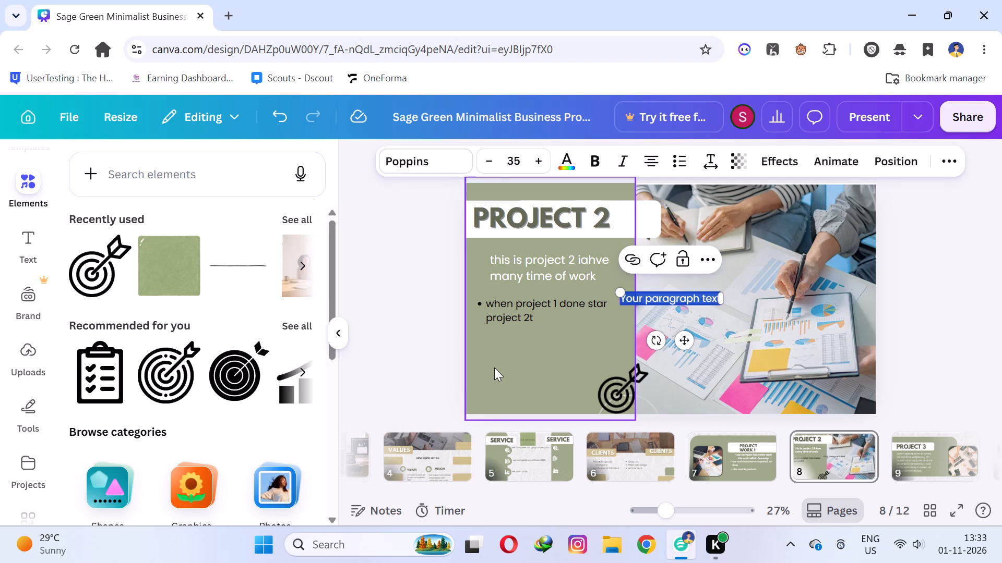
pyautogui.write('pro')
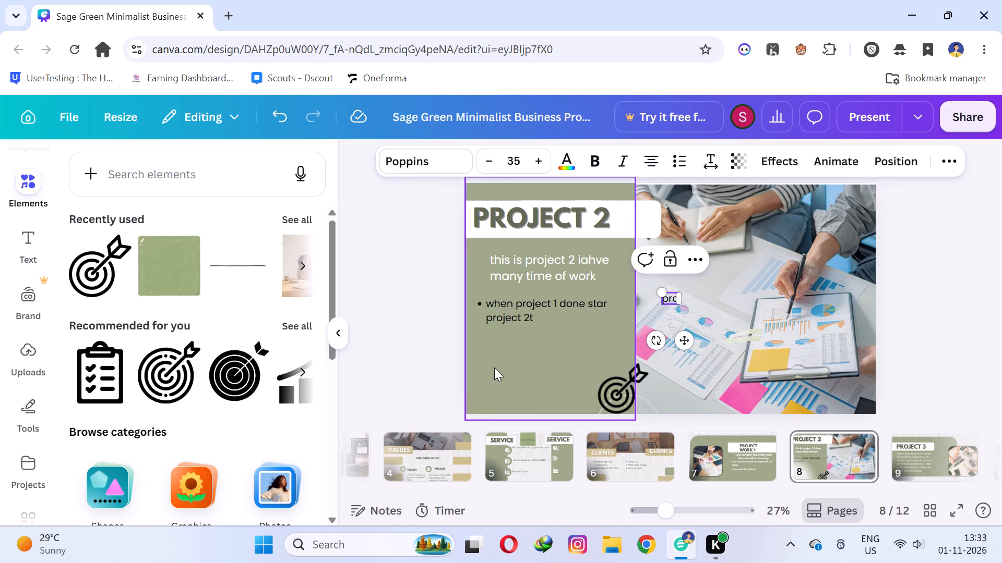
pyautogui.write('ject')
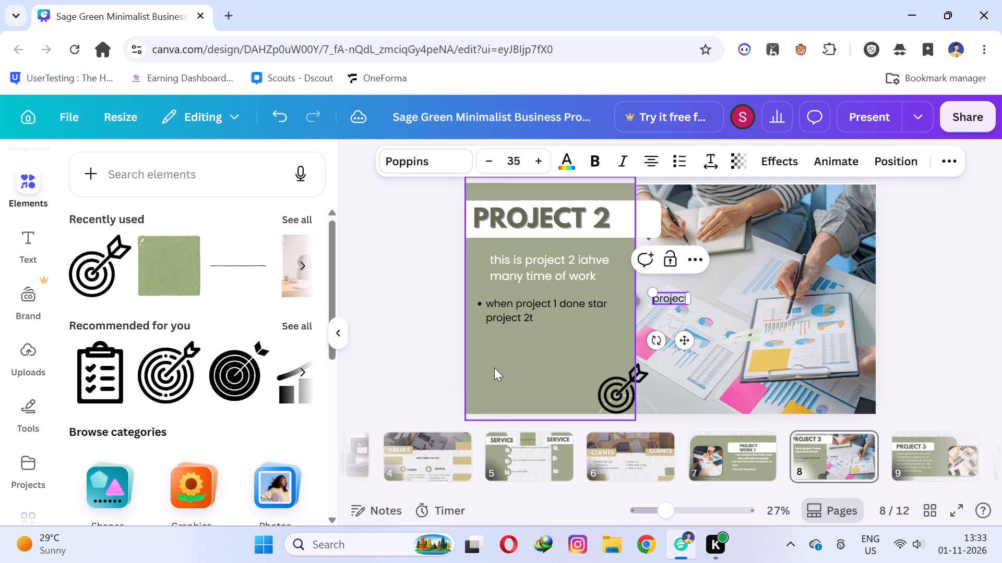
pyautogui.write('2')
pyautogui.press('space')
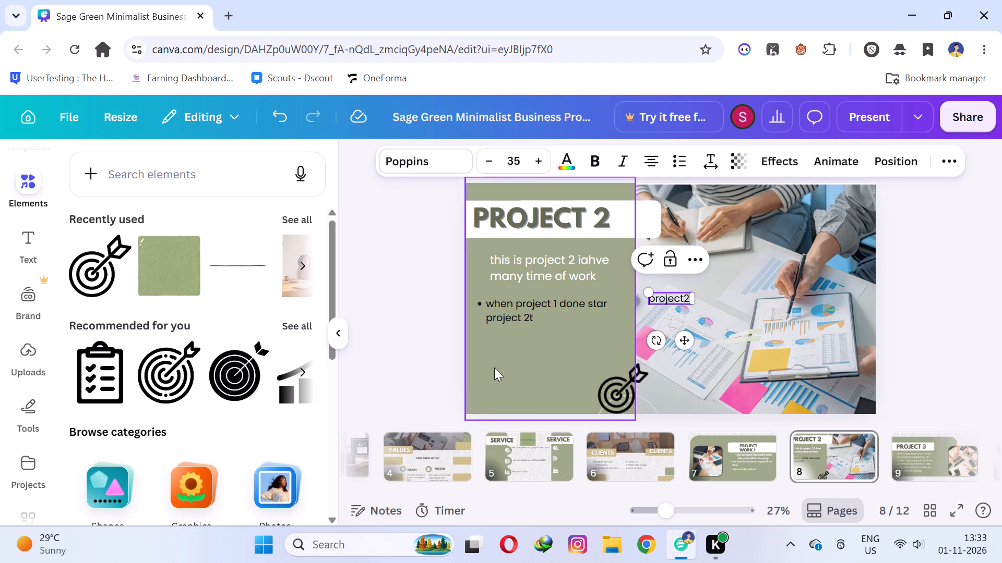
pyautogui.write('compete by many')
pyautogui.press('space')
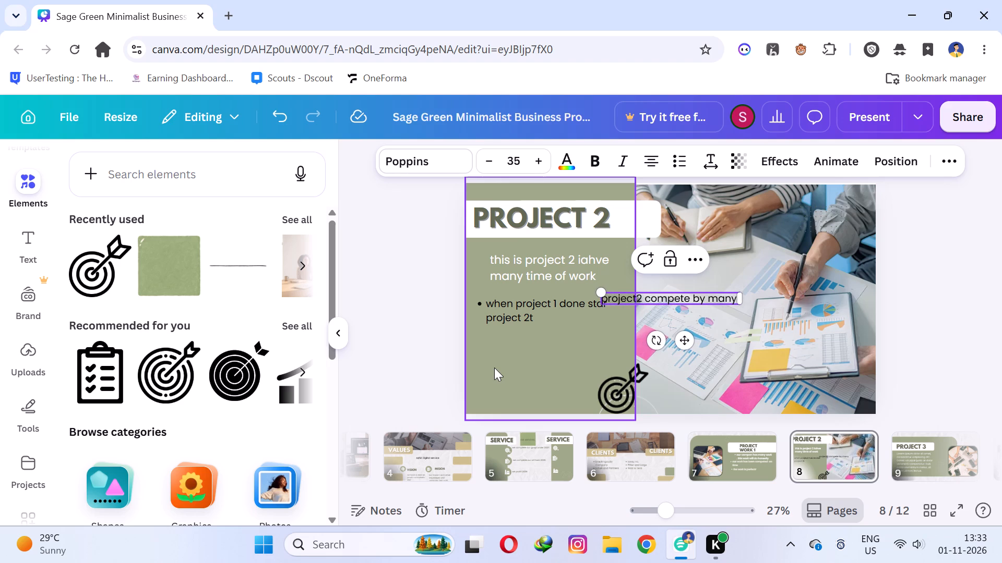
pyautogui.write('tas')
pyautogui.press('k')
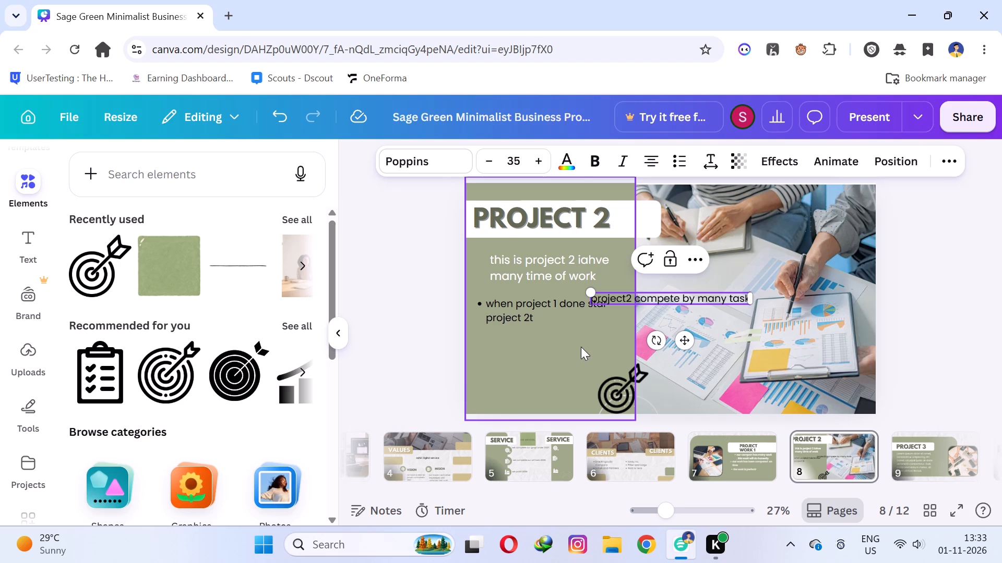
pyautogui.click(554, 347)
# Place the "project2 compete by many task" line below the first bullet on the green panel and format it as a bullet.
pyautogui.moveTo(699, 299); pyautogui.dragTo(634, 315)
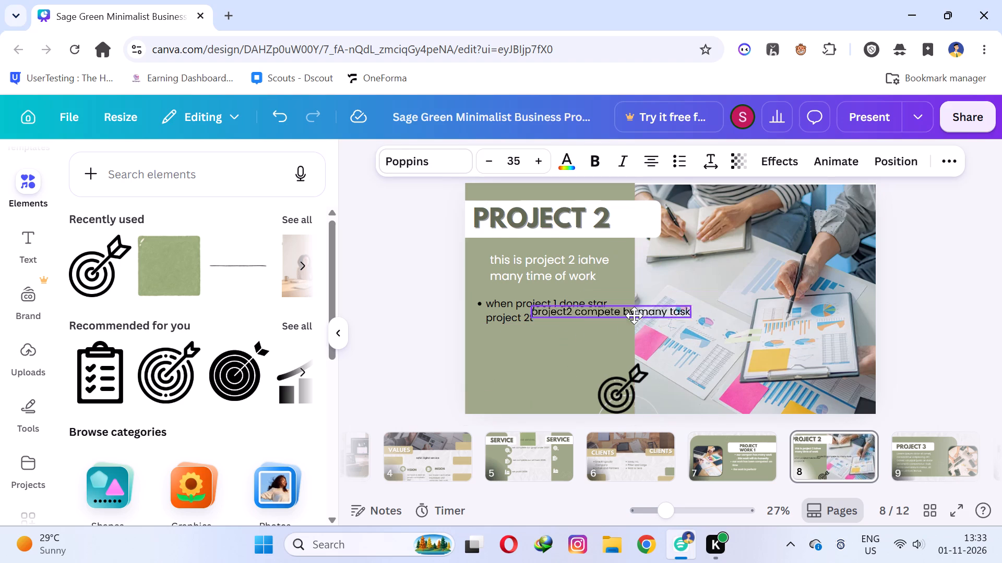
pyautogui.moveTo(634, 315); pyautogui.dragTo(581, 358)
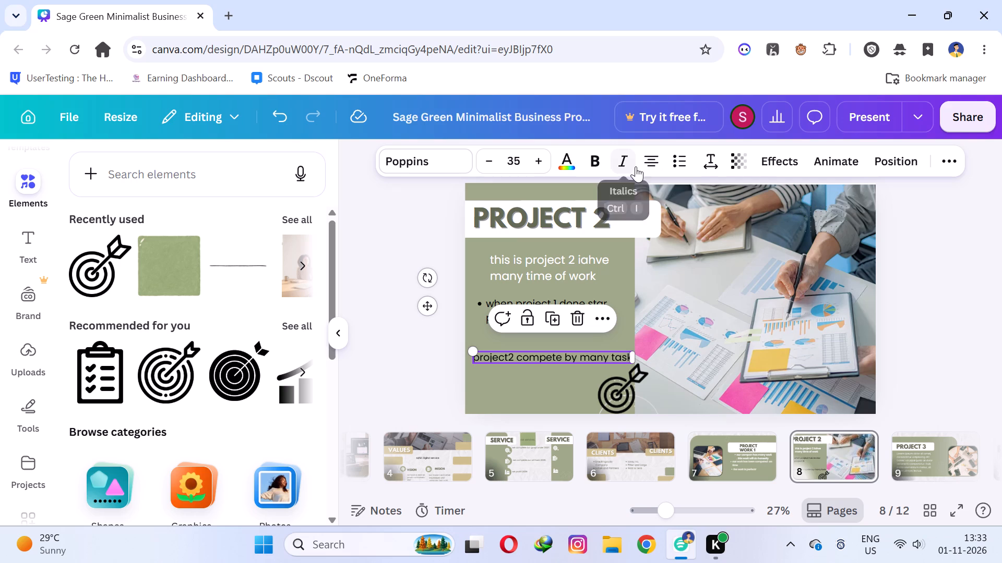
pyautogui.click(671, 161)
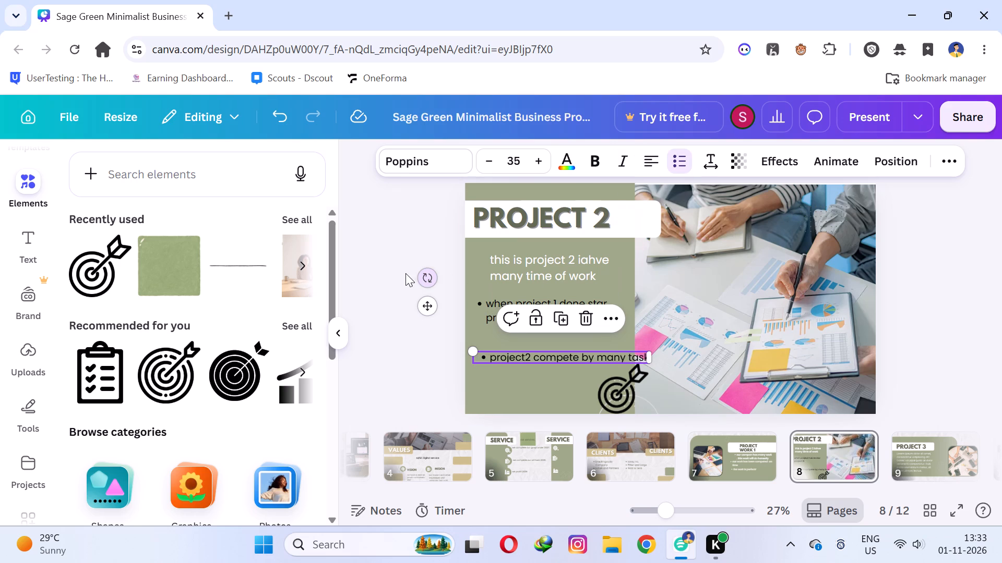
pyautogui.click(360, 243)
pyautogui.click(534, 275)
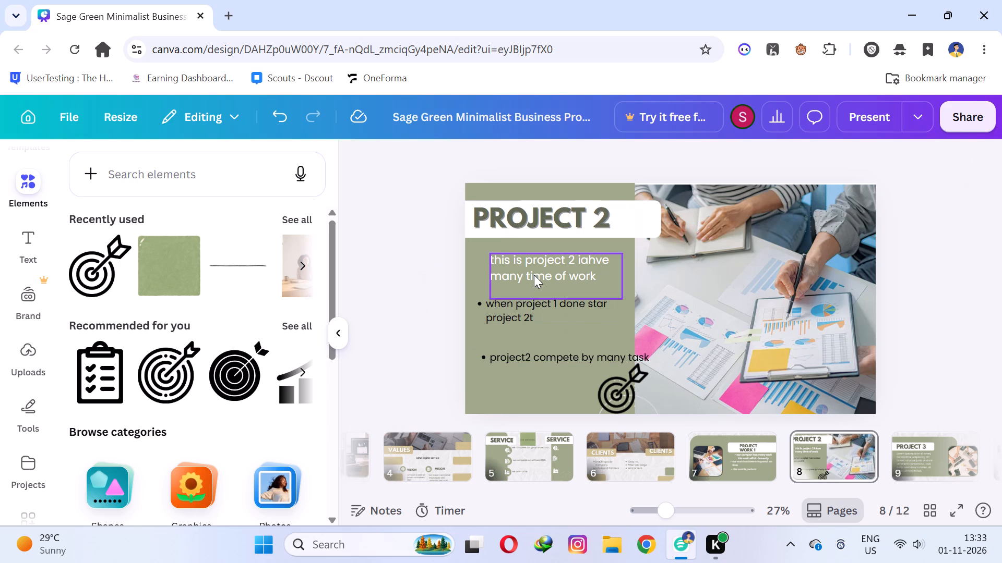
pyautogui.click(410, 225)
# Recolor the "PROJECT 2" heading with the dark purple from the Fly Away Bell palette.
pyautogui.click(496, 215)
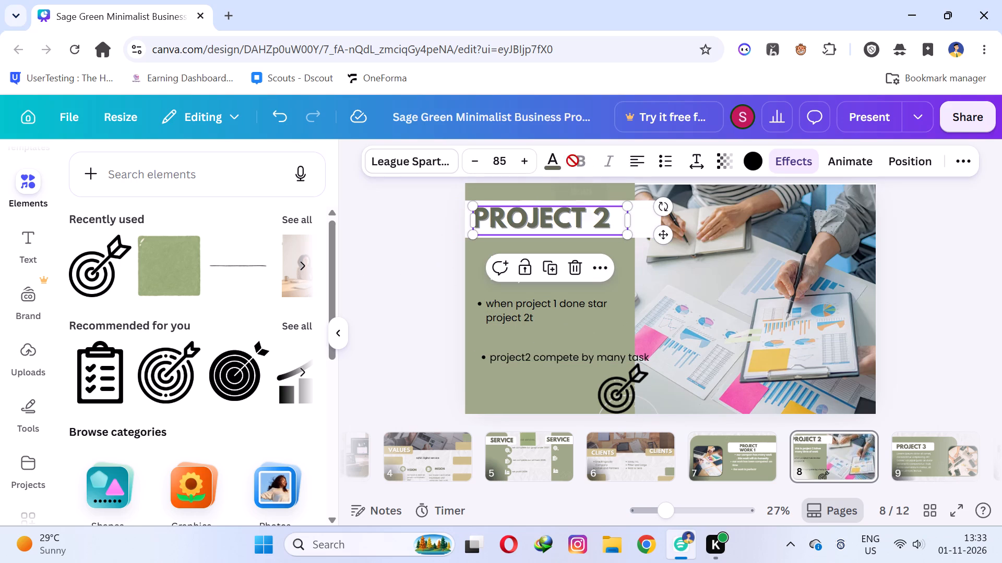
pyautogui.click(564, 161)
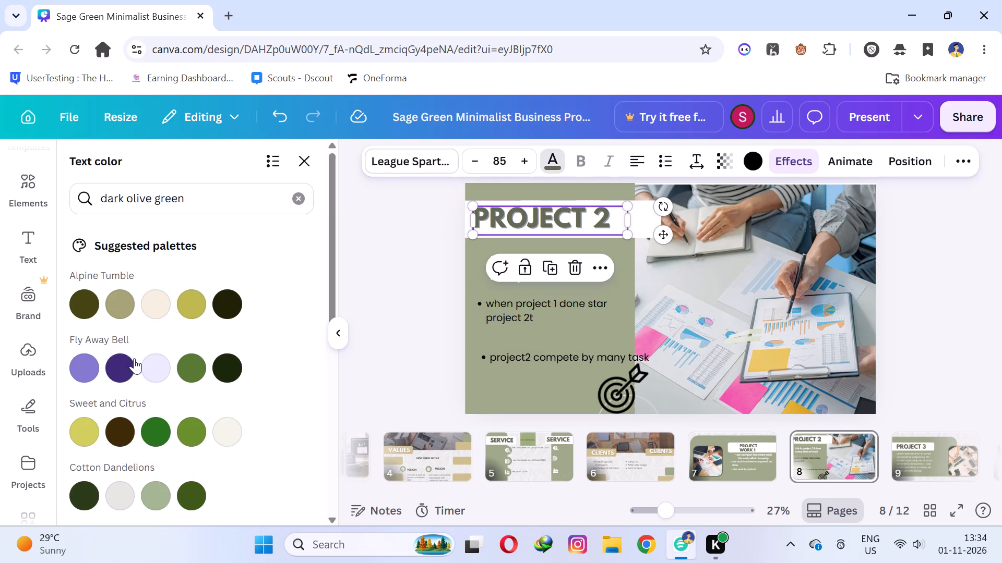
pyautogui.click(130, 358)
pyautogui.click(422, 268)
# Recolor both bullet lines on slide 8 with the medium blue from the Glow in the Dark palette.
pyautogui.click(534, 312)
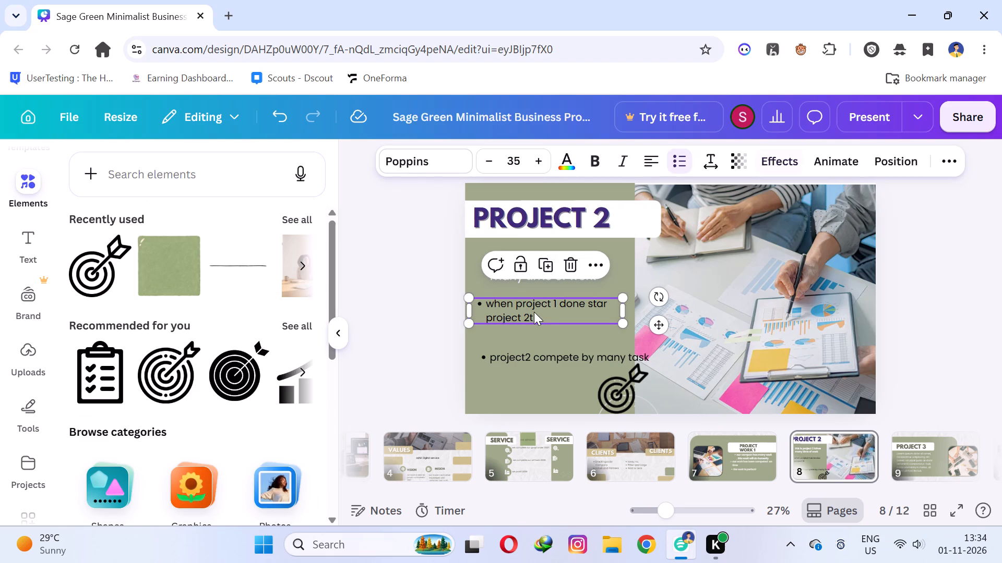
pyautogui.click(572, 166)
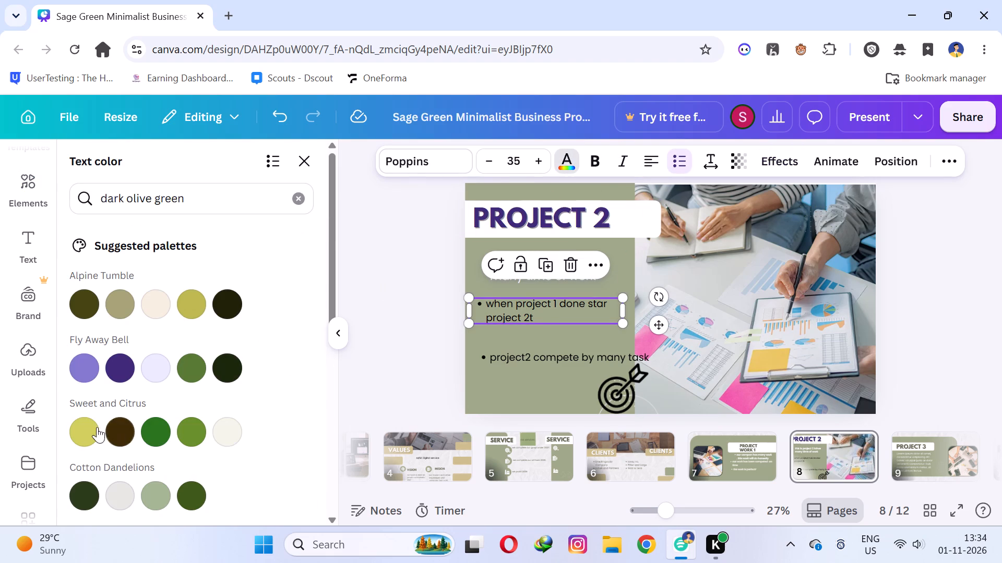
pyautogui.scroll(-2, 98, 427)
pyautogui.click(154, 404)
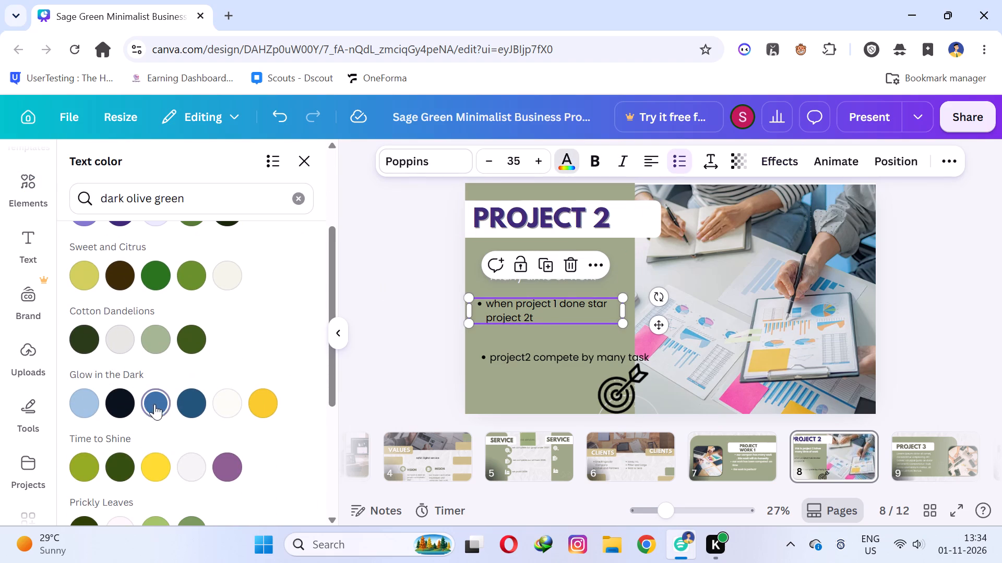
pyautogui.click(502, 357)
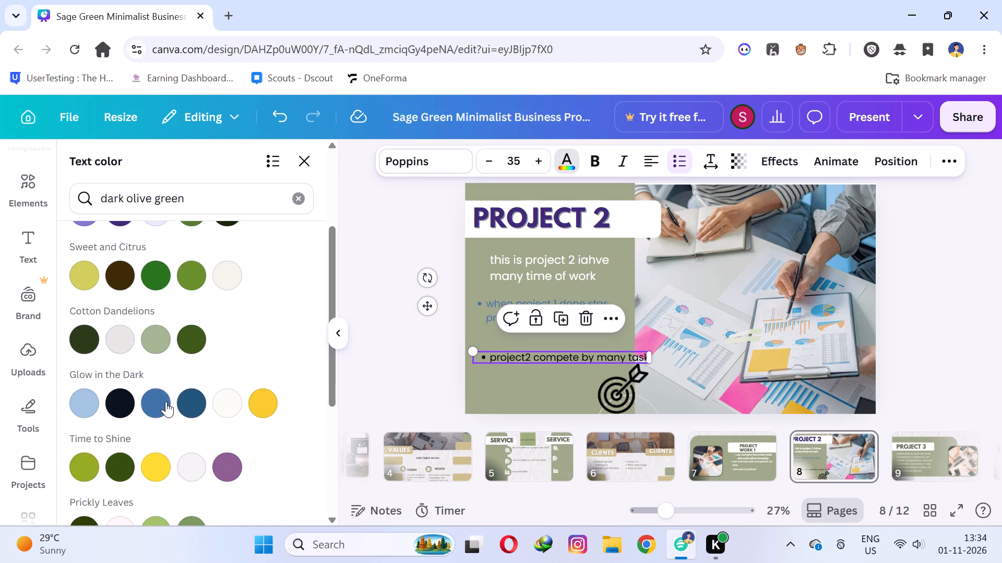
pyautogui.click(166, 401)
pyautogui.click(392, 267)
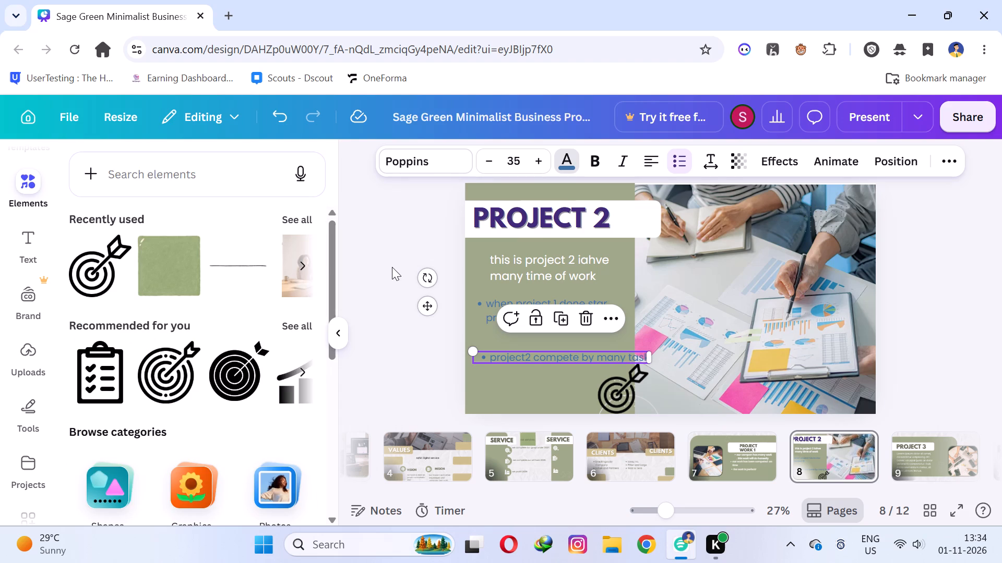
# Move the target-and-arrow icon to the green panel's lower-left corner, slightly overlapping the slide's edge.
pyautogui.moveTo(631, 396); pyautogui.dragTo(536, 389)
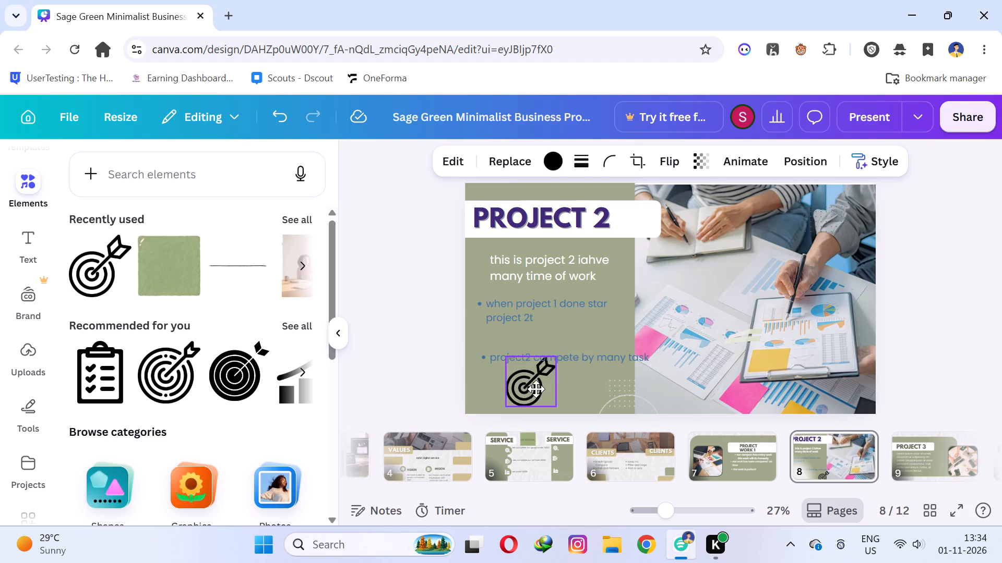
pyautogui.moveTo(536, 389); pyautogui.dragTo(490, 401)
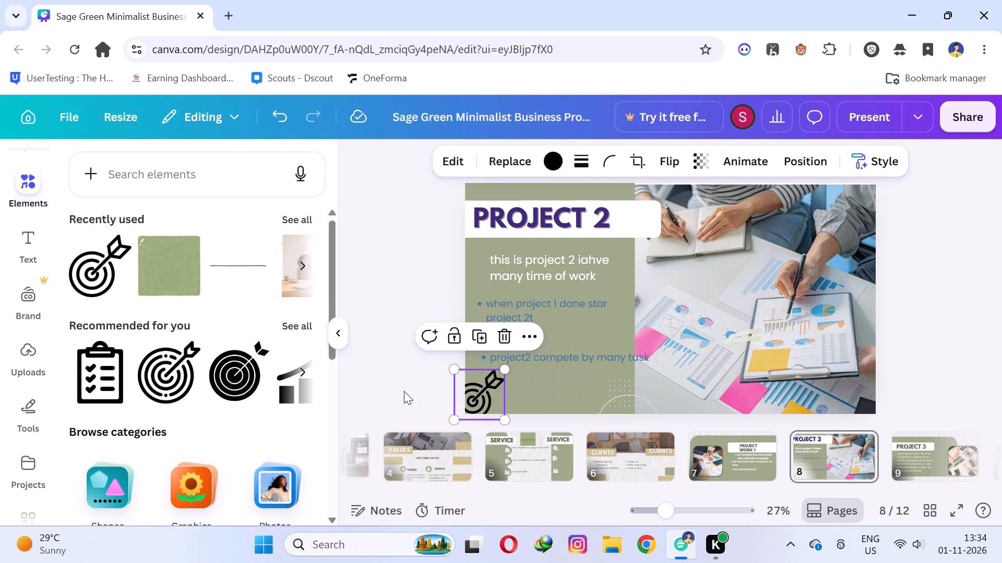
pyautogui.click(410, 282)
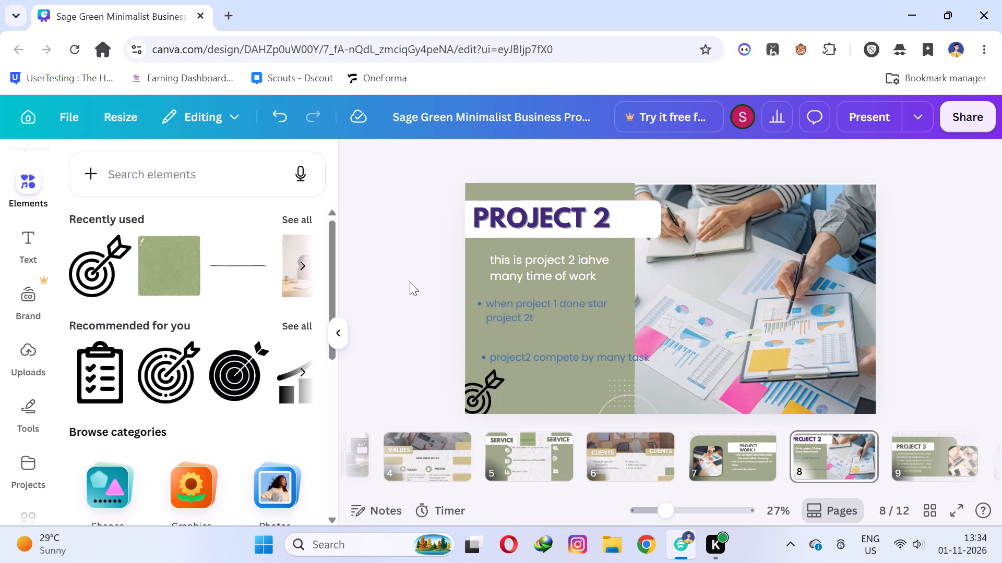
# Apply the Block text animation to the "PROJECT 2" heading.
pyautogui.click(552, 216)
pyautogui.click(863, 155)
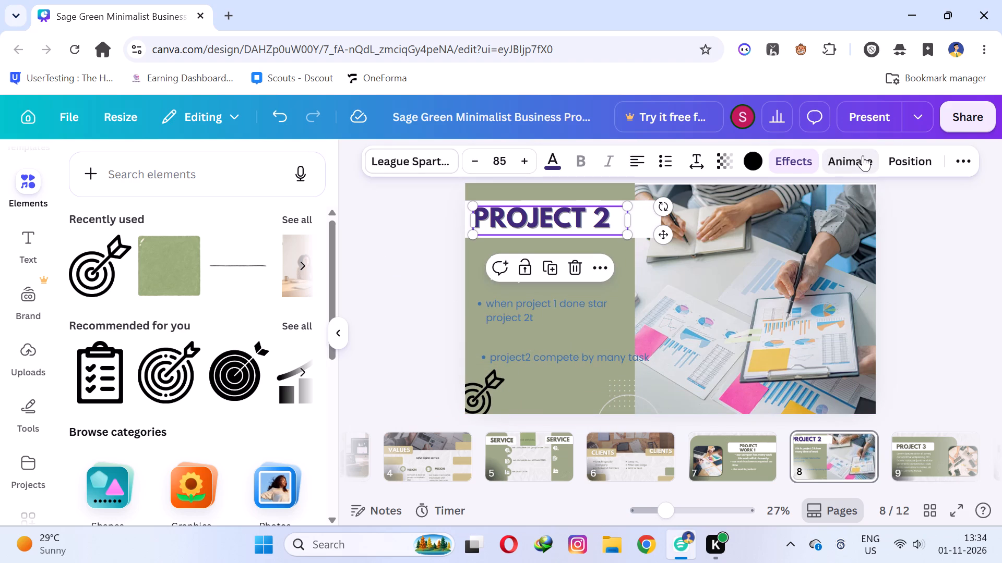
pyautogui.scroll(-4, 556, 230)
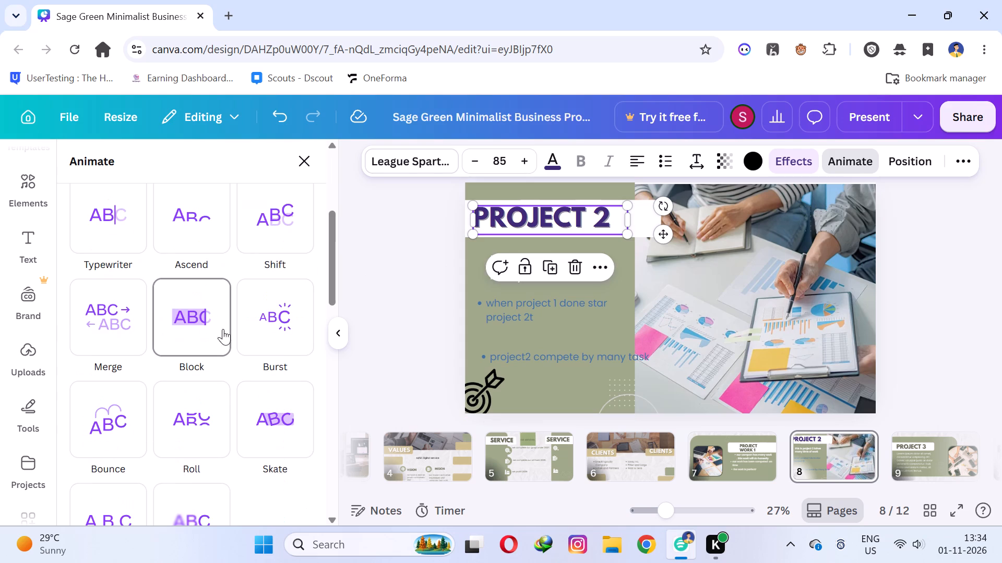
pyautogui.click(217, 332)
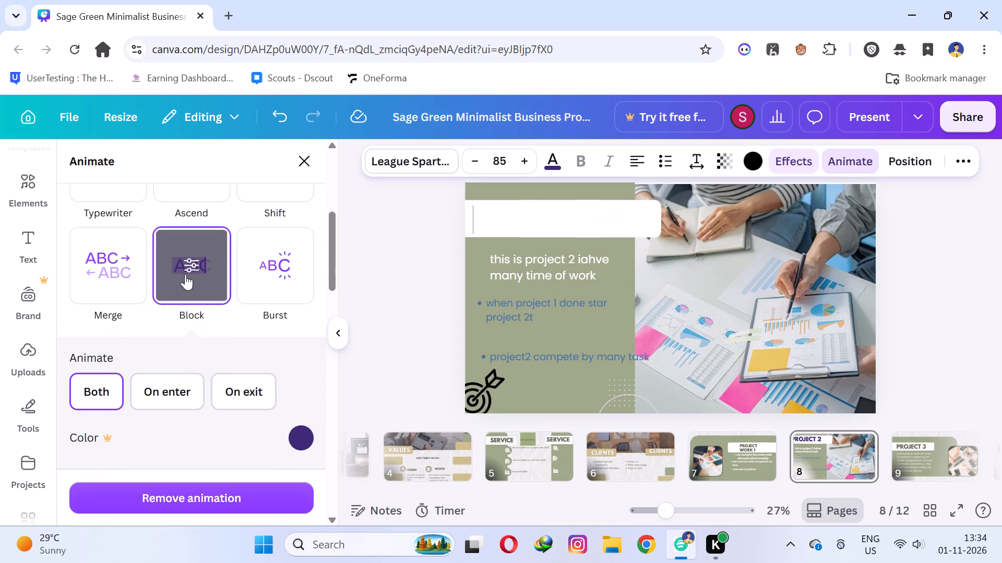
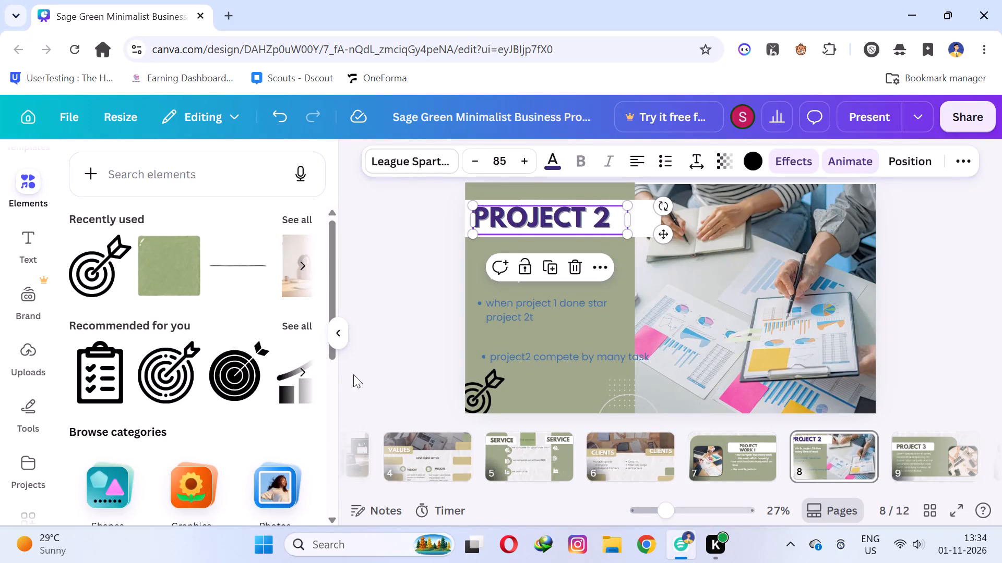
# Search the elements library for "business".
pyautogui.click(398, 335)
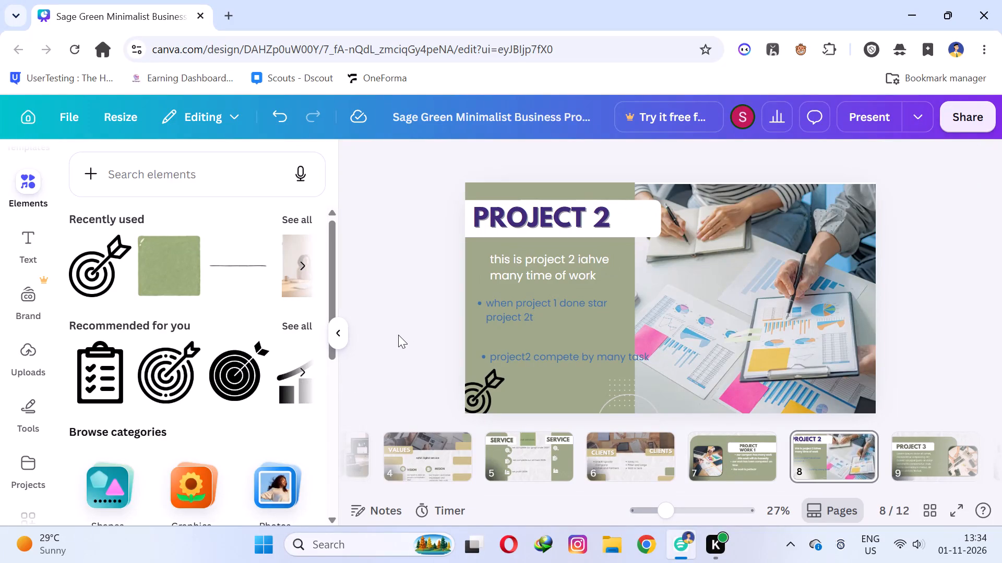
pyautogui.click(780, 252)
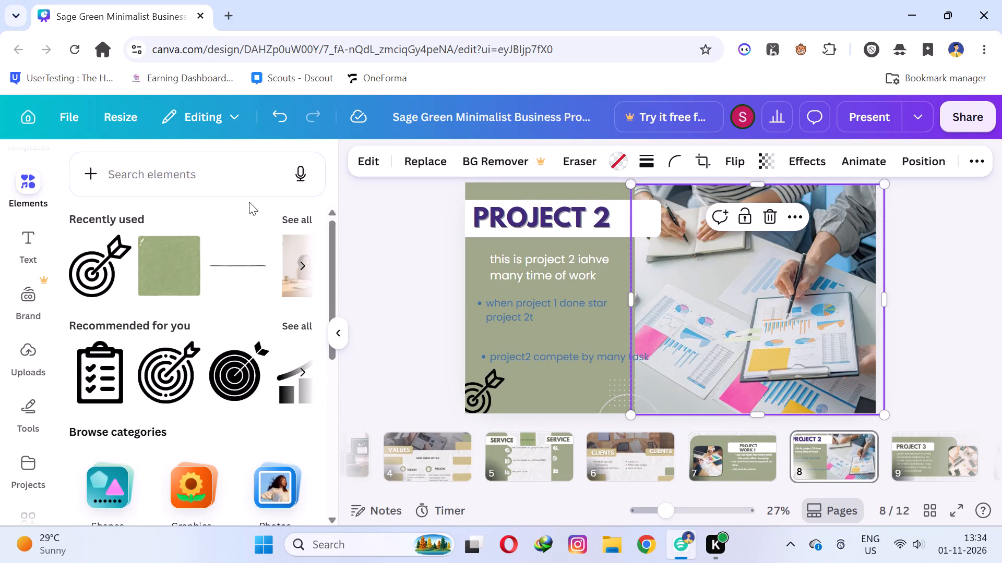
pyautogui.click(245, 187)
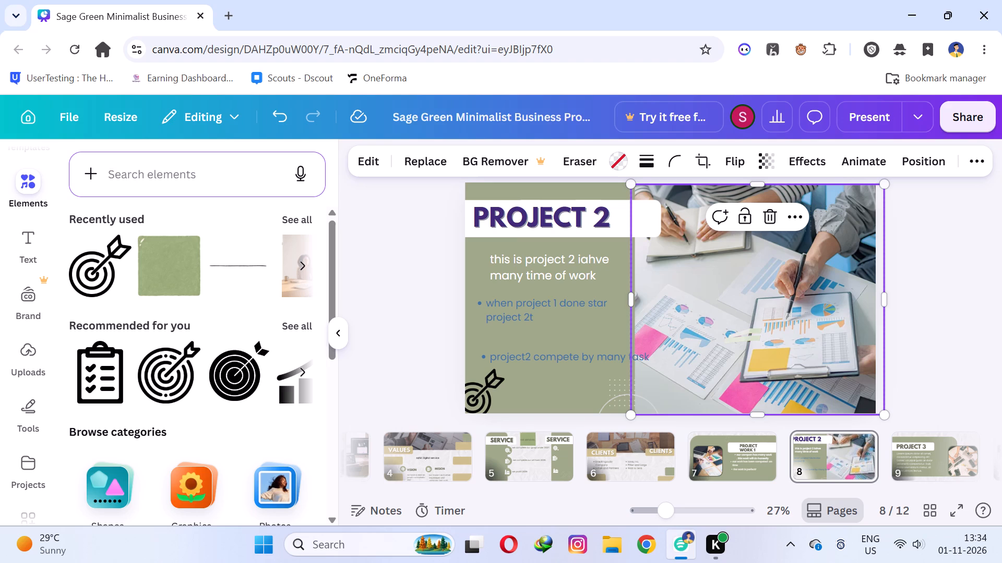
pyautogui.write('business')
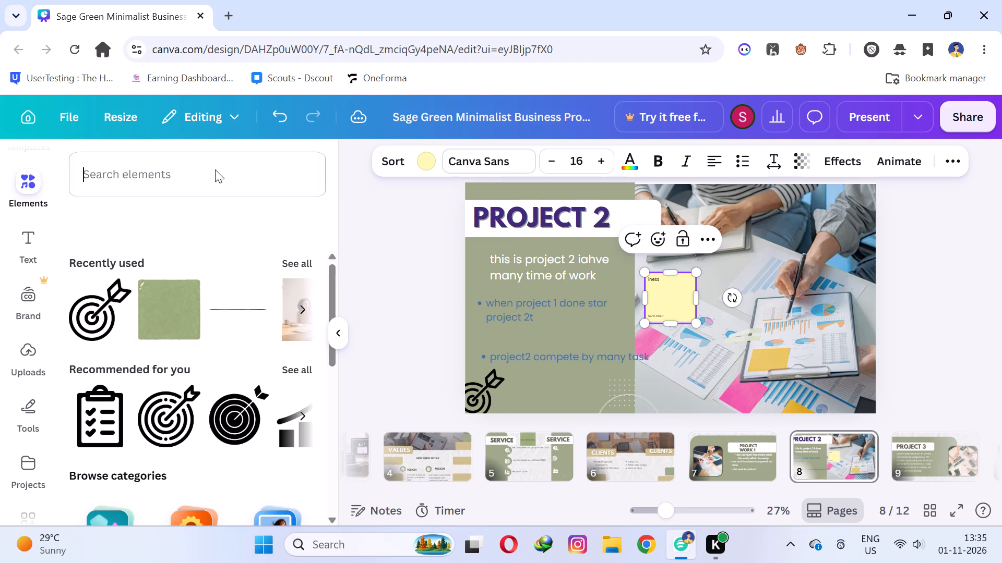
pyautogui.write('business')
pyautogui.press('Return')
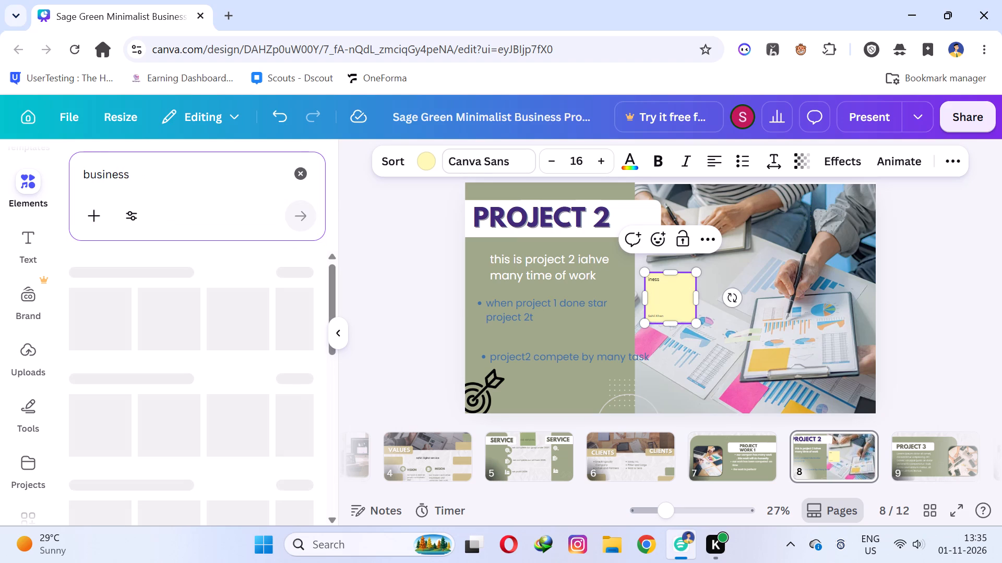
# Delete the stray yellow sticky note from the photo on slide 8.
pyautogui.click(674, 299)
pyautogui.press('Delete')
# Place the orange hand-holding-phone mockup from the "business" results over the photo's lower-left corner on slide 8.
pyautogui.scroll(-1, 305, 397)
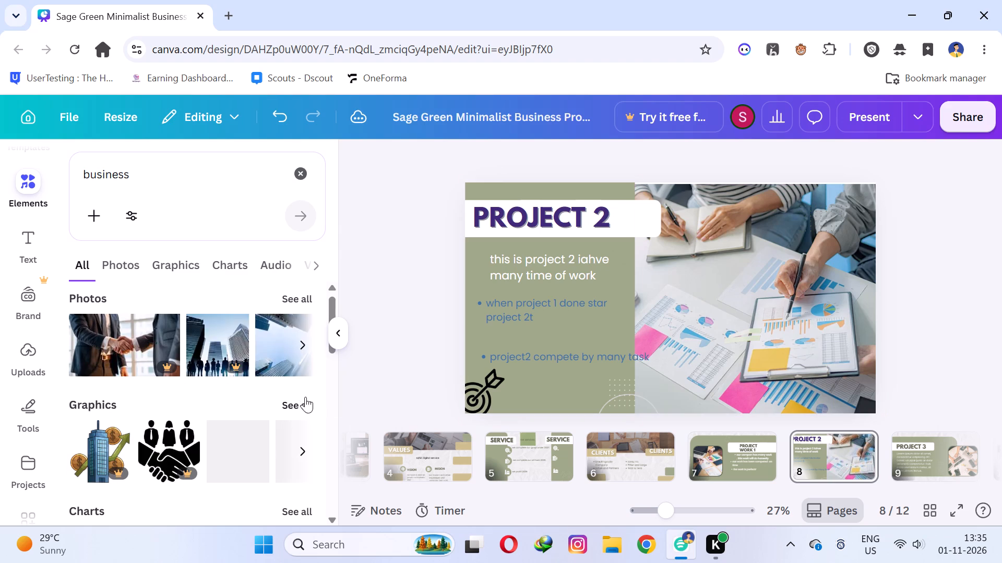
pyautogui.scroll(-1, 305, 397)
pyautogui.scroll(1, 258, 391)
pyautogui.scroll(1, 176, 388)
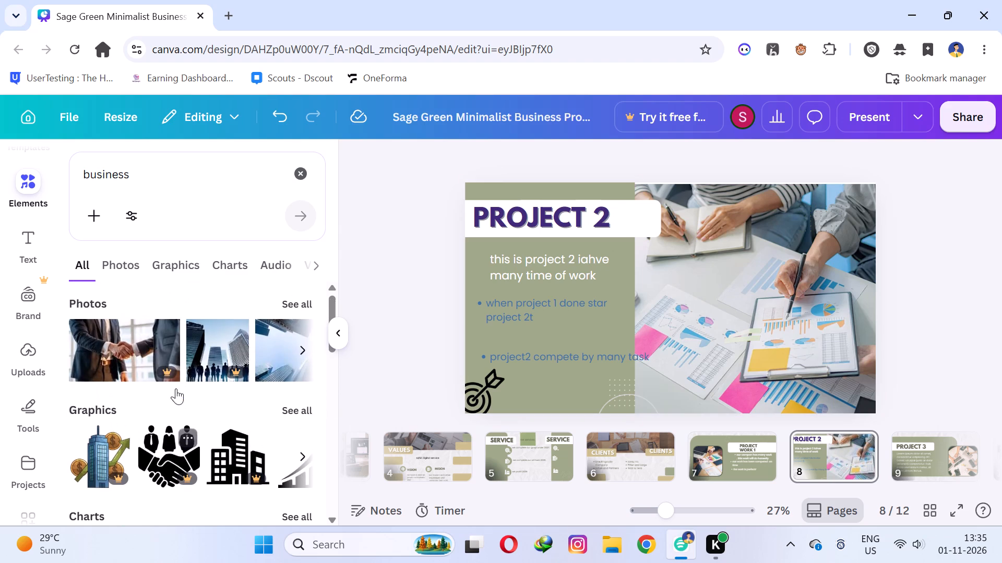
pyautogui.scroll(-2, 176, 388)
pyautogui.scroll(-2, 142, 452)
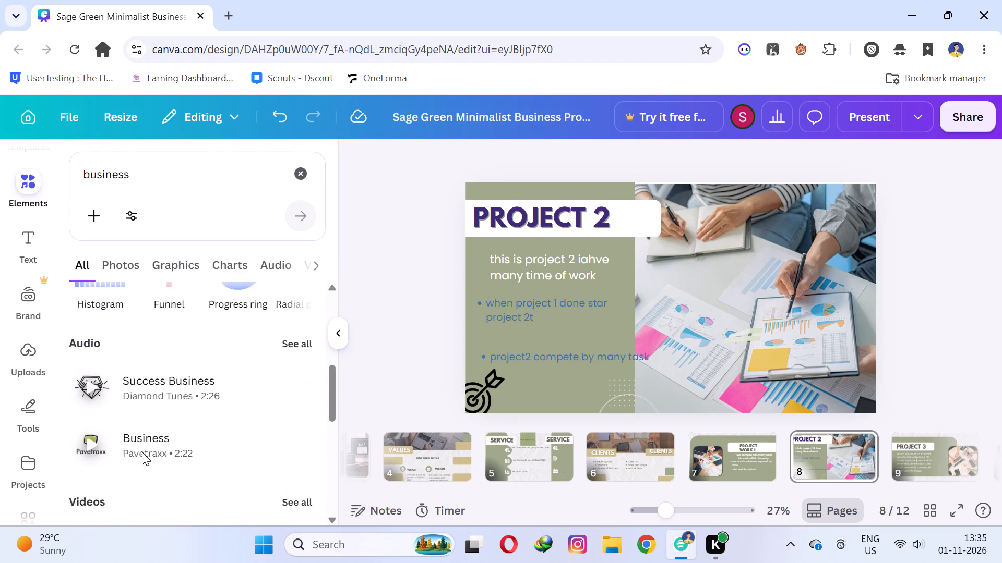
pyautogui.scroll(-5, 142, 450)
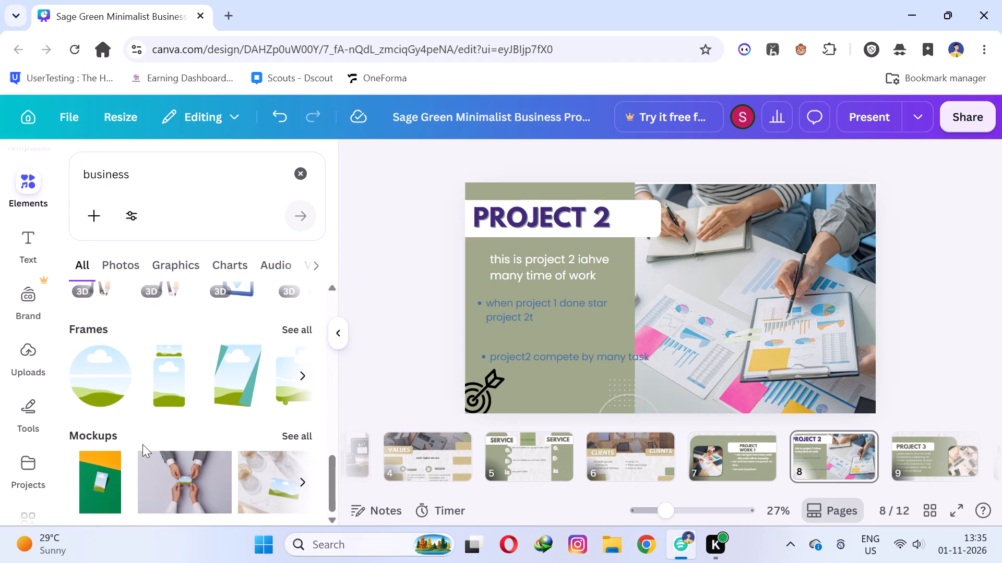
pyautogui.scroll(-2, 142, 444)
pyautogui.click(296, 480)
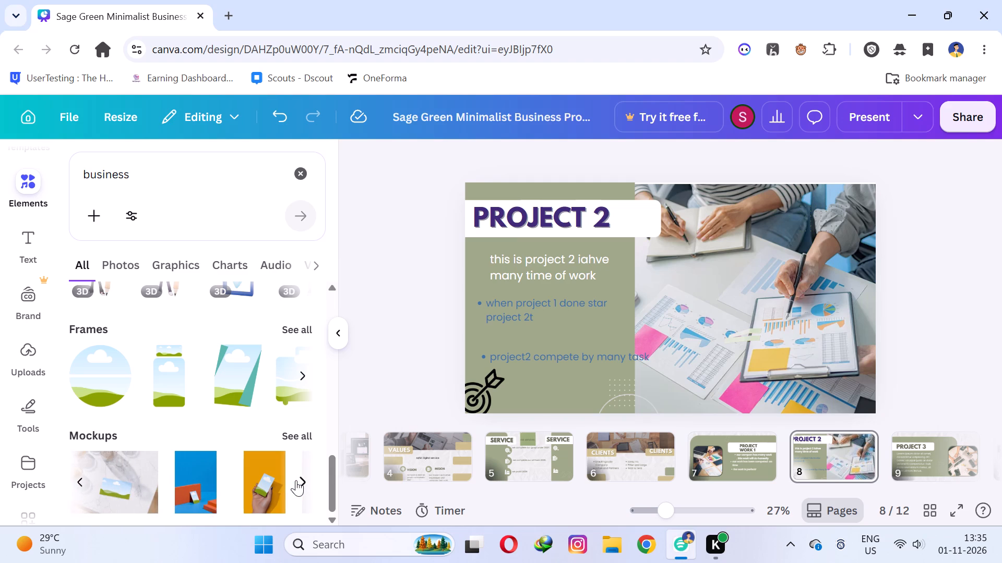
pyautogui.moveTo(262, 480); pyautogui.dragTo(643, 301)
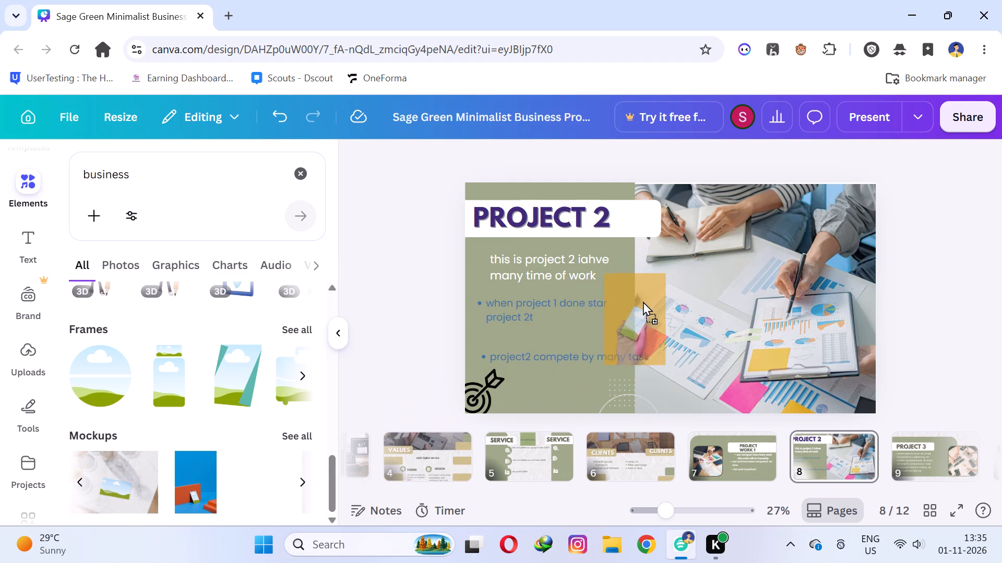
pyautogui.moveTo(643, 301); pyautogui.dragTo(670, 336)
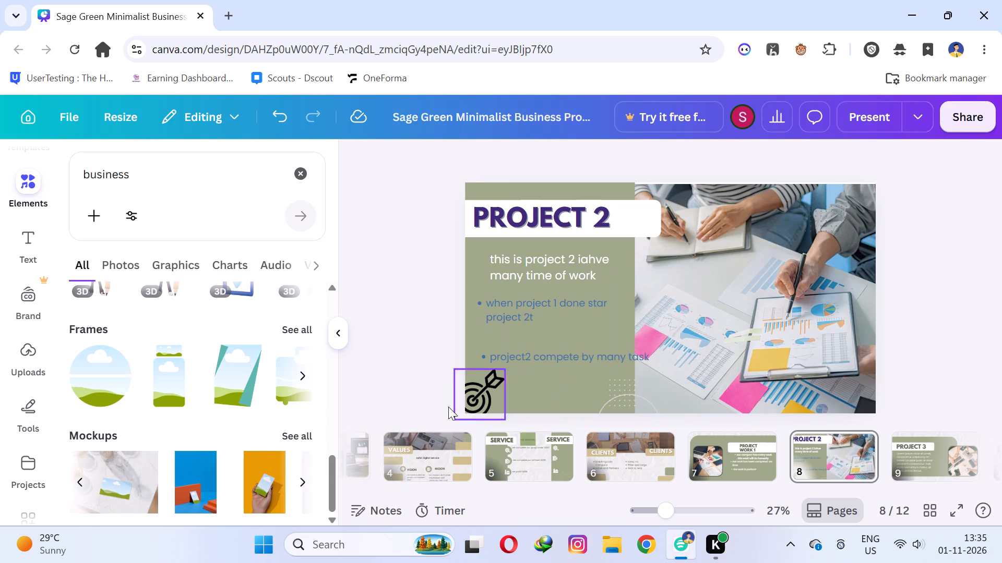
pyautogui.click(386, 341)
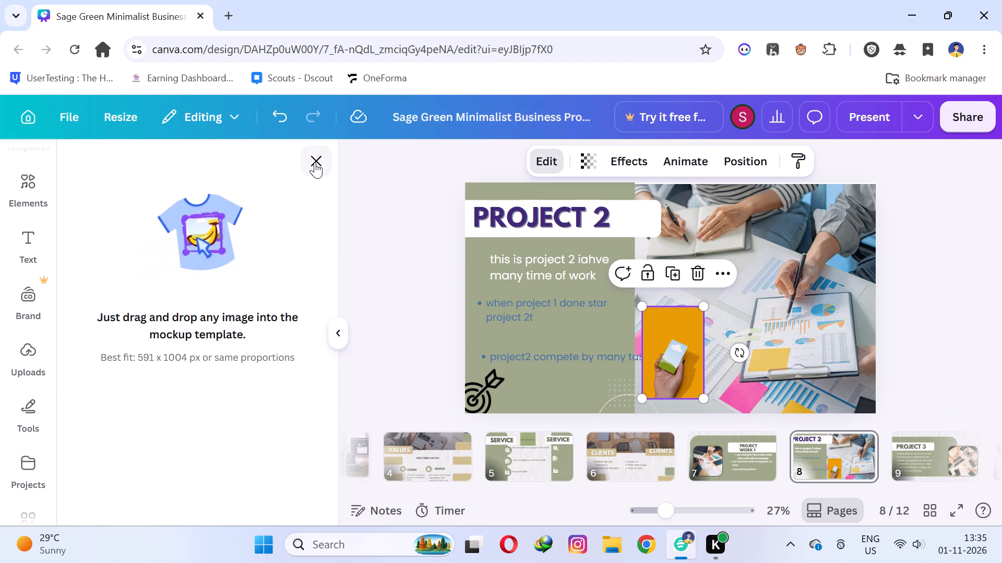
pyautogui.click(315, 162)
pyautogui.scroll(-4, 214, 367)
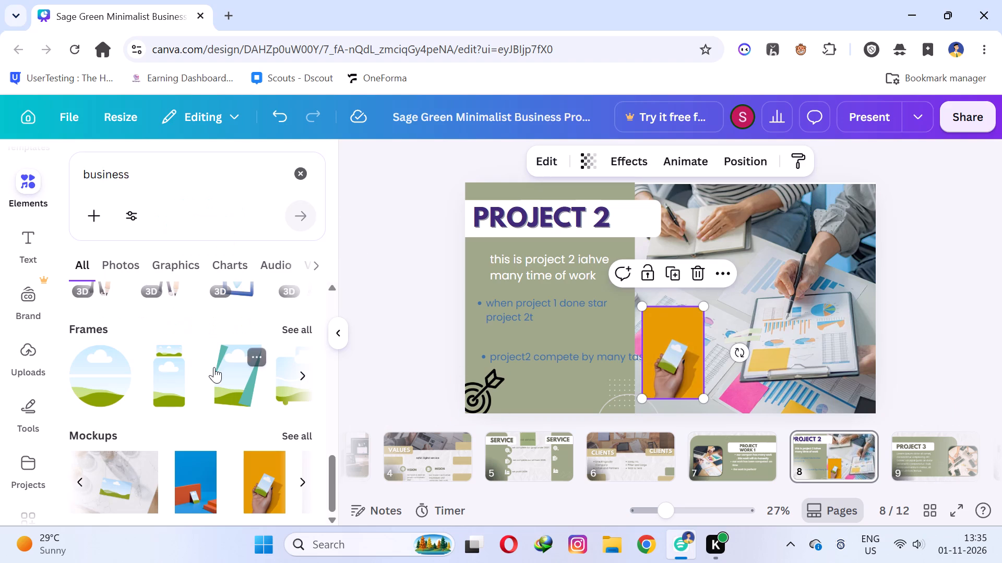
pyautogui.scroll(-7, 211, 452)
pyautogui.scroll(13, 280, 424)
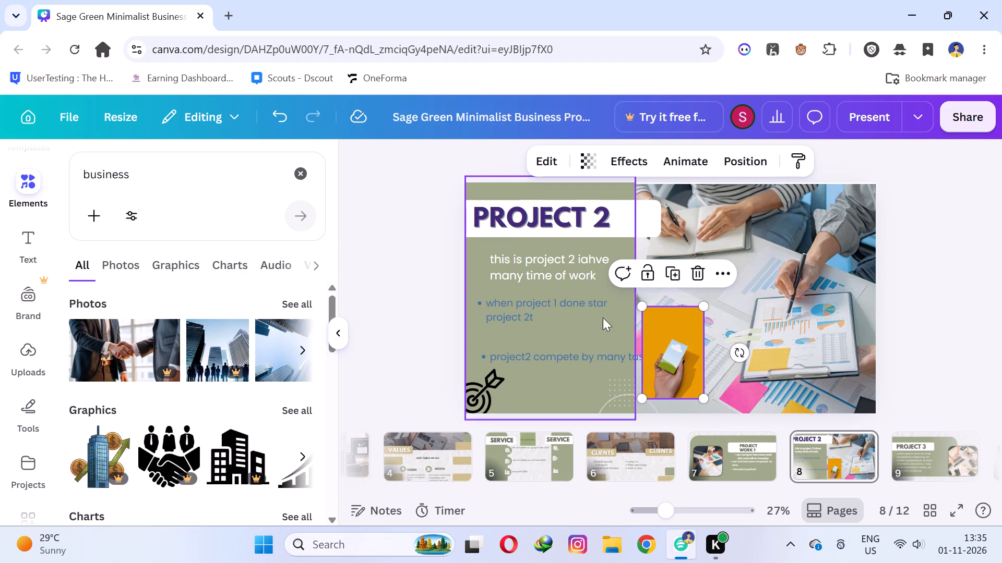
pyautogui.click(987, 260)
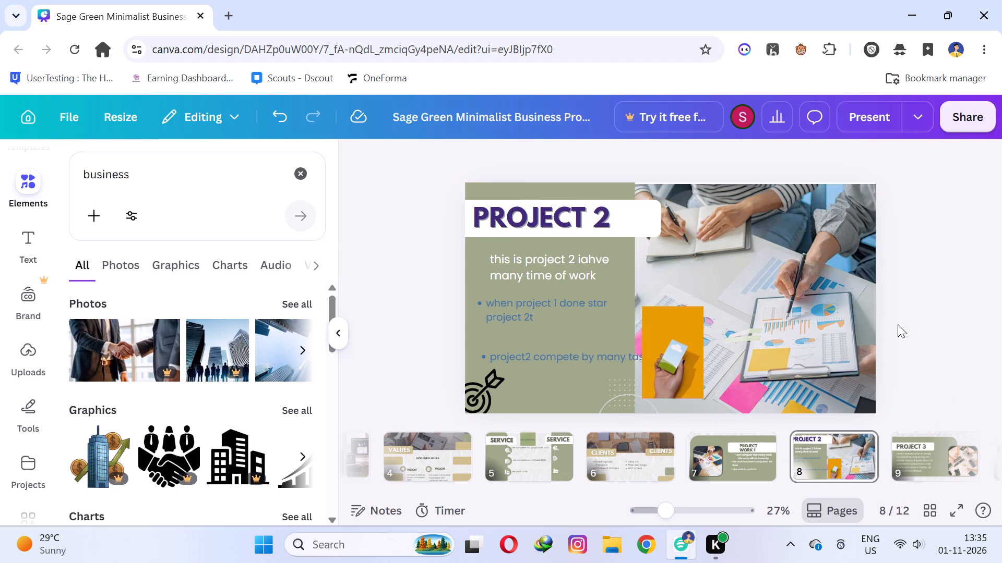
# Duplicate the "PROJECT 2" heading and place the copy across the upper part of the photo.
pyautogui.click(523, 217)
pyautogui.scroll(1, 523, 217)
pyautogui.rightClick(523, 217)
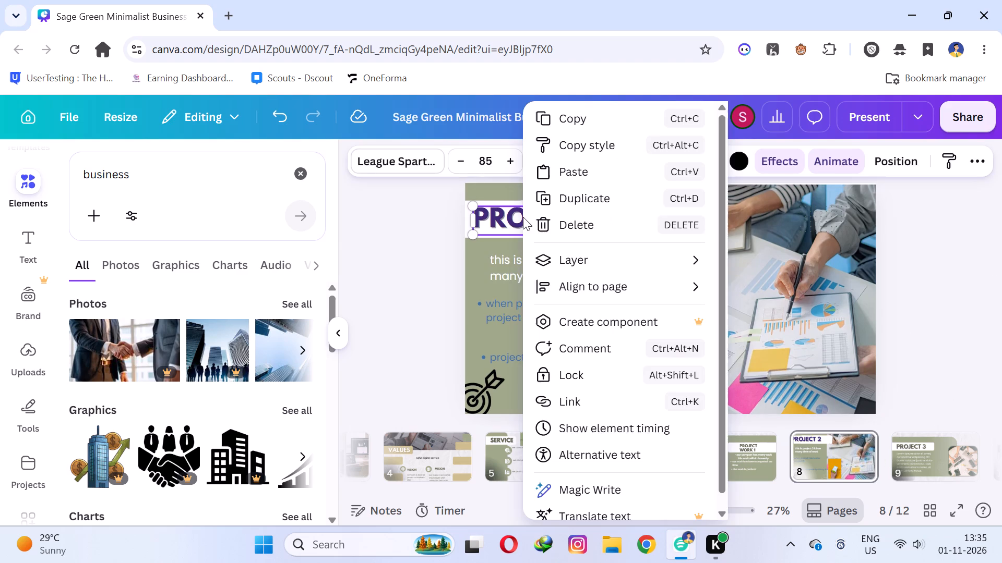
pyautogui.click(583, 201)
pyautogui.moveTo(550, 213); pyautogui.dragTo(761, 204)
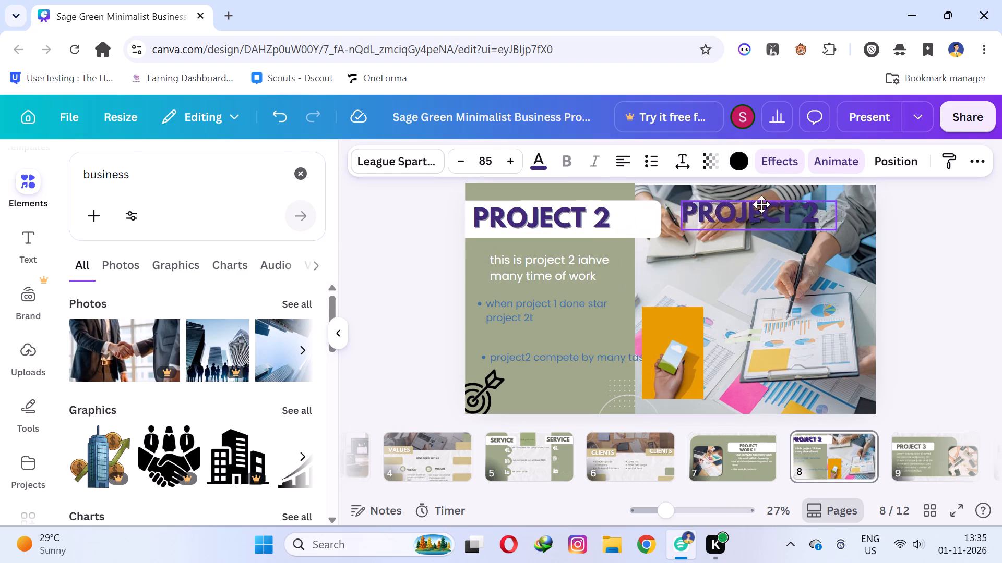
pyautogui.moveTo(761, 204); pyautogui.dragTo(759, 212)
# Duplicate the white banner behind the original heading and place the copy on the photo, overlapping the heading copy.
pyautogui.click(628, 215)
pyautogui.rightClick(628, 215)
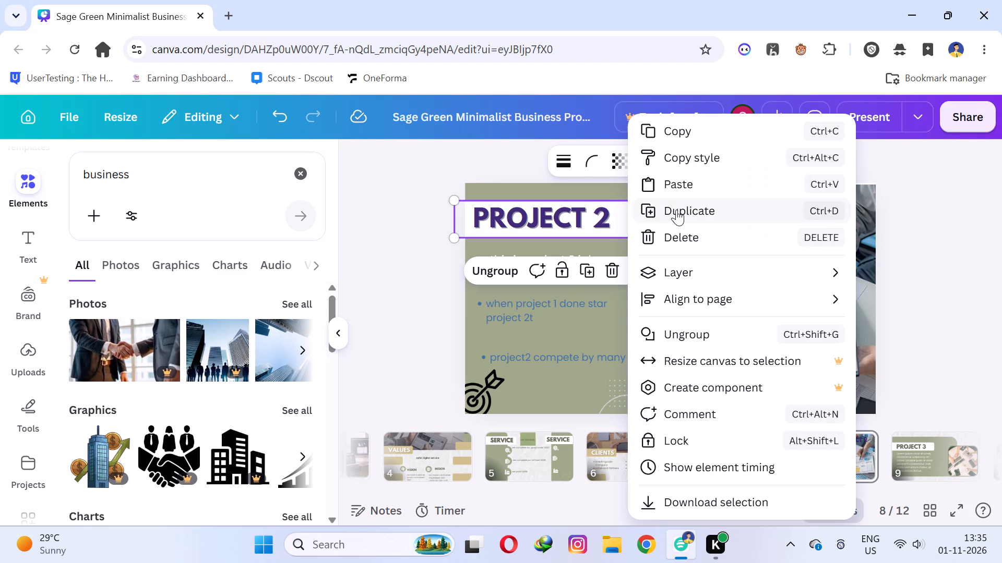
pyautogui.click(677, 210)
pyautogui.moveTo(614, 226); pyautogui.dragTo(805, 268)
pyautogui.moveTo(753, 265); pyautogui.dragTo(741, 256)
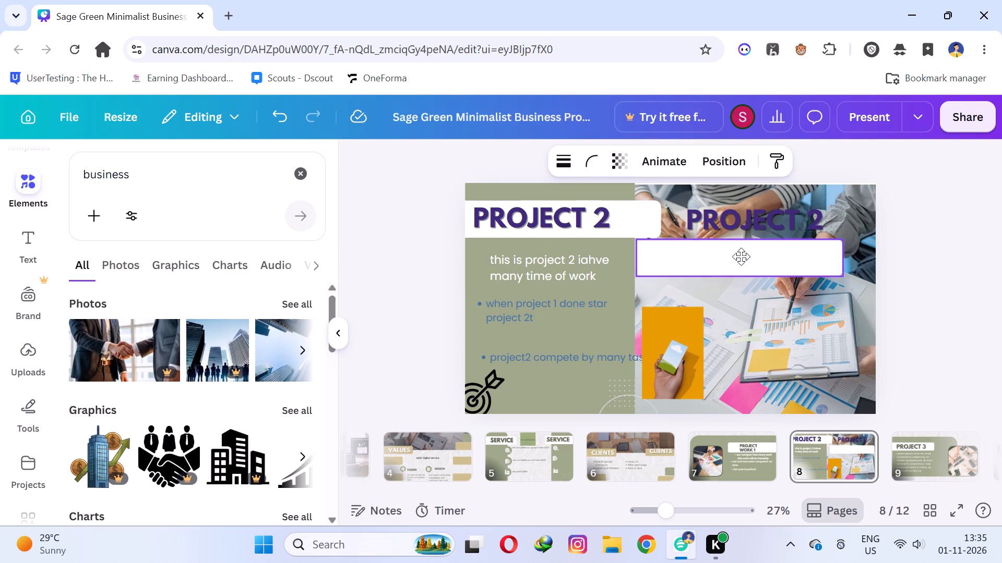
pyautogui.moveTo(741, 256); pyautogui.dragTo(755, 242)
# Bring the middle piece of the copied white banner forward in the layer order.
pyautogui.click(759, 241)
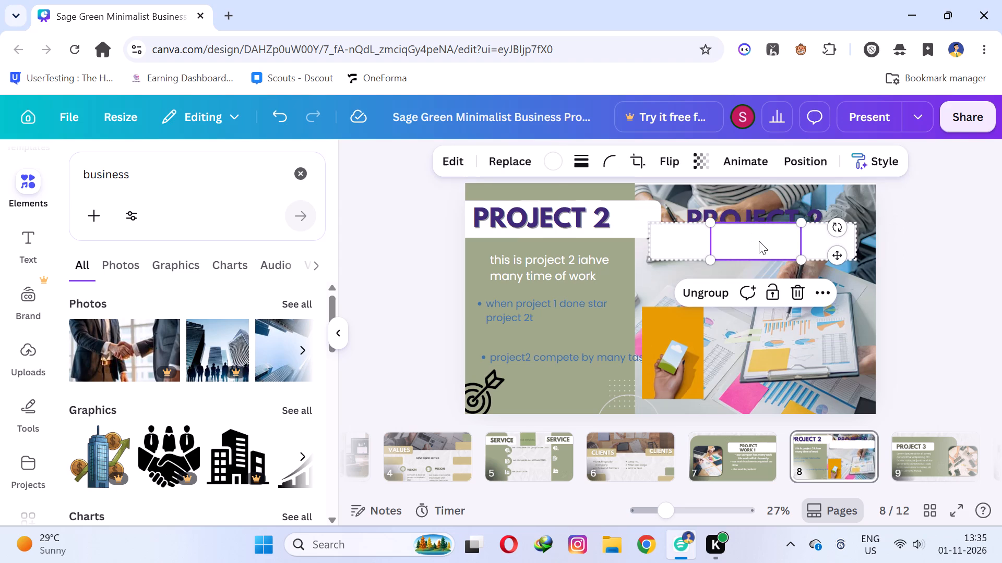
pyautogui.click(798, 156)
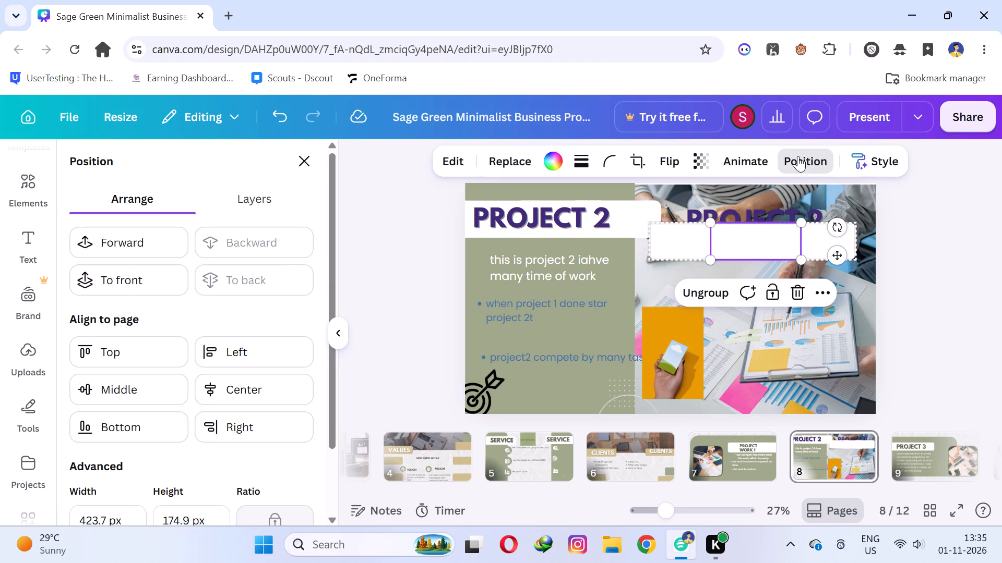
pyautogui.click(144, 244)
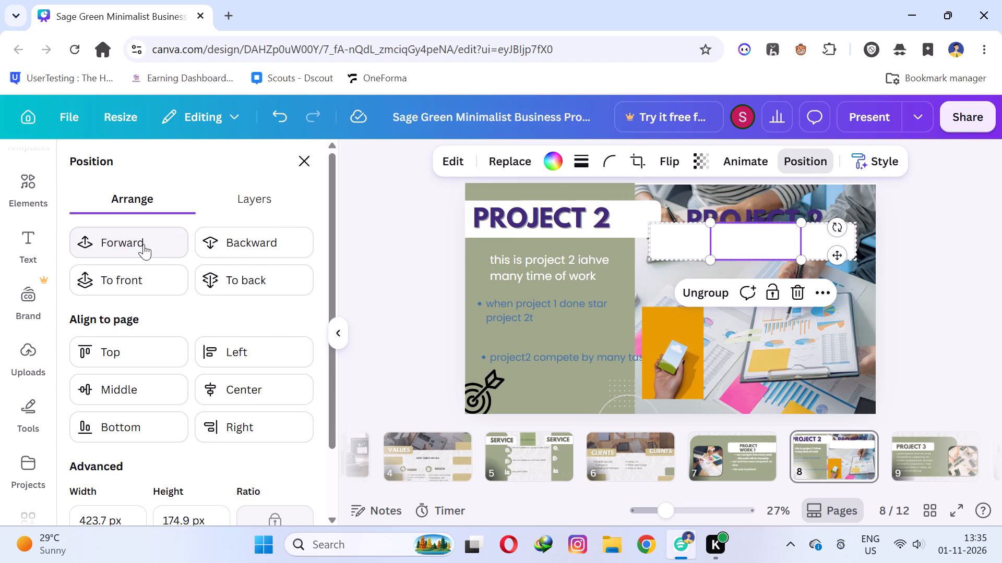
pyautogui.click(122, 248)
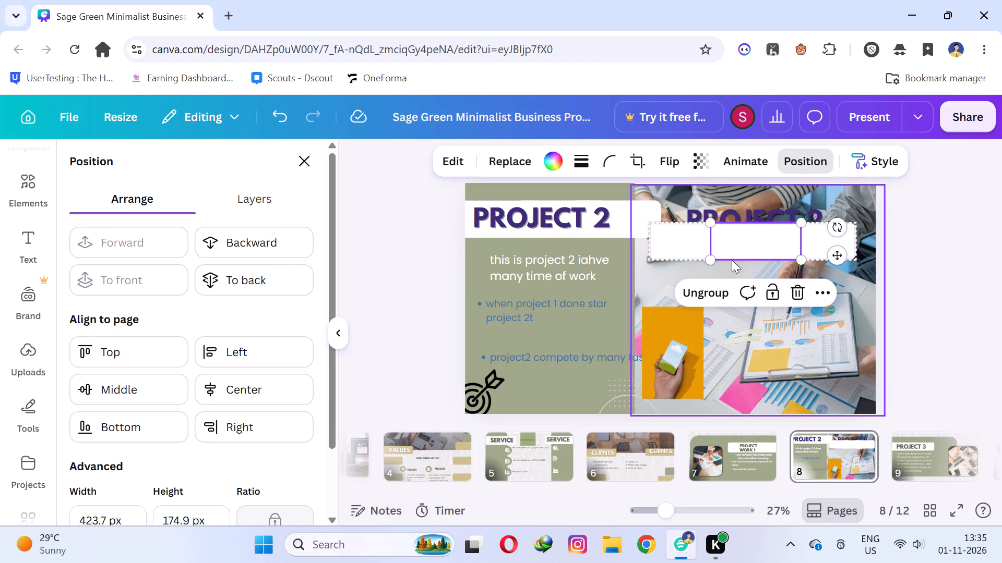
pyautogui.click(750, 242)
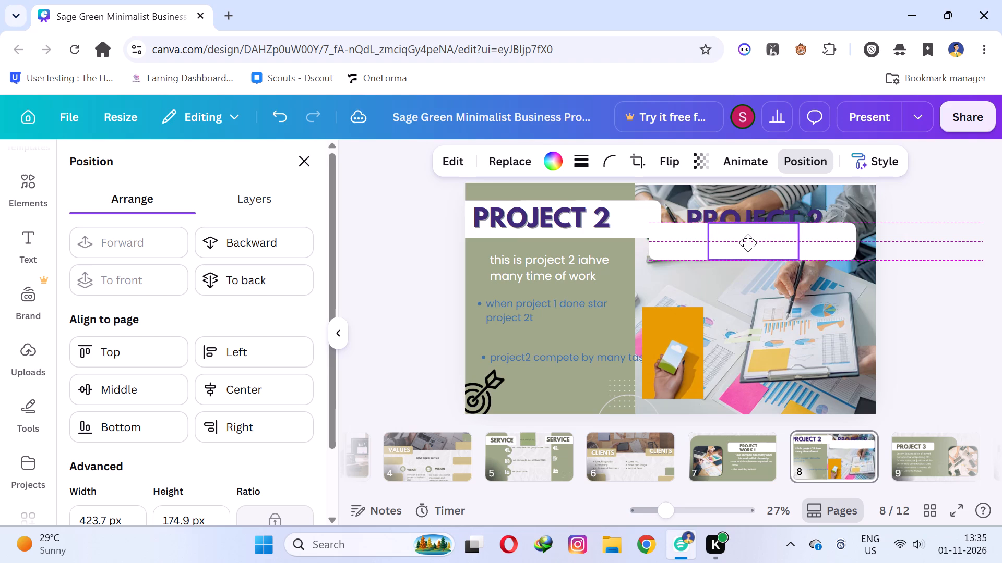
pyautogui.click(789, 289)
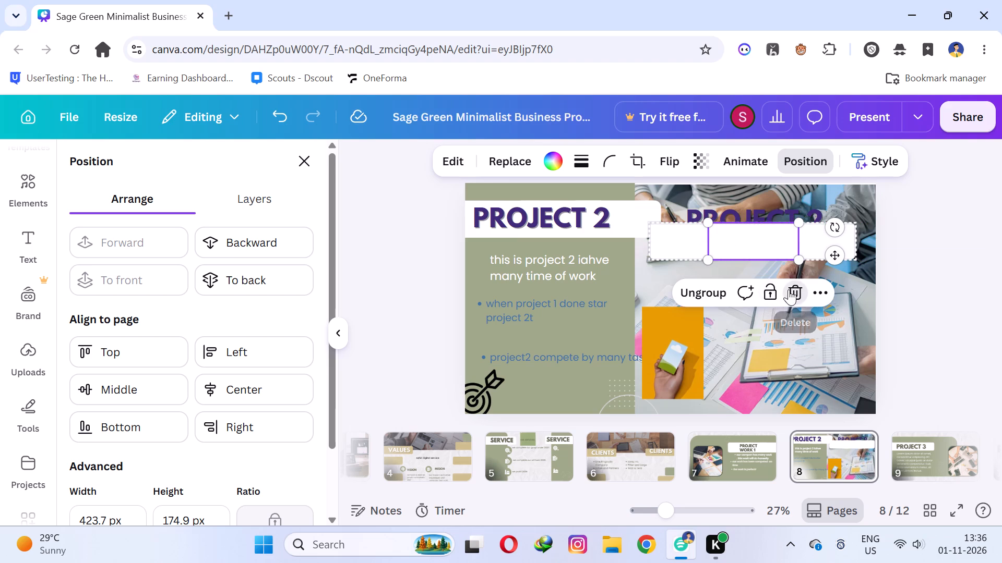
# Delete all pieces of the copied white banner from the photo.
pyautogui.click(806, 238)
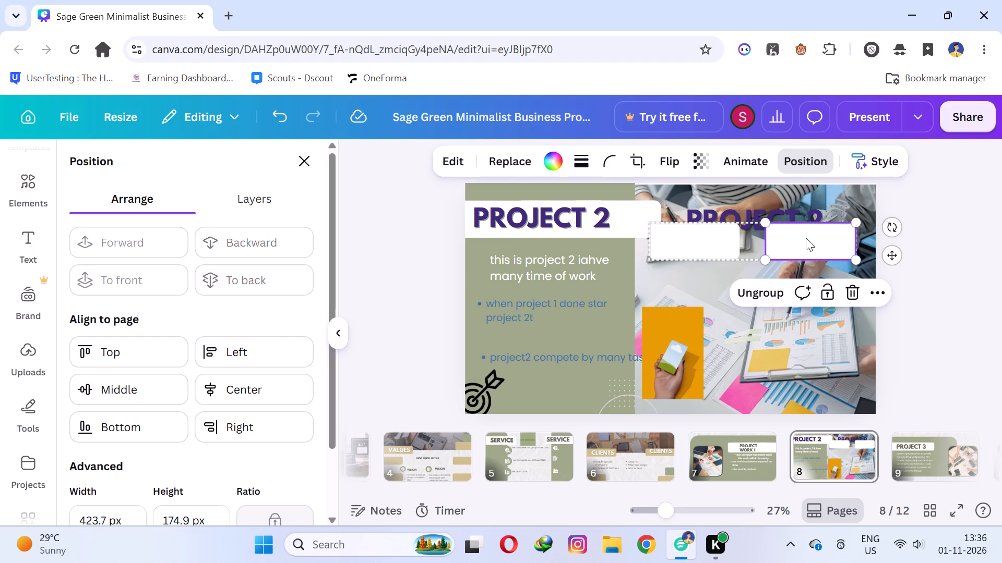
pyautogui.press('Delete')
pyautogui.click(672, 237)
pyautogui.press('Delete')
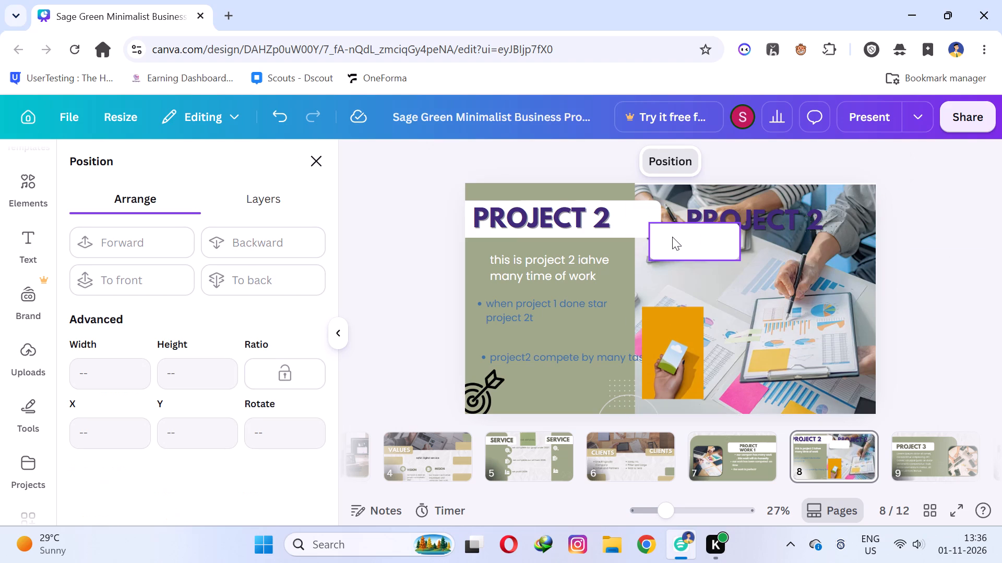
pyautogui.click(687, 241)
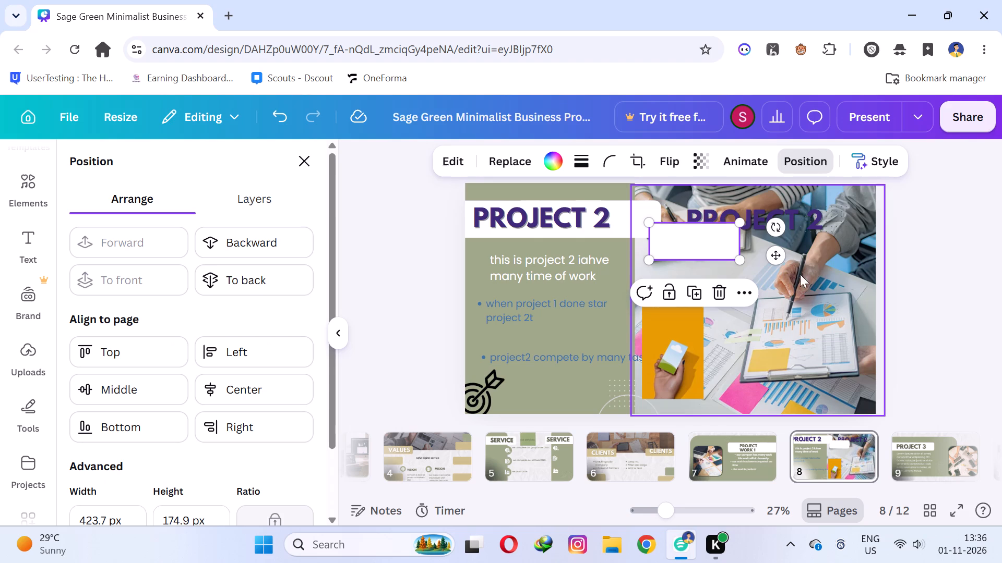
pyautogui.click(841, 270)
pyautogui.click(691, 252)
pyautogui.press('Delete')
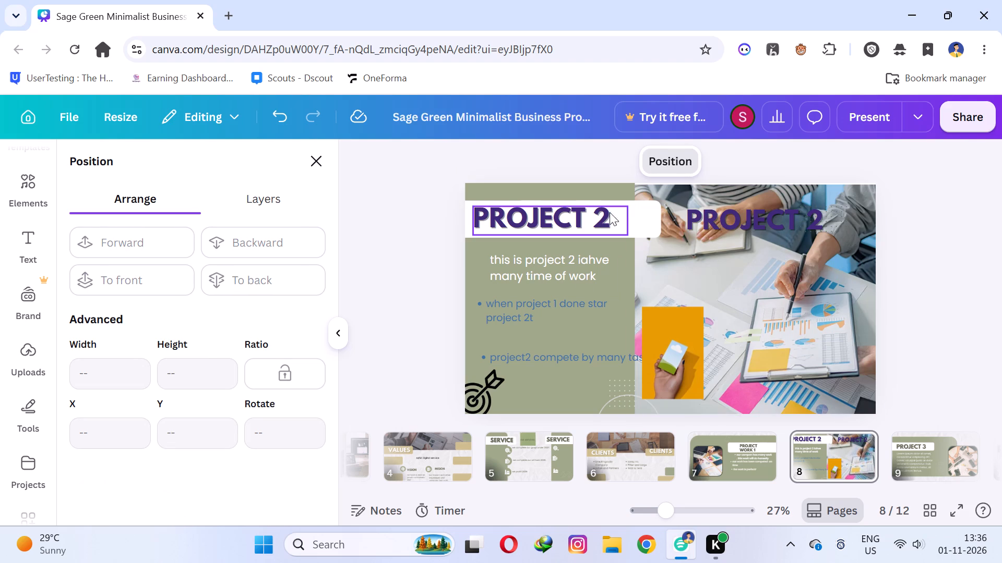
# Duplicate the white banner behind the original "PROJECT 2" heading and place the copy across the upper part of the photo, moving the heading copy aside.
pyautogui.click(638, 211)
pyautogui.rightClick(638, 211)
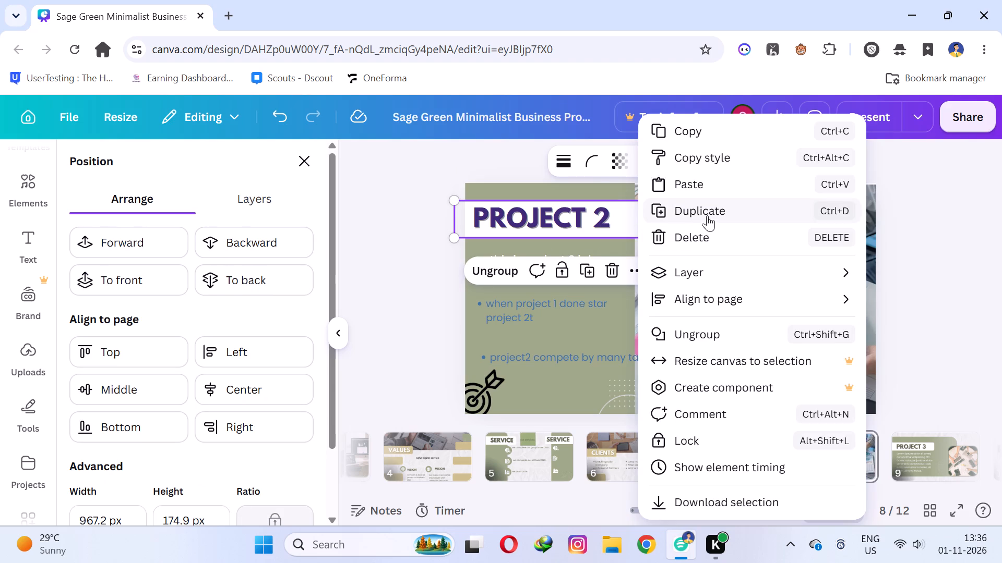
pyautogui.click(708, 210)
pyautogui.moveTo(594, 222); pyautogui.dragTo(742, 279)
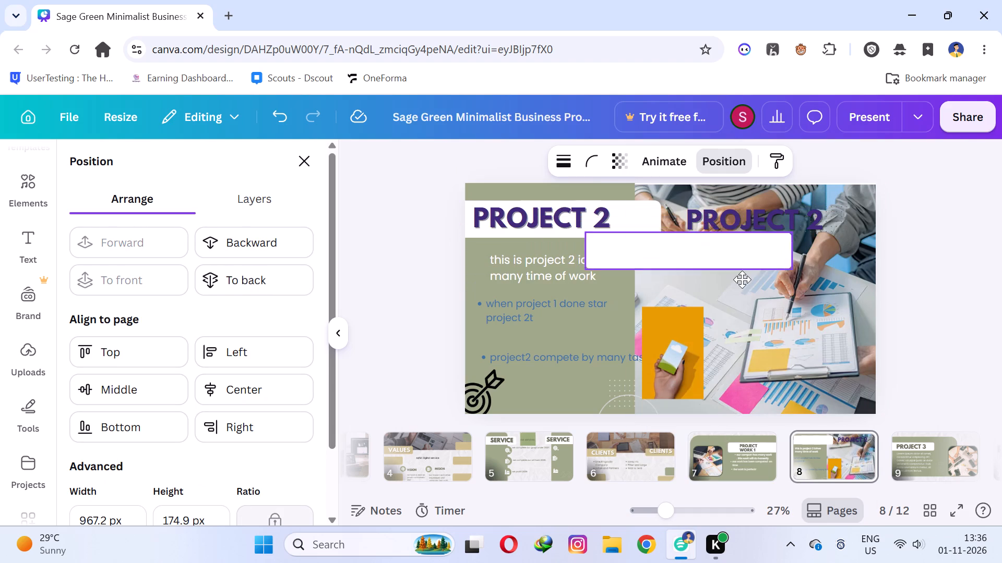
pyautogui.moveTo(742, 279); pyautogui.dragTo(746, 289)
pyautogui.moveTo(751, 216); pyautogui.dragTo(664, 332)
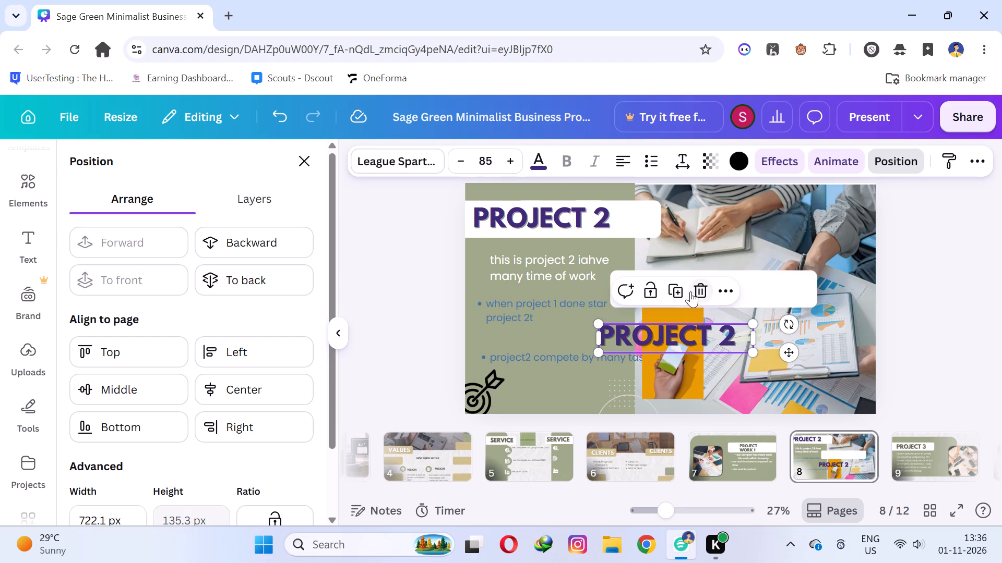
pyautogui.moveTo(690, 291); pyautogui.dragTo(776, 236)
pyautogui.moveTo(750, 286); pyautogui.dragTo(809, 220)
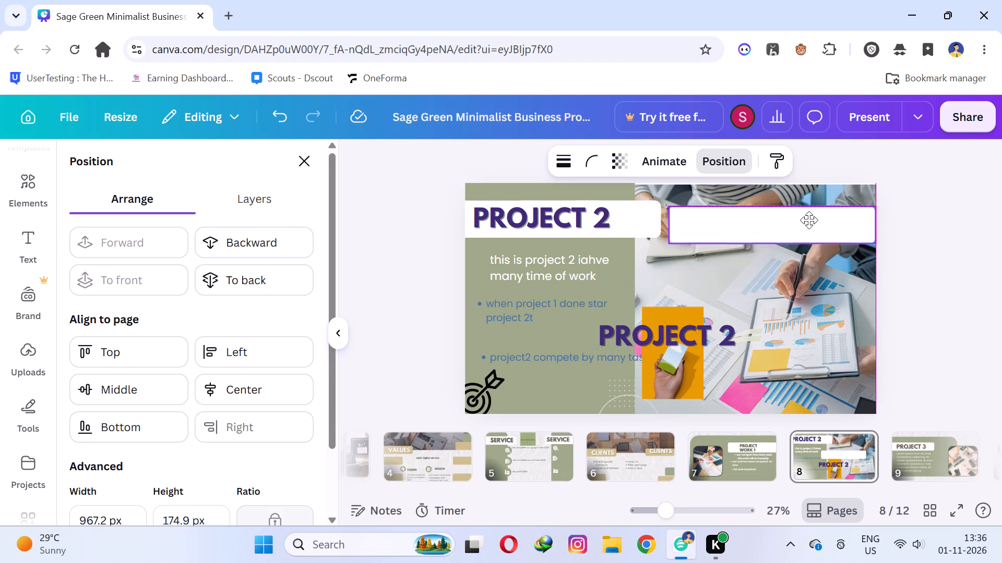
pyautogui.moveTo(809, 220); pyautogui.dragTo(809, 218)
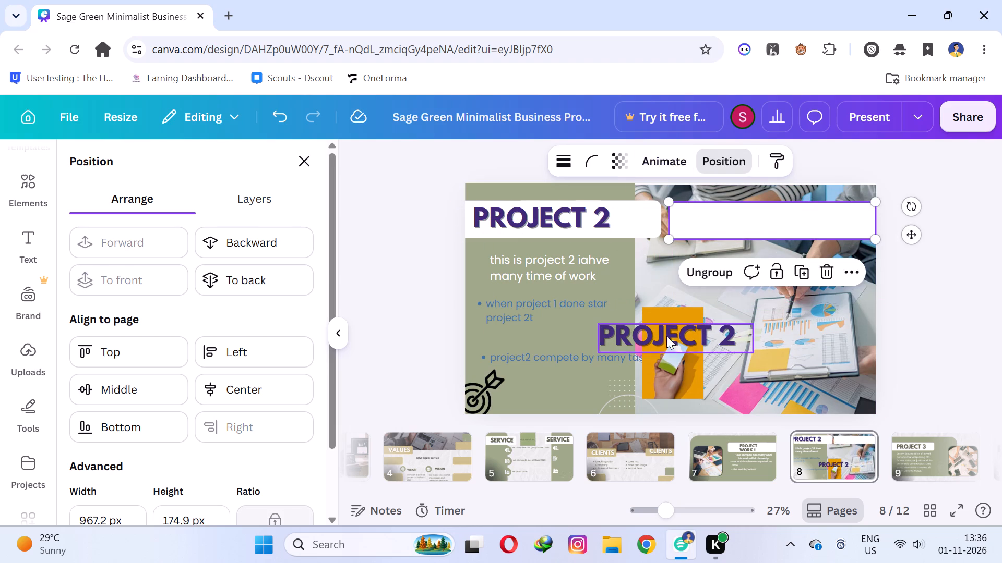
# Place the "PROJECT 2" heading copy on the new white banner and bring it forward in front of the banner.
pyautogui.moveTo(666, 336); pyautogui.dragTo(733, 231)
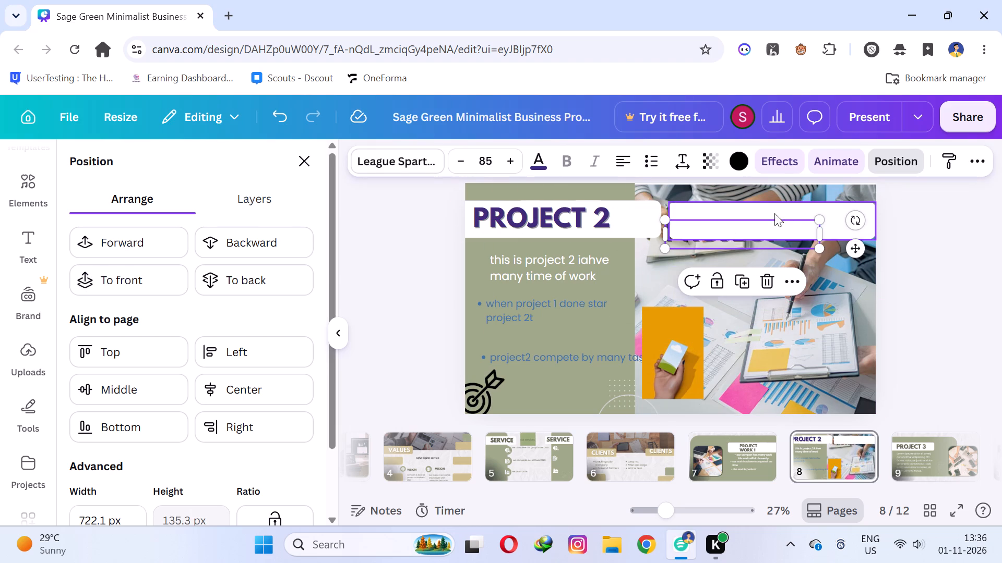
pyautogui.click(886, 156)
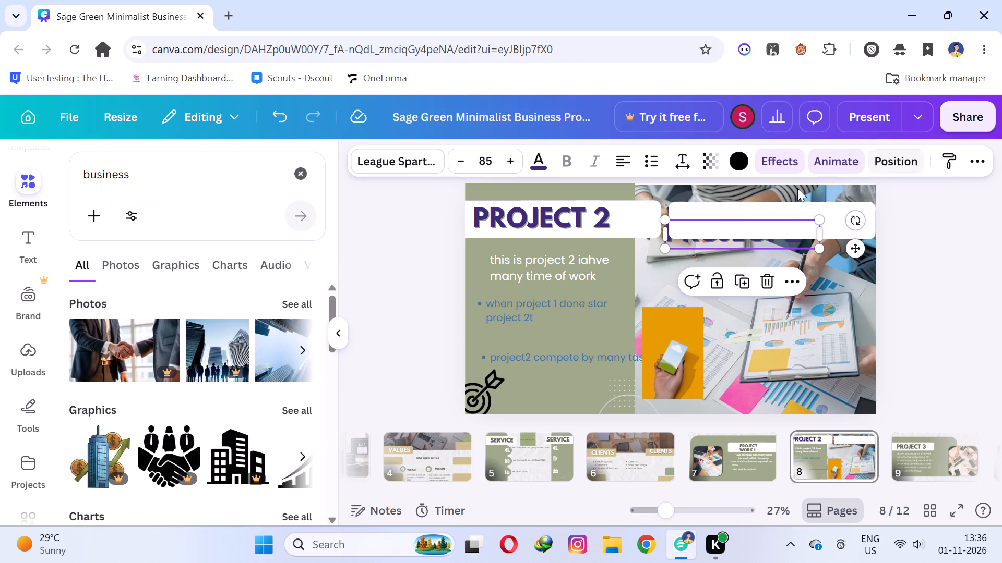
pyautogui.click(880, 159)
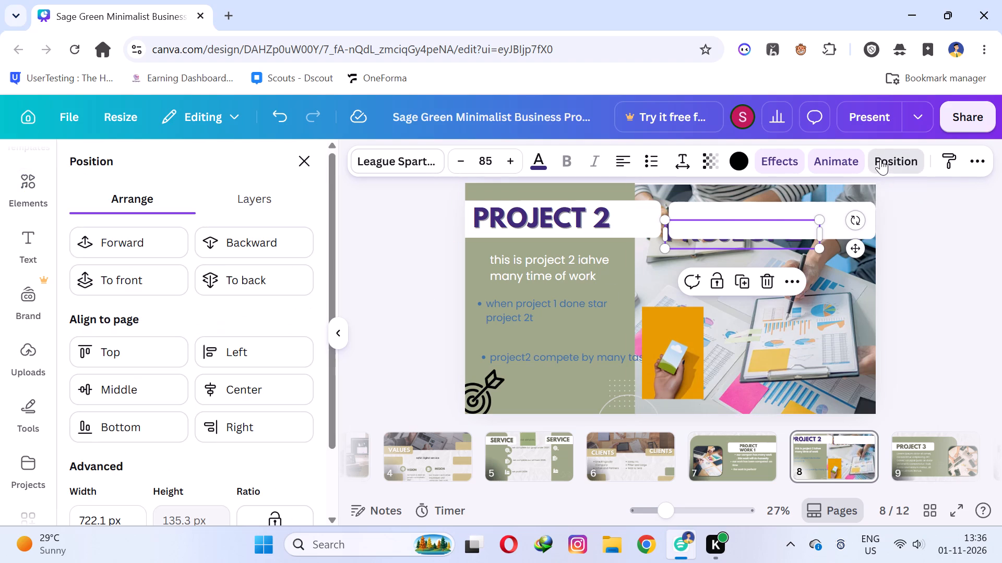
pyautogui.click(138, 246)
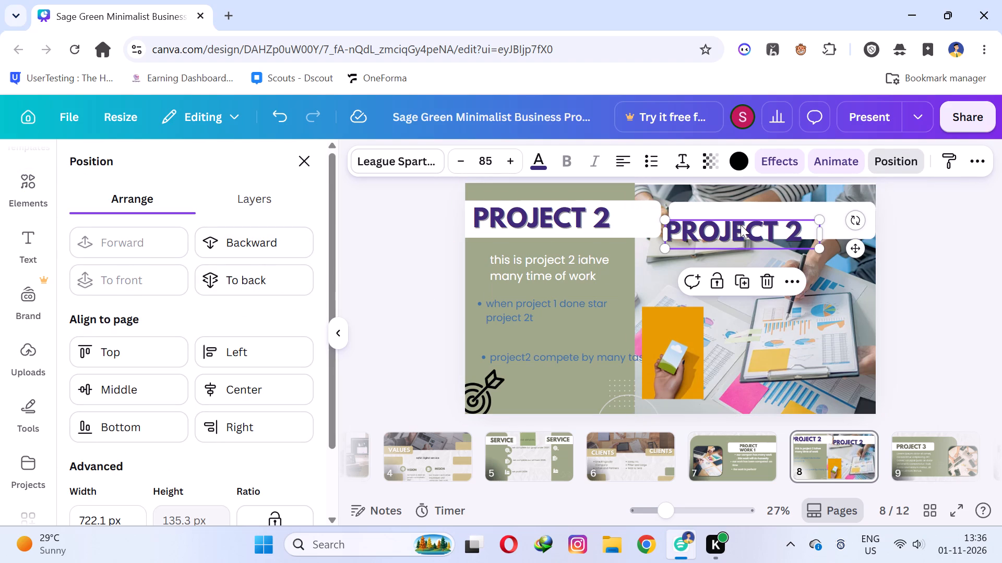
pyautogui.moveTo(733, 229); pyautogui.dragTo(754, 218)
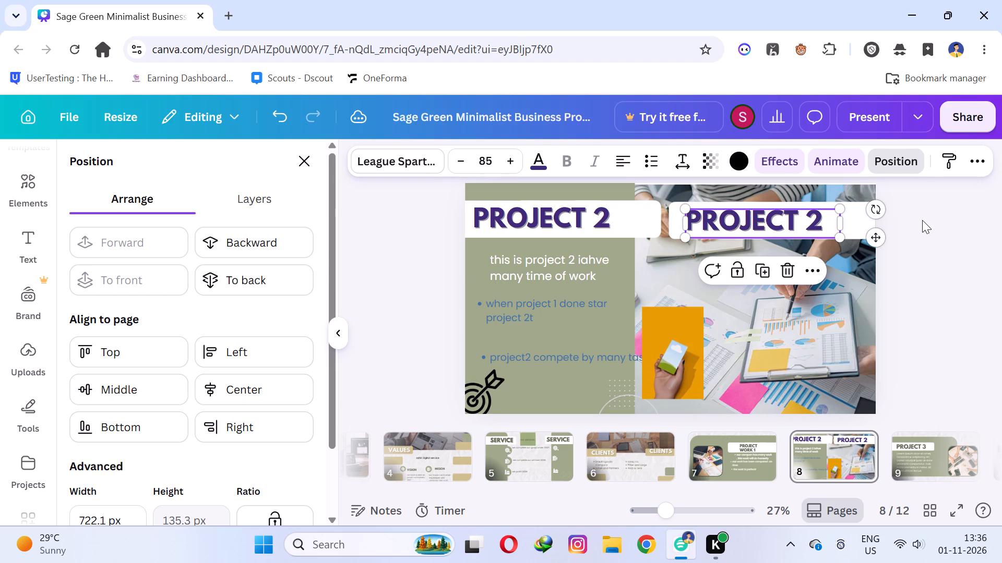
pyautogui.click(926, 220)
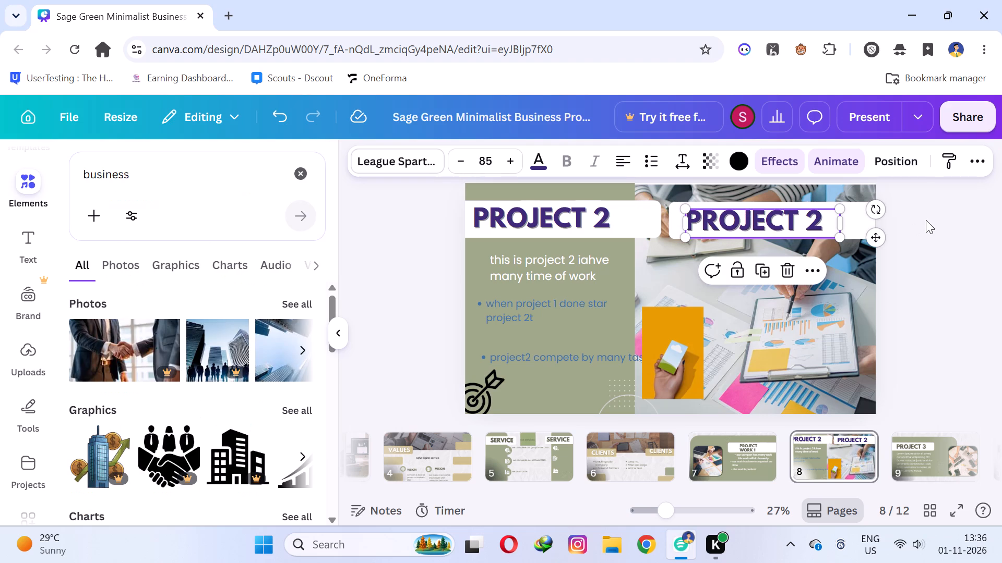
pyautogui.click(926, 220)
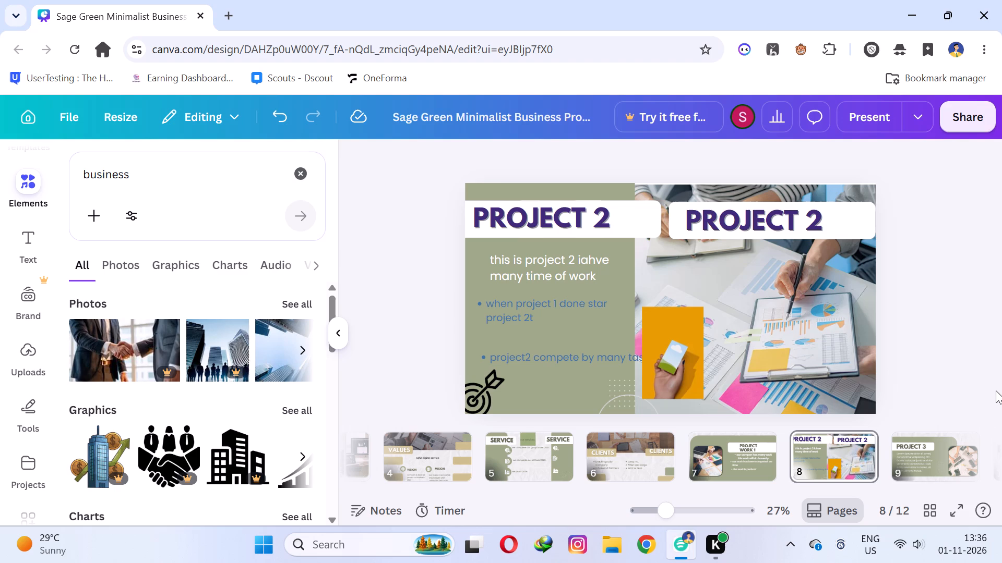
# Replace the placeholder paragraph on the Project 3 slide with "this is a our project 3 we compete it fast".
pyautogui.click(945, 452)
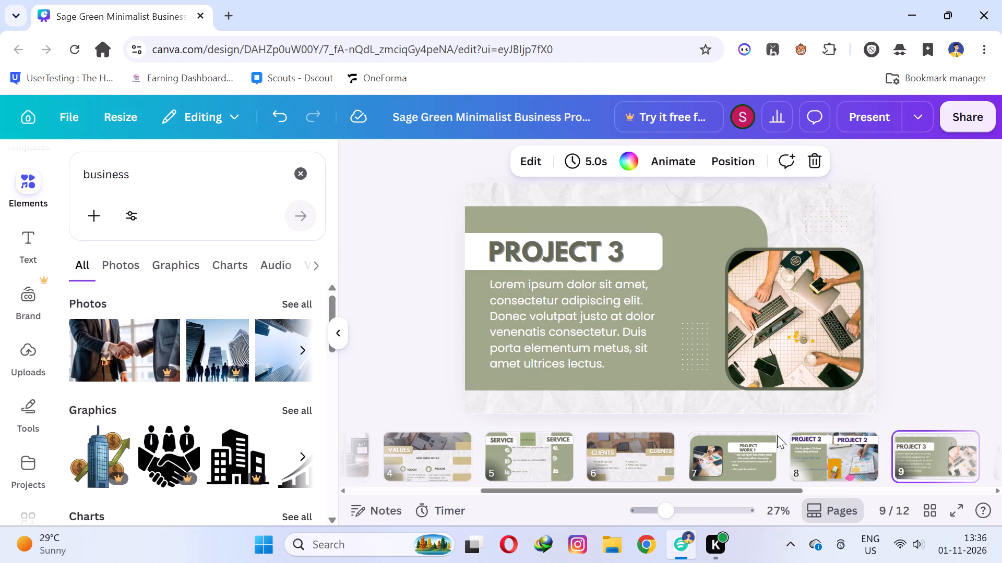
pyautogui.tripleClick(561, 335)
pyautogui.press('t')
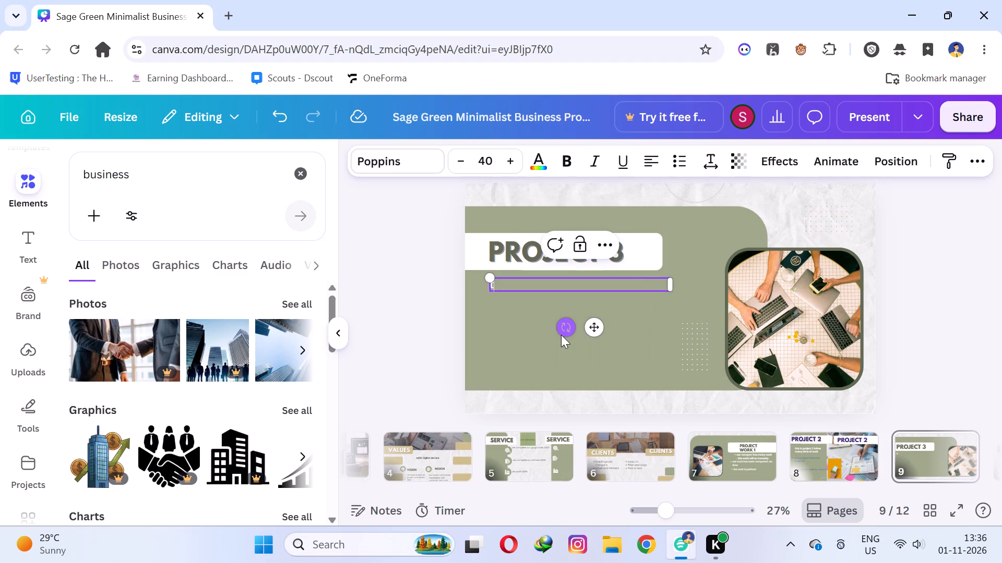
pyautogui.write('his is a our p')
pyautogui.write('roject')
pyautogui.press('space')
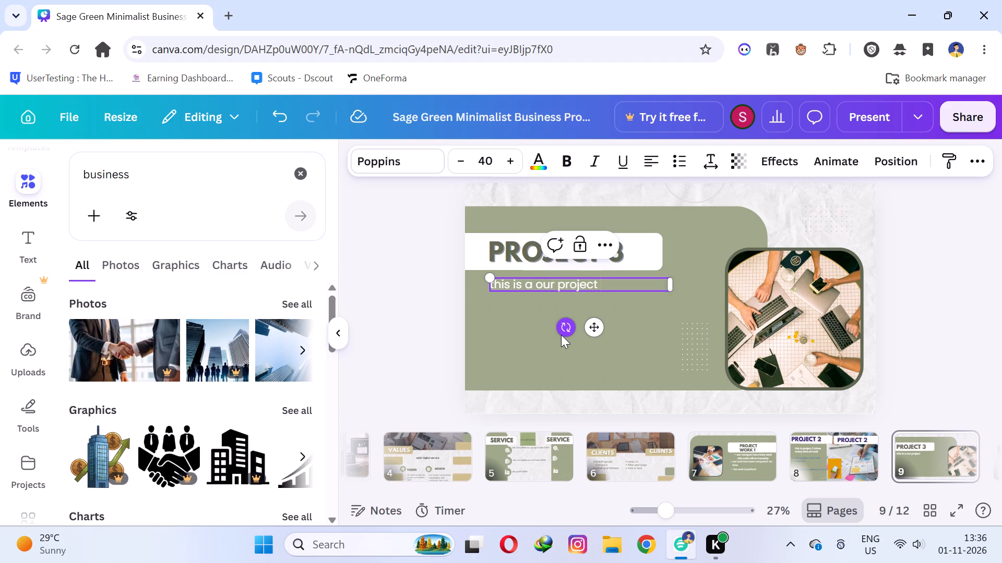
pyautogui.press('3')
pyautogui.press('space')
pyautogui.write('we compete it far')
pyautogui.press('BackSpace')
pyautogui.write('st')
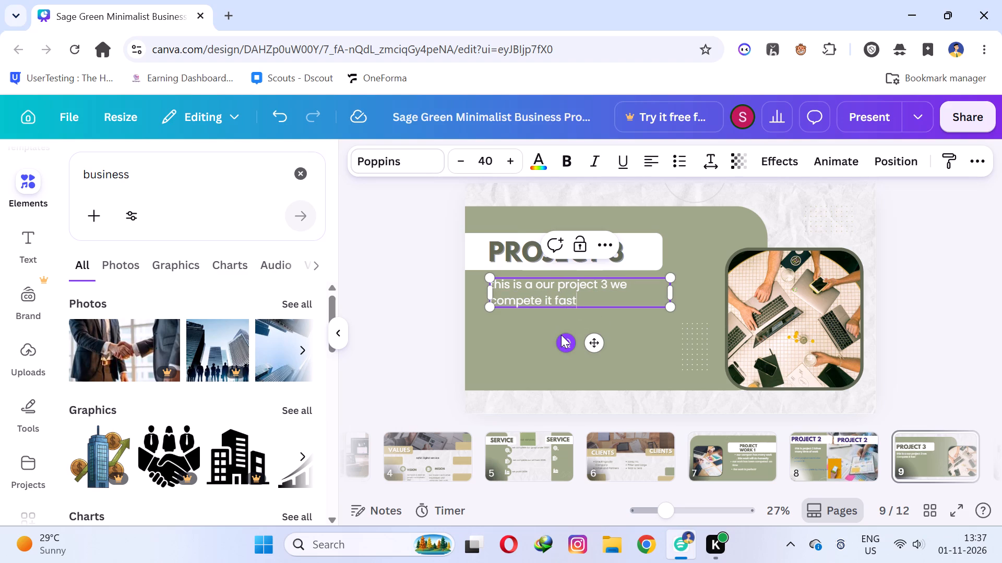
# Add a text box to the Project 3 slide reading "the work will be start as soon compete before 2 work".
pyautogui.click(515, 339)
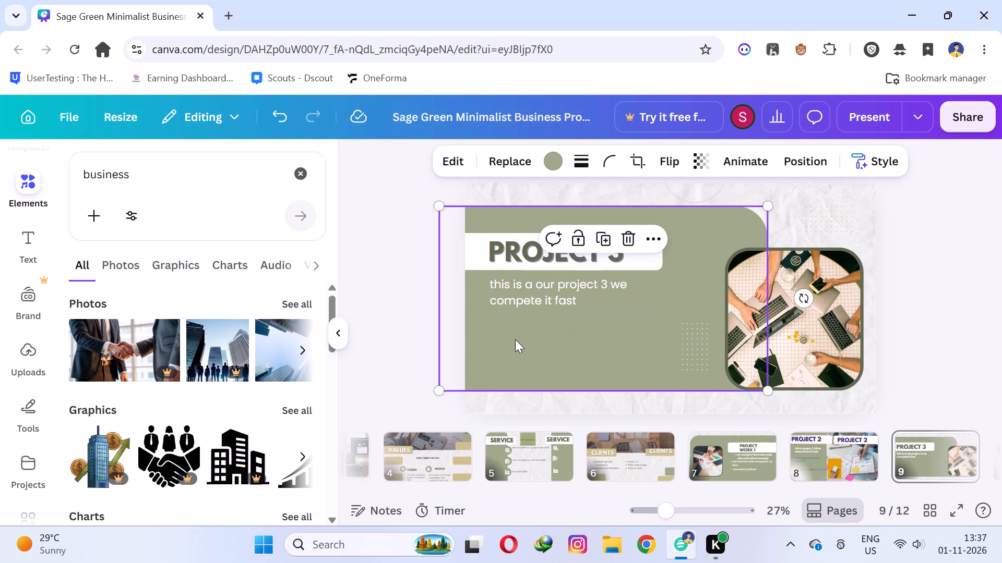
pyautogui.click(515, 338)
pyautogui.press('t')
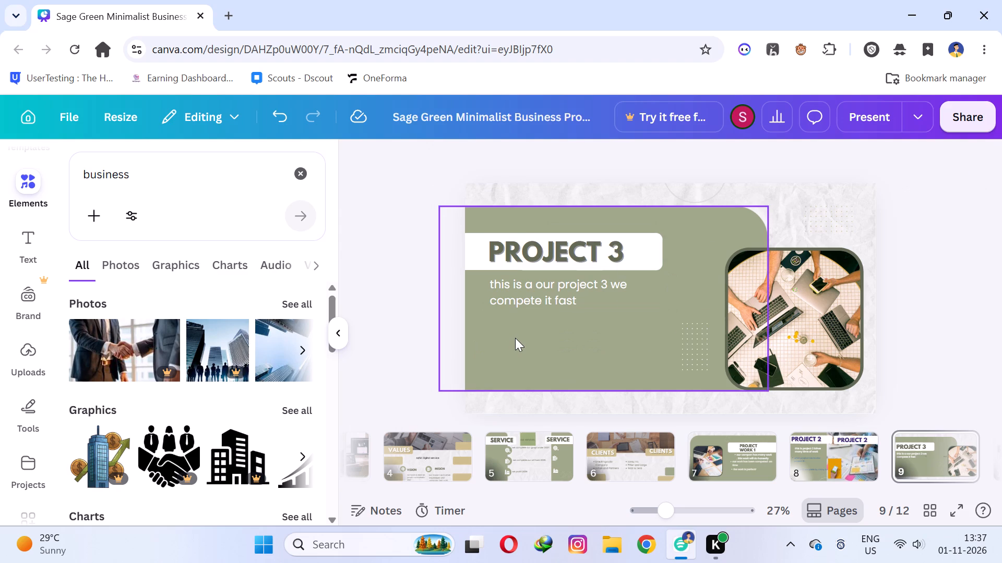
pyautogui.click(696, 301)
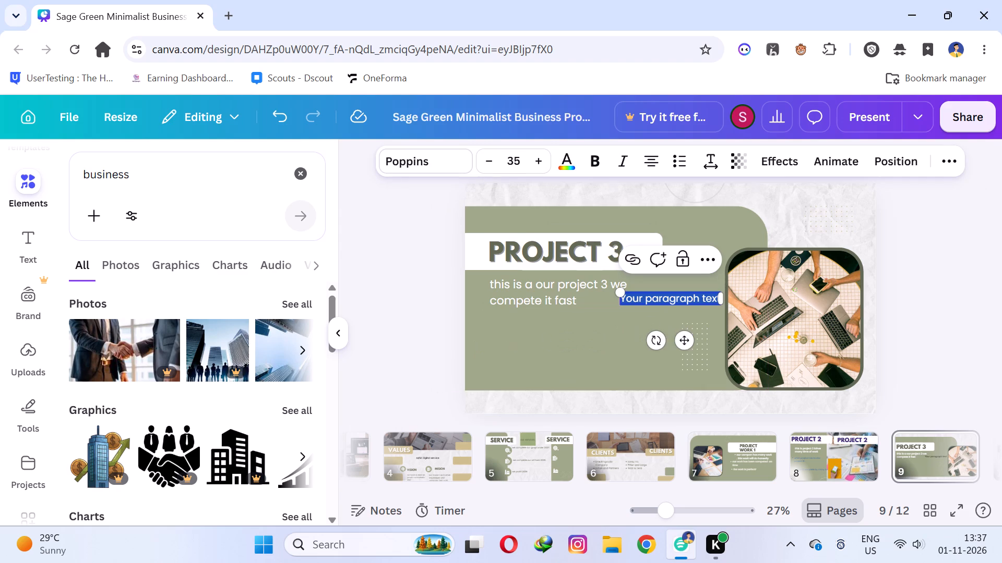
pyautogui.hotkey('ctrl', 'a')
pyautogui.press('BackSpace')
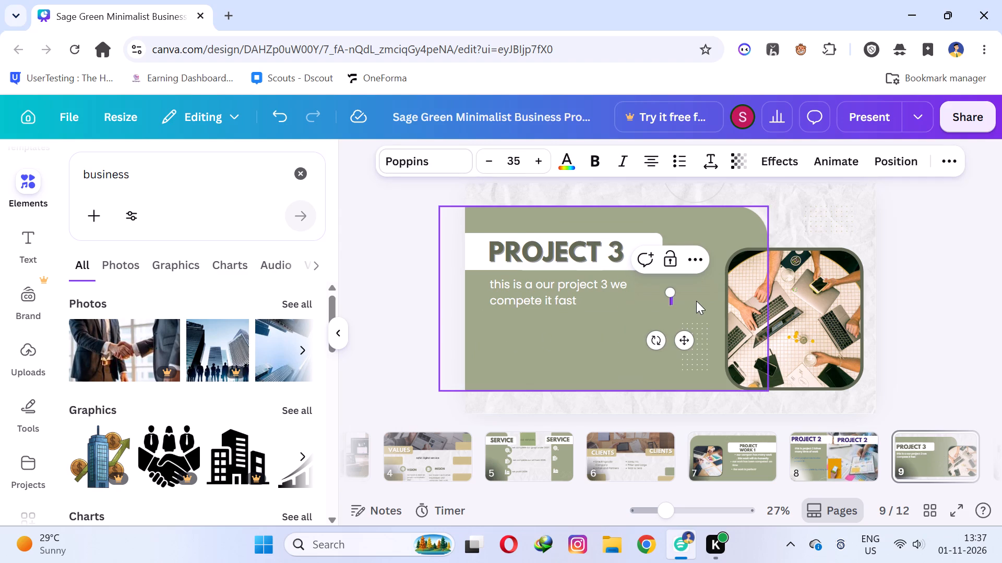
pyautogui.write('the work will be start as soon')
pyautogui.press('space')
pyautogui.write('comp')
pyautogui.press('BackSpace')
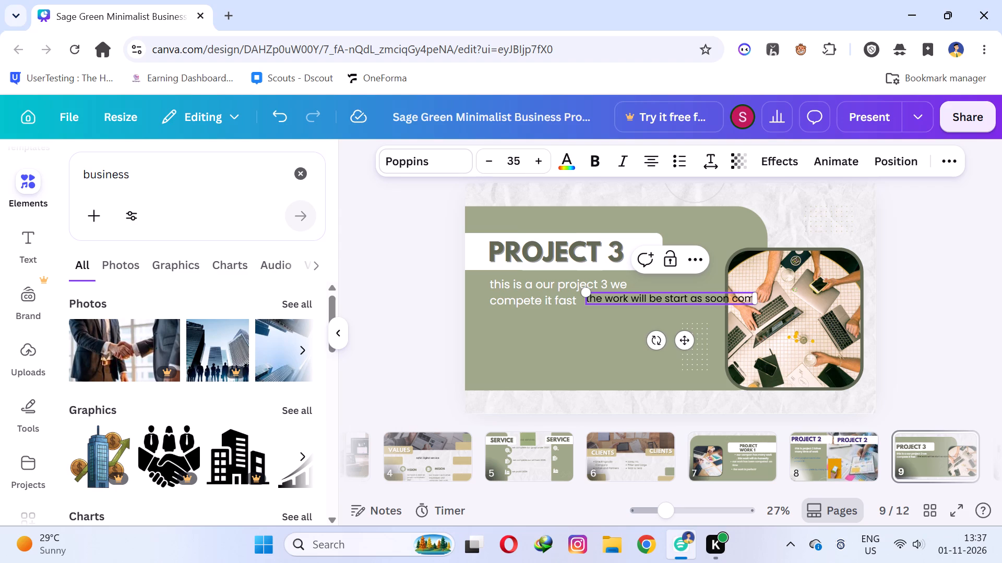
pyautogui.press('b')
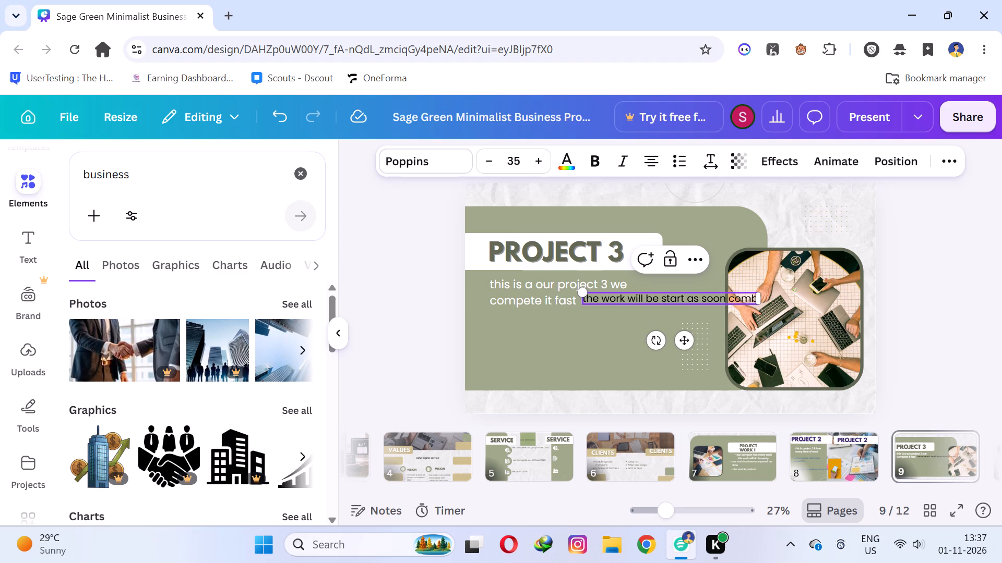
pyautogui.press('BackSpace')
pyautogui.write('pete bef')
pyautogui.write('ore 2 work')
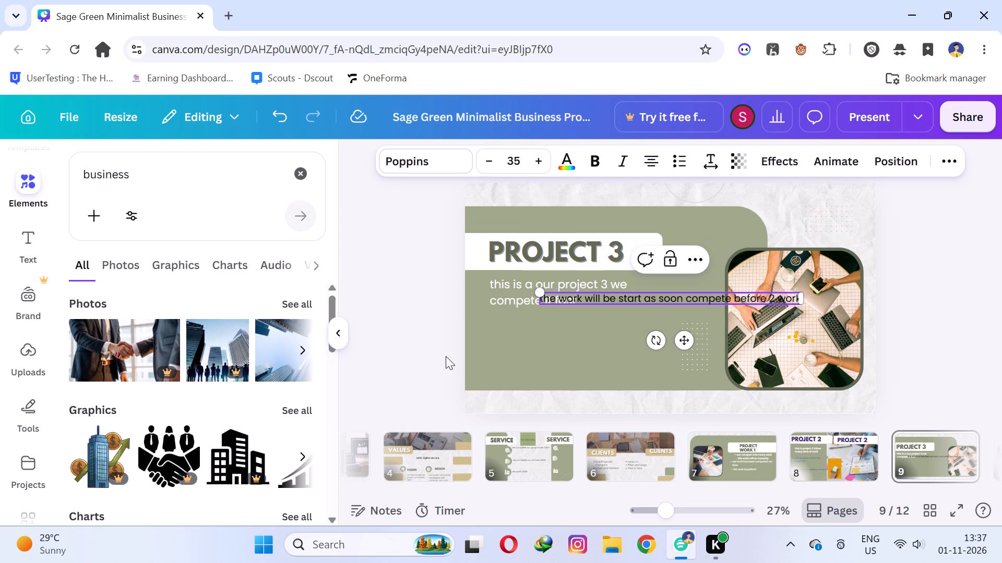
# Narrow the new text box so it wraps onto two lines and place it below the first paragraph on the green shape.
pyautogui.click(548, 353)
pyautogui.click(689, 293)
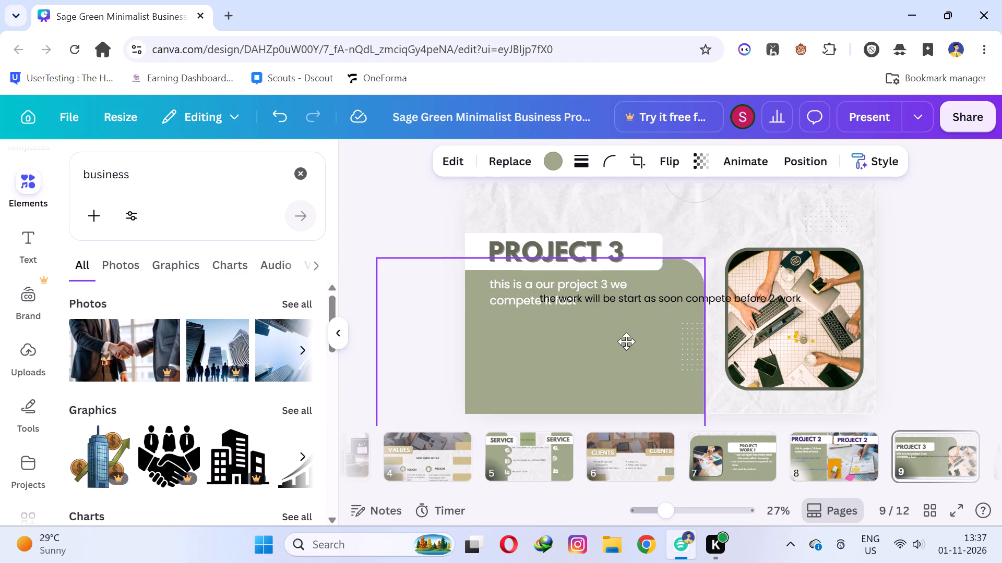
pyautogui.click(707, 295)
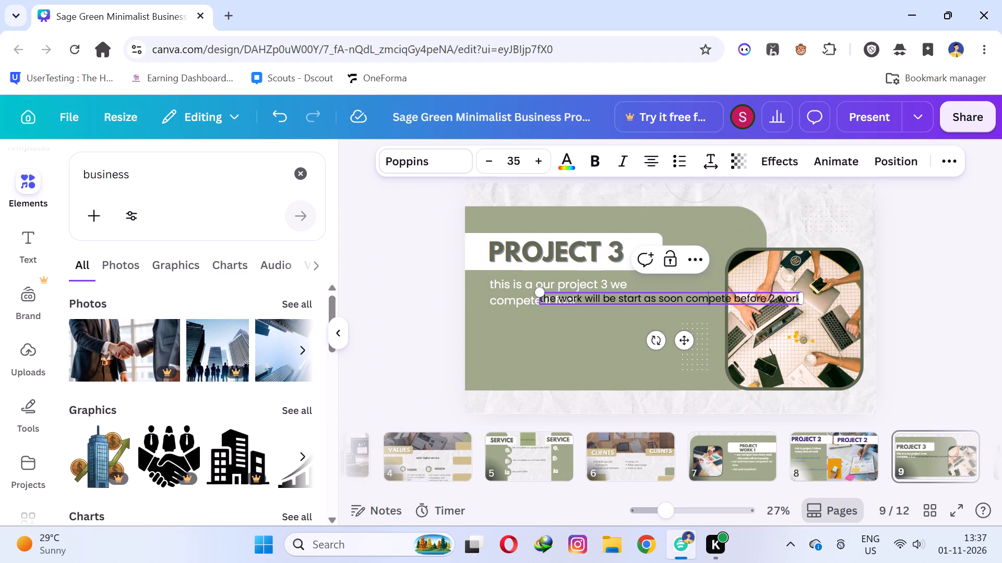
pyautogui.click(707, 295)
pyautogui.moveTo(805, 300); pyautogui.dragTo(828, 316)
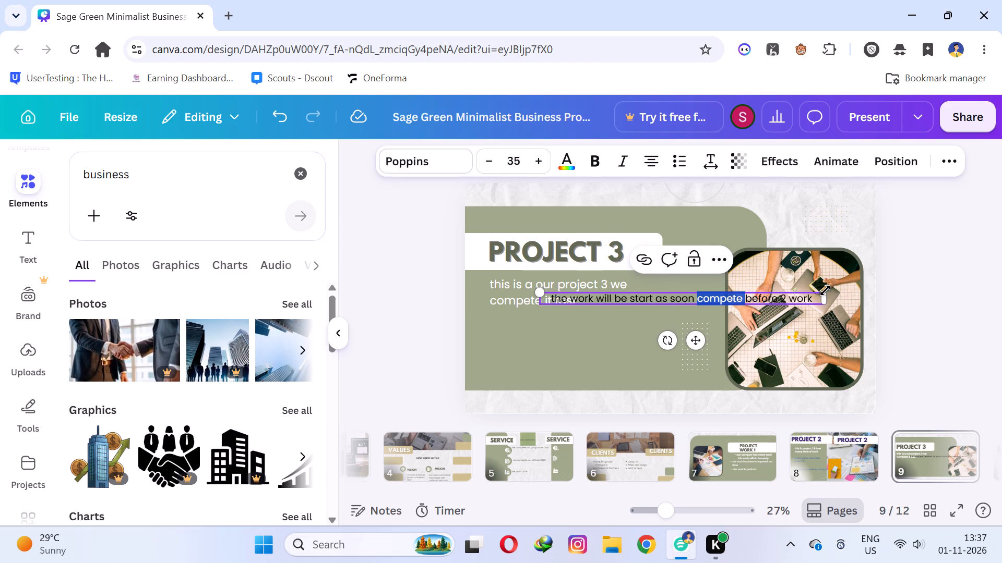
pyautogui.click(567, 326)
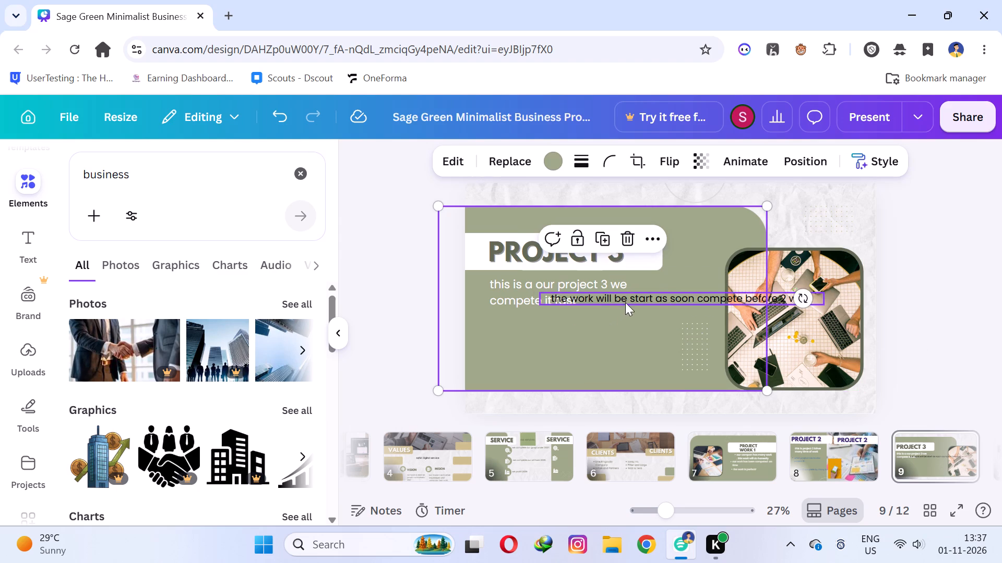
pyautogui.moveTo(628, 299); pyautogui.dragTo(637, 299)
pyautogui.doubleClick(676, 299)
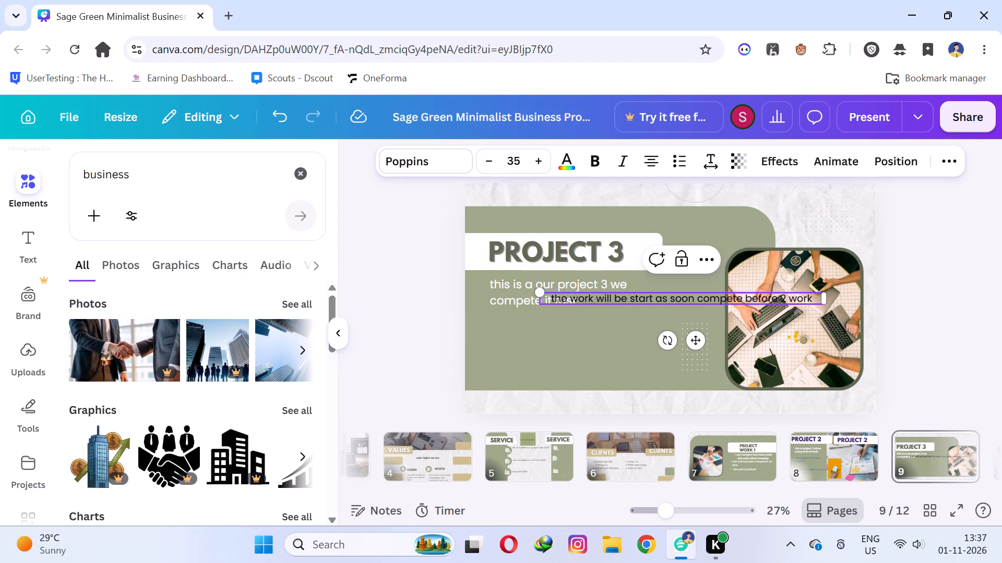
pyautogui.moveTo(824, 300); pyautogui.dragTo(699, 302)
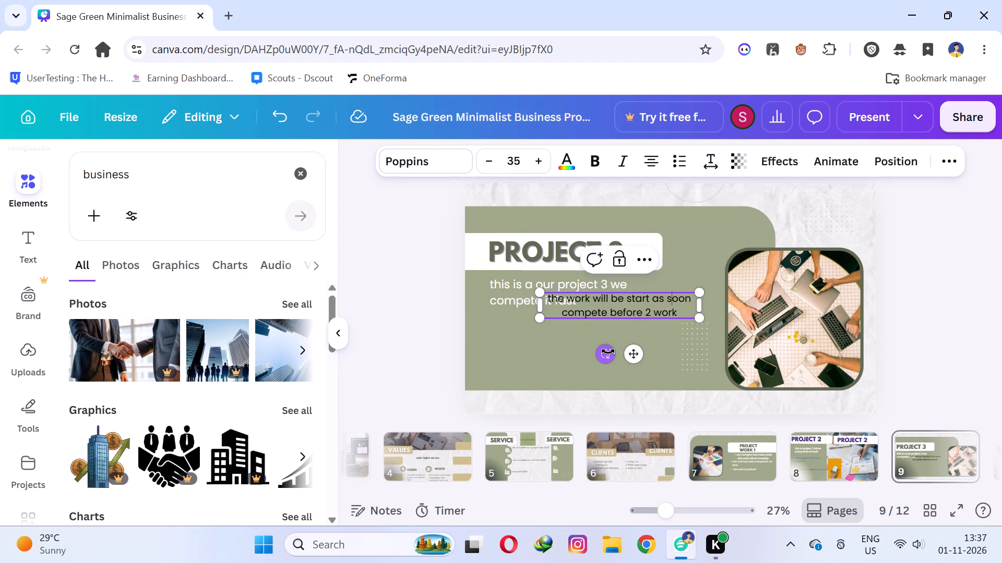
pyautogui.moveTo(641, 353); pyautogui.dragTo(582, 375)
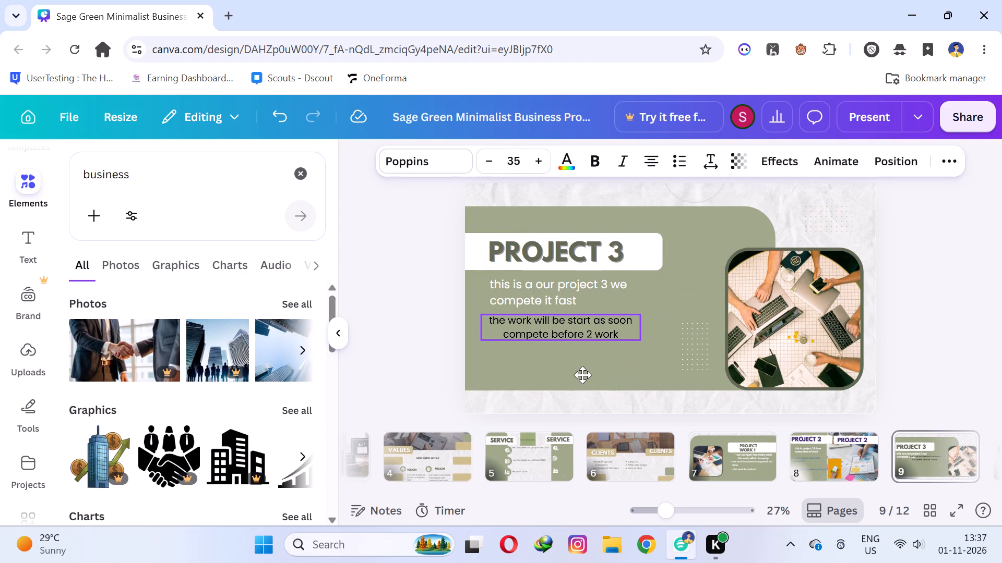
pyautogui.moveTo(582, 375); pyautogui.dragTo(581, 375)
pyautogui.click(904, 216)
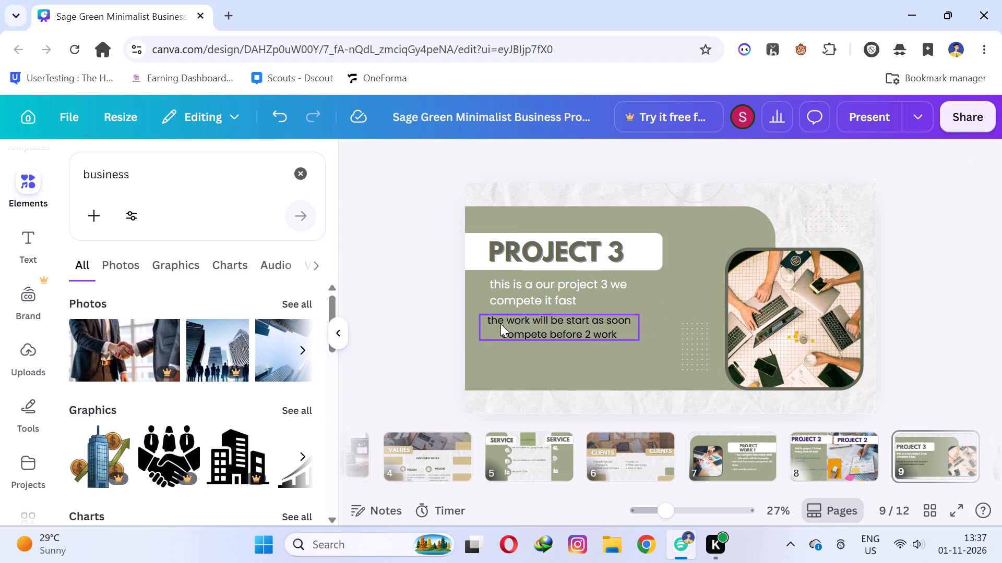
# Copy the text style of the first Project 3 paragraph onto the new paragraph below it.
pyautogui.click(512, 322)
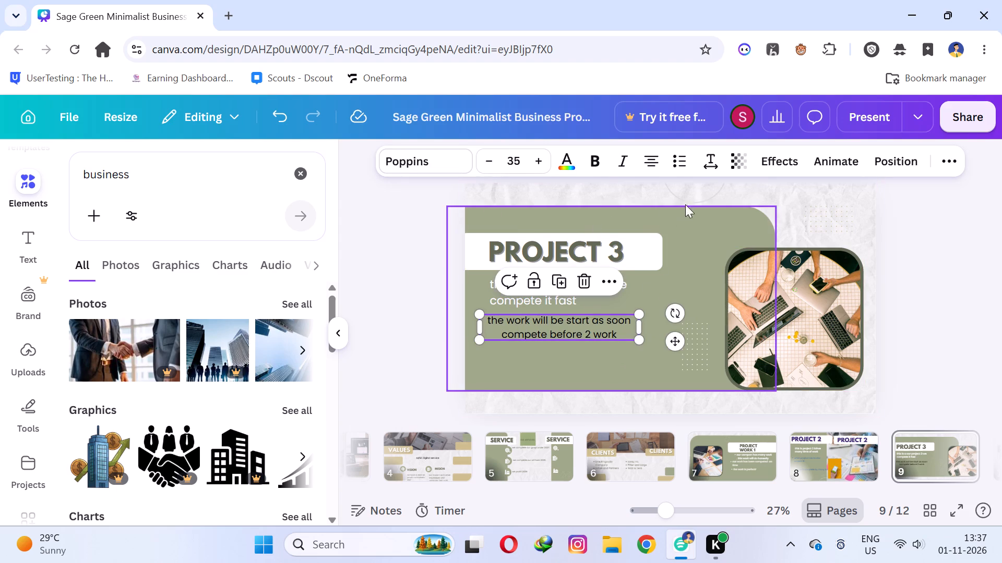
pyautogui.click(884, 208)
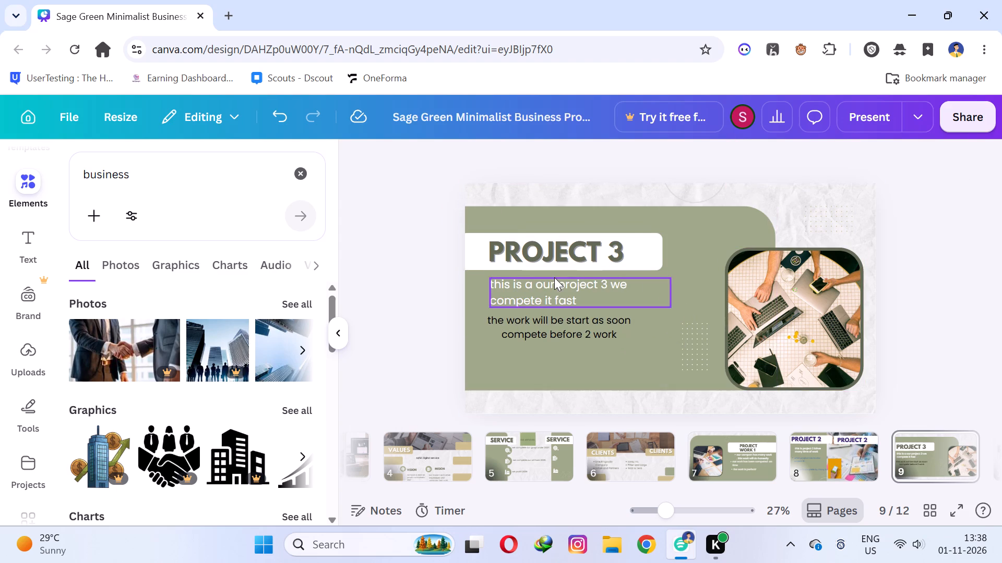
pyautogui.click(554, 277)
pyautogui.click(950, 169)
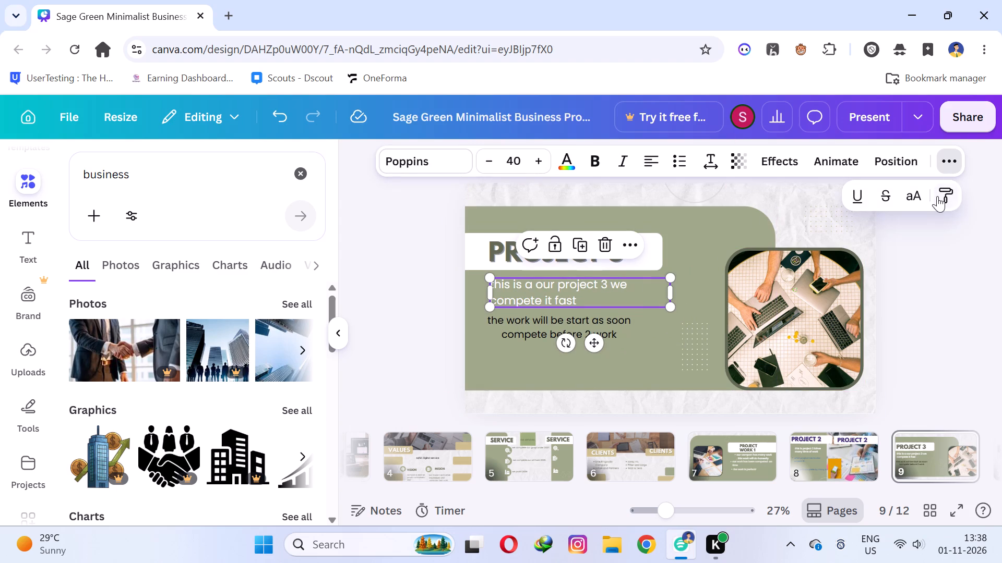
pyautogui.click(938, 192)
pyautogui.click(546, 325)
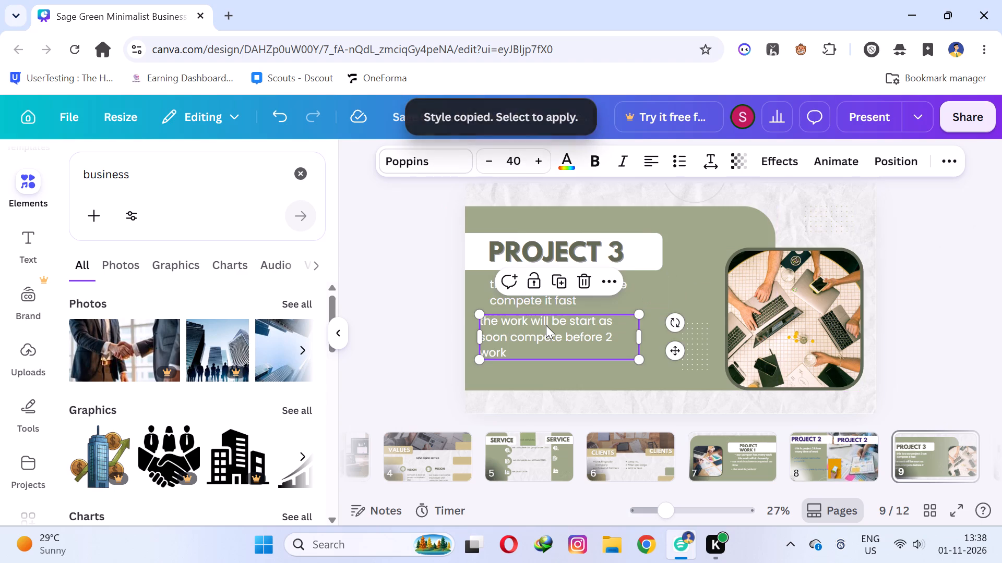
# Shift the green background shape on the Project 3 slide slightly right and down, lining its left edge up with the slide edge.
pyautogui.click(378, 314)
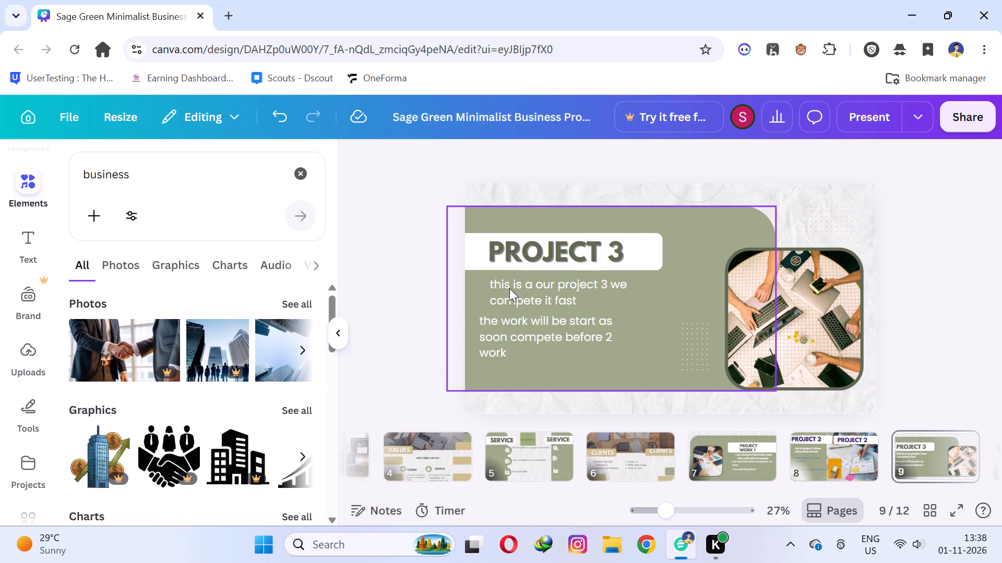
pyautogui.moveTo(474, 280); pyautogui.dragTo(492, 285)
# Format both paragraphs under the Project 3 heading as bulleted lists.
pyautogui.click(504, 285)
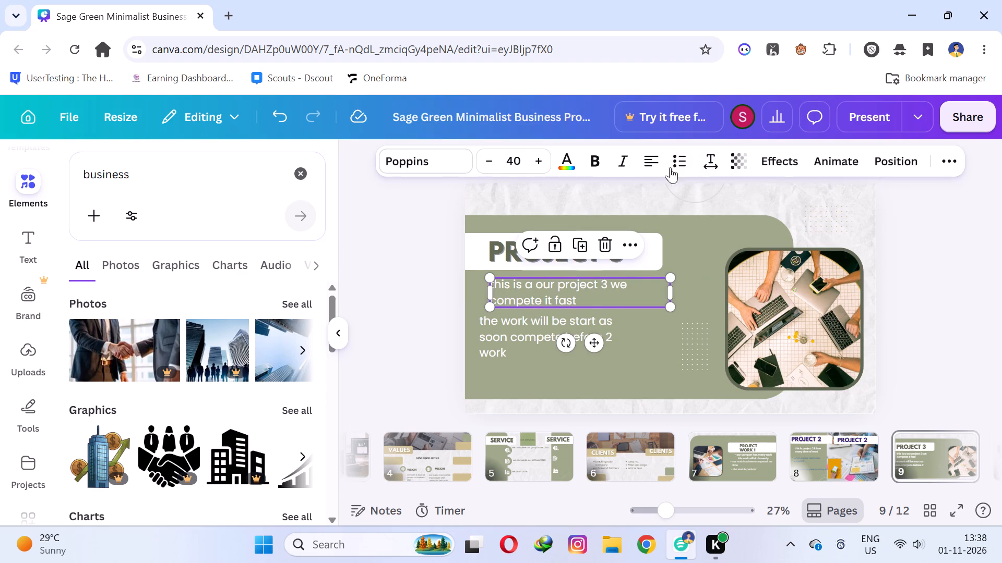
pyautogui.click(681, 167)
pyautogui.click(524, 316)
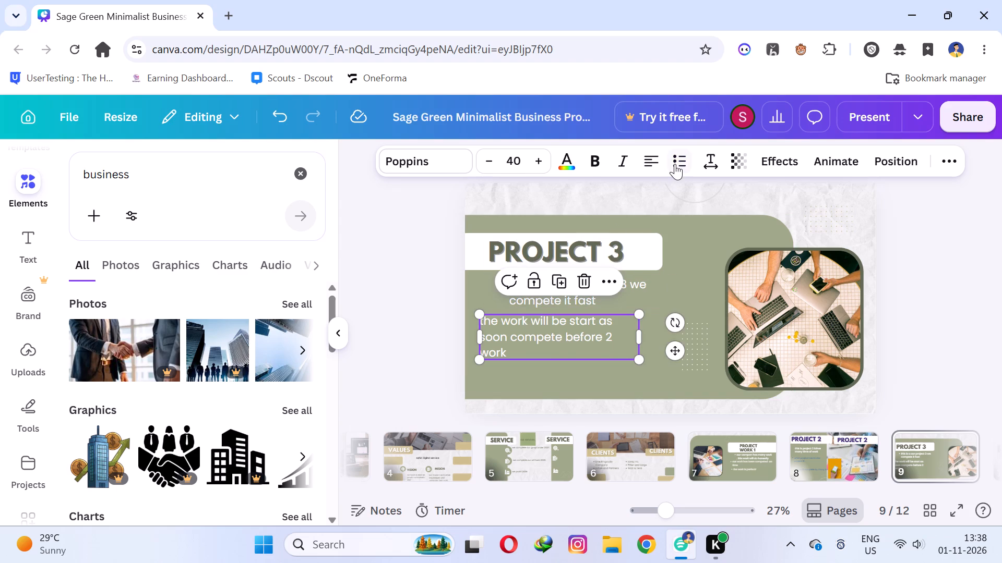
pyautogui.click(675, 164)
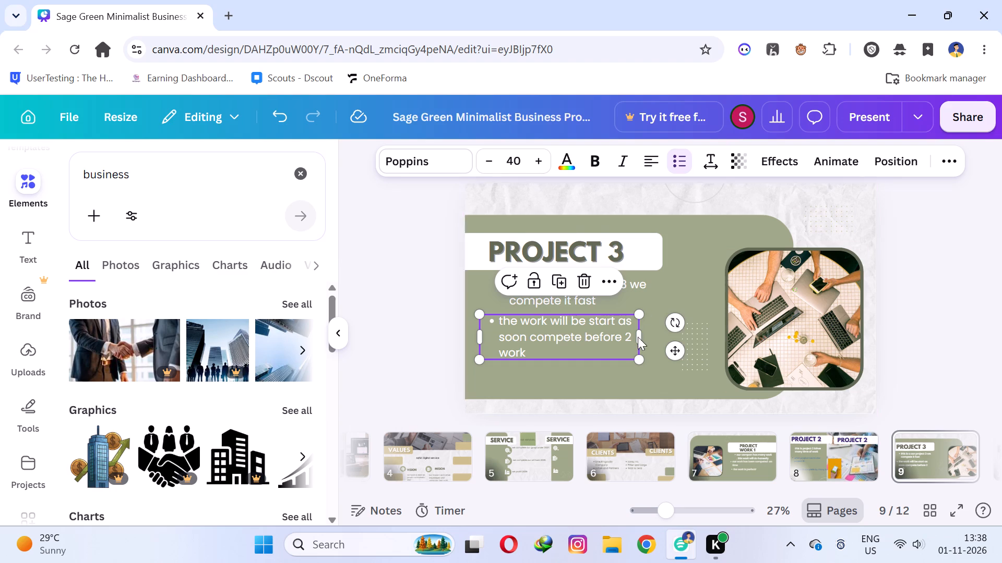
pyautogui.moveTo(1001, 282); pyautogui.dragTo(1001, 275)
# Duplicate the white dot grid on the green shape and place the copy directly above the original, beside the Project 3 heading.
pyautogui.click(704, 349)
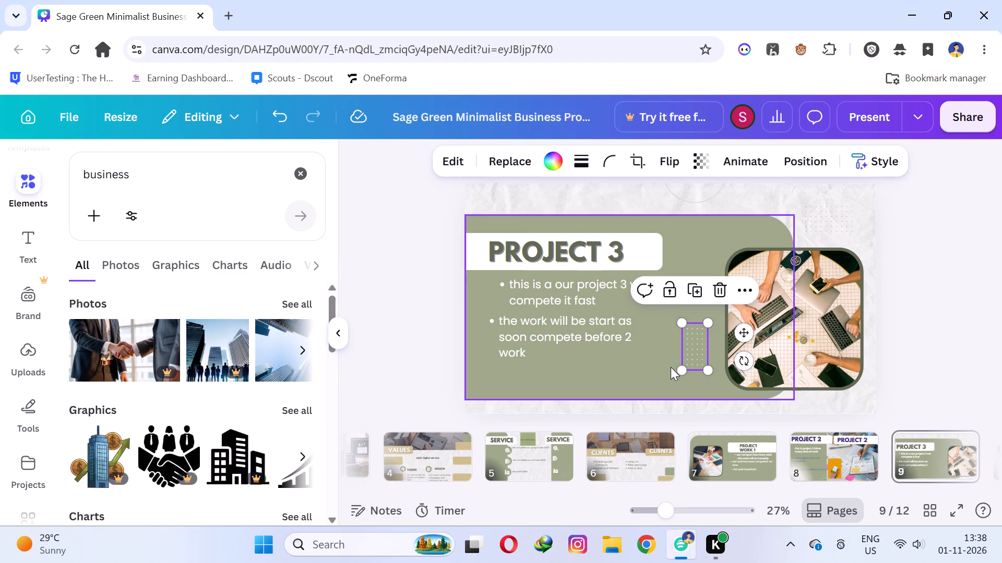
pyautogui.rightClick(684, 335)
pyautogui.click(747, 200)
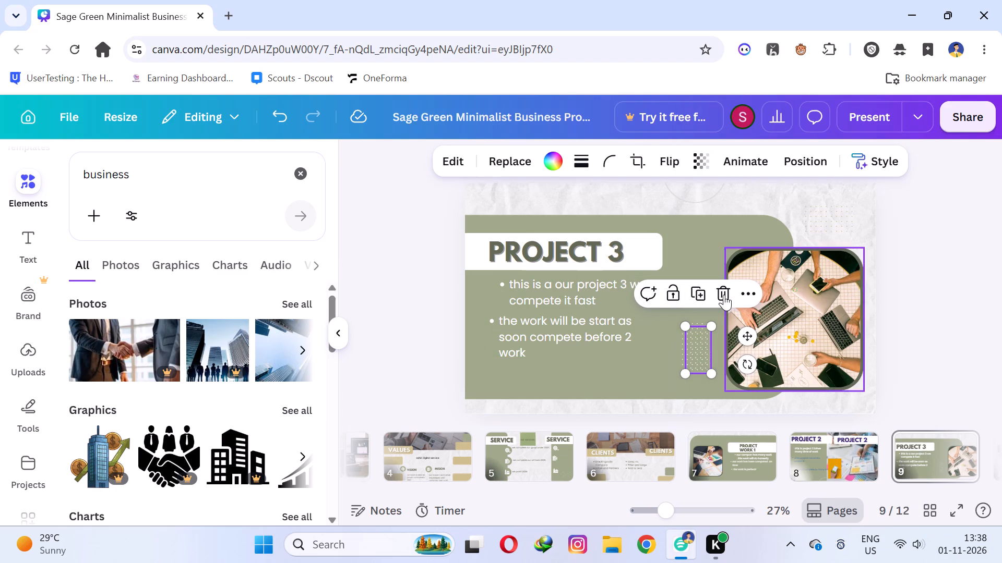
pyautogui.moveTo(705, 338); pyautogui.dragTo(705, 252)
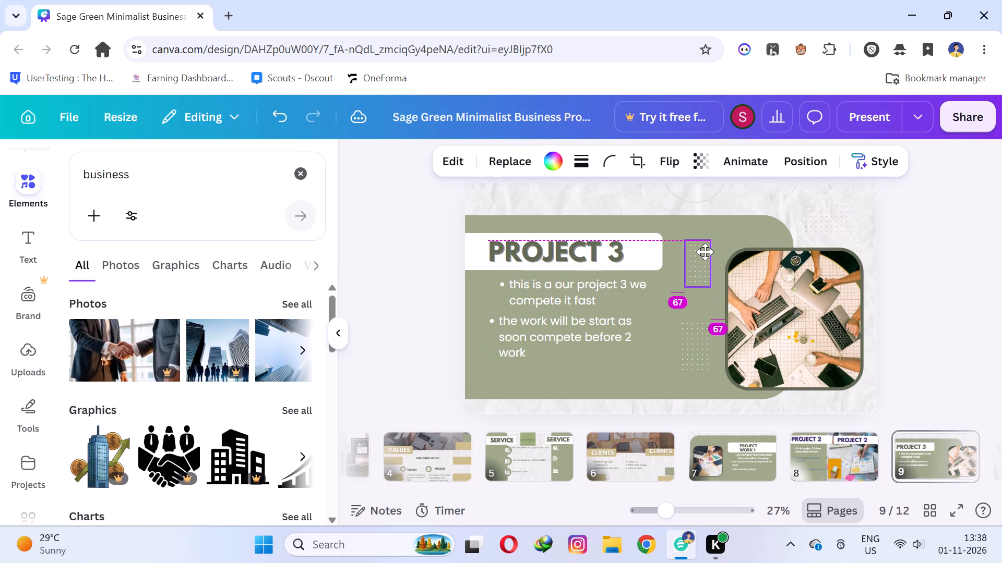
pyautogui.click(906, 207)
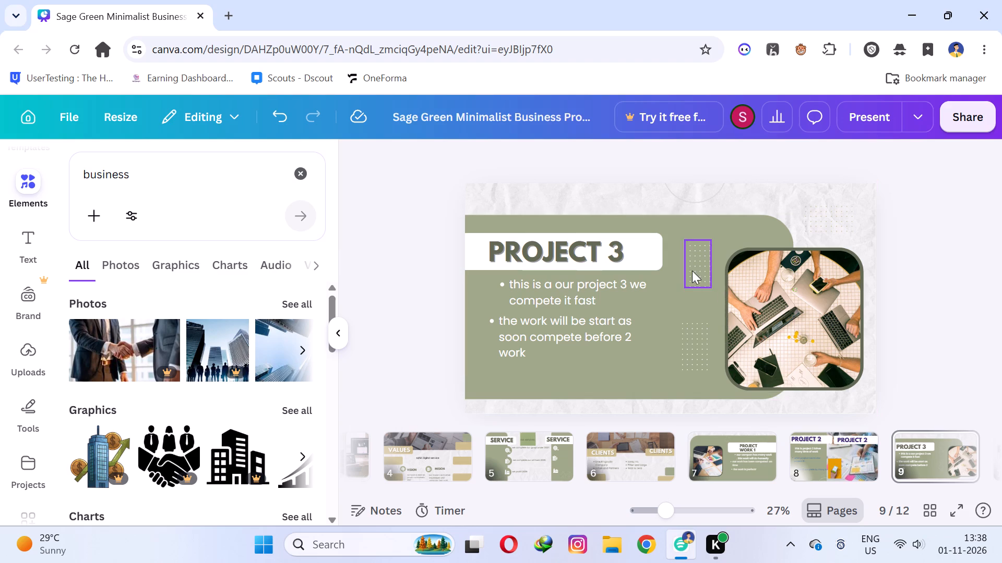
pyautogui.click(692, 271)
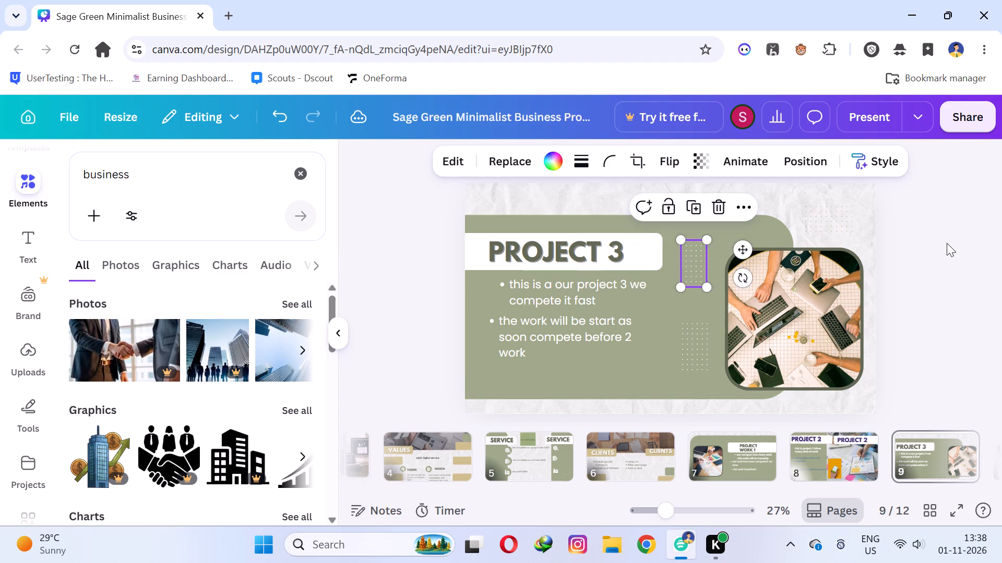
pyautogui.click(947, 243)
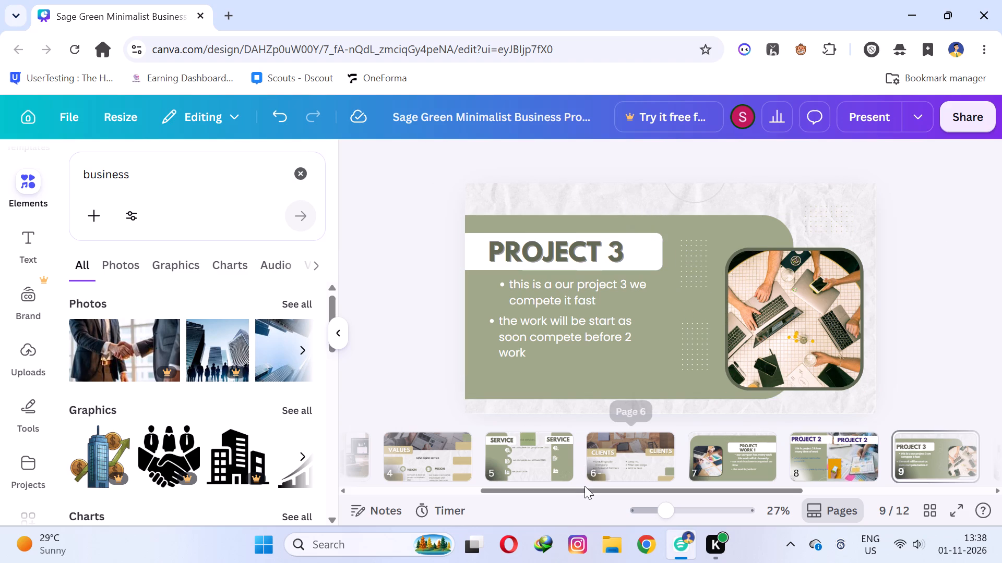
# On the Testimonials slide, replace the placeholder quote under the left photo with "this is our business".
pyautogui.click(584, 486)
pyautogui.moveTo(585, 491); pyautogui.dragTo(696, 488)
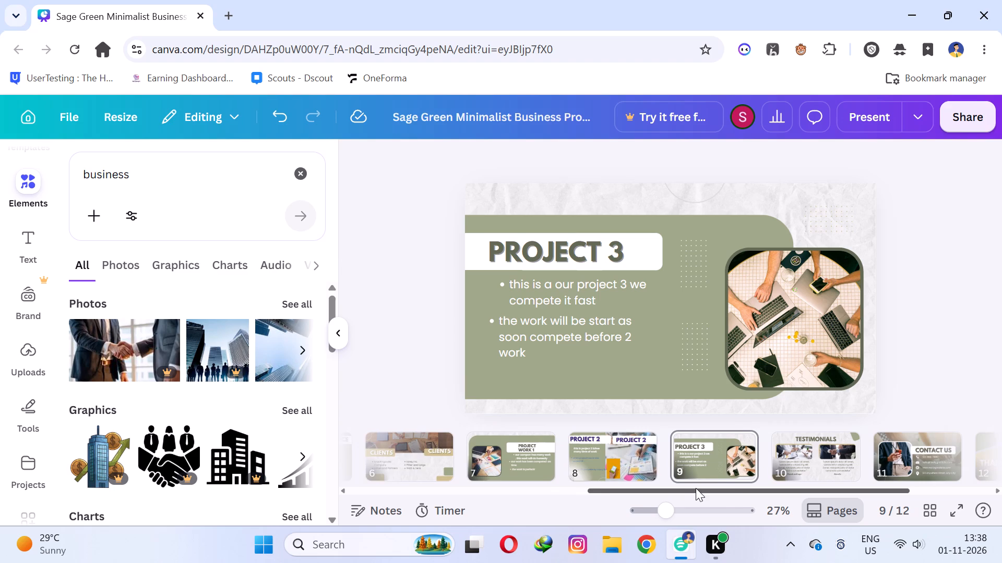
pyautogui.moveTo(696, 488); pyautogui.dragTo(689, 492)
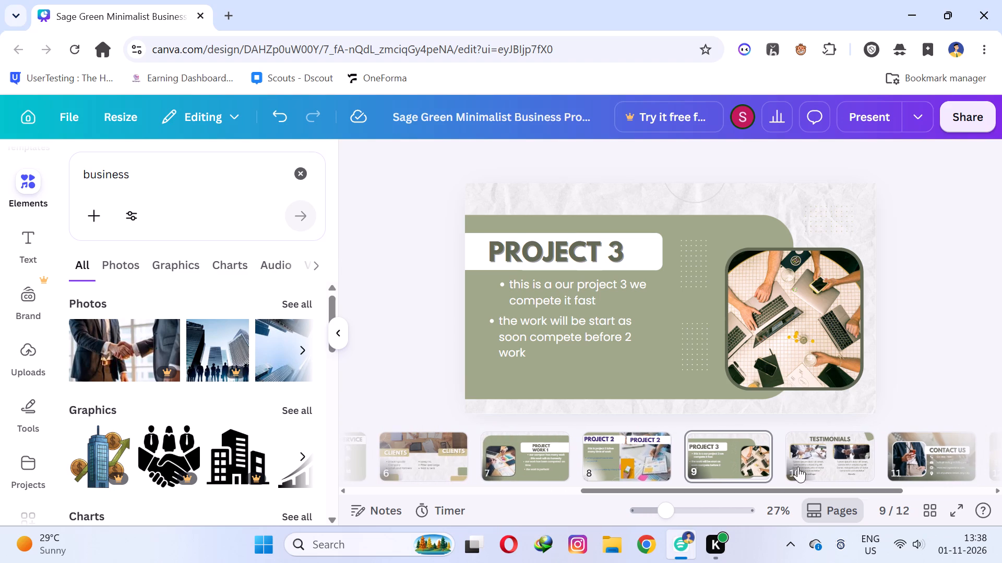
pyautogui.click(817, 448)
pyautogui.click(421, 293)
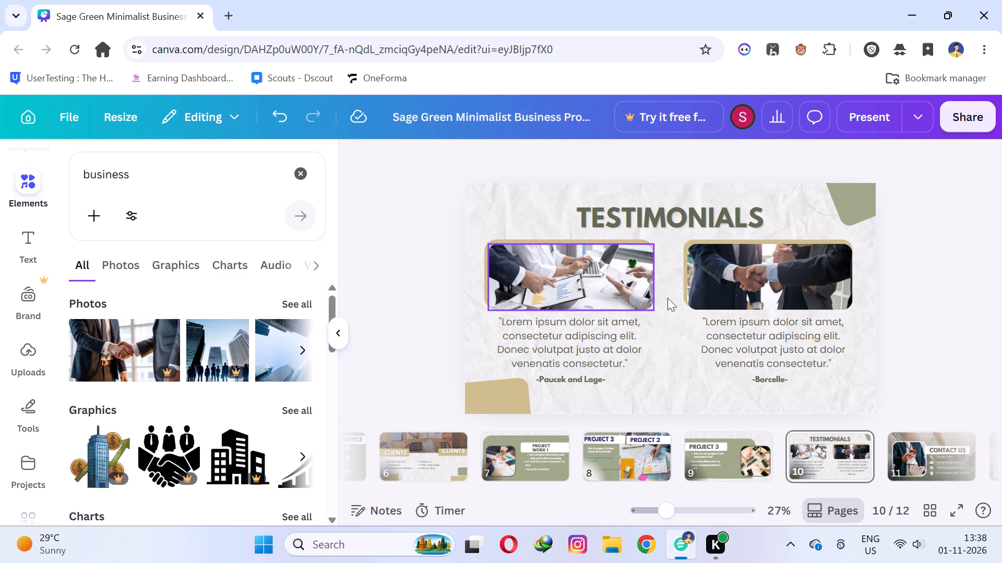
pyautogui.tripleClick(549, 321)
pyautogui.write('this is our bu')
pyautogui.write('siness')
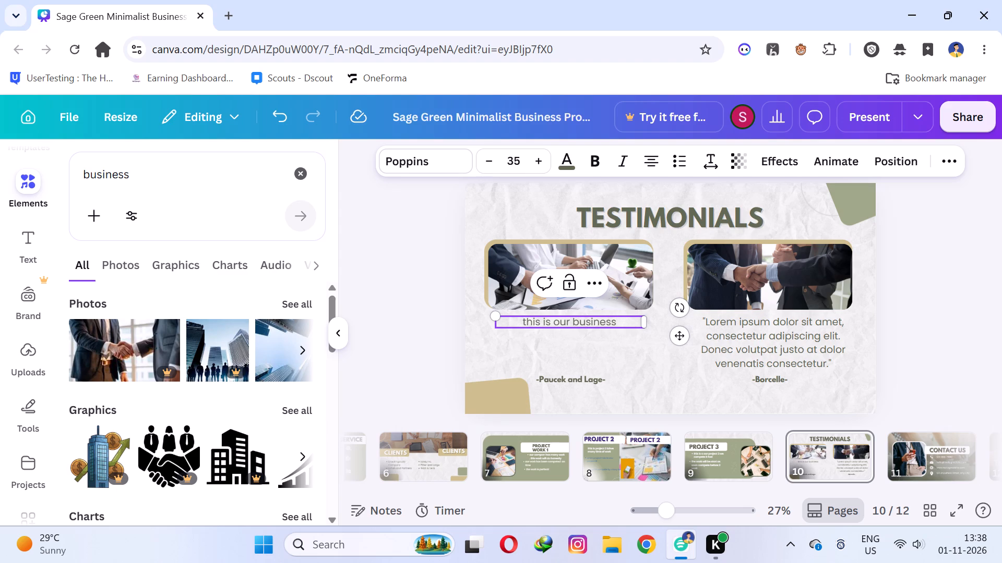
# Replace the placeholder quote under the handshake photo with "thank for work all people who help him".
pyautogui.tripleClick(729, 336)
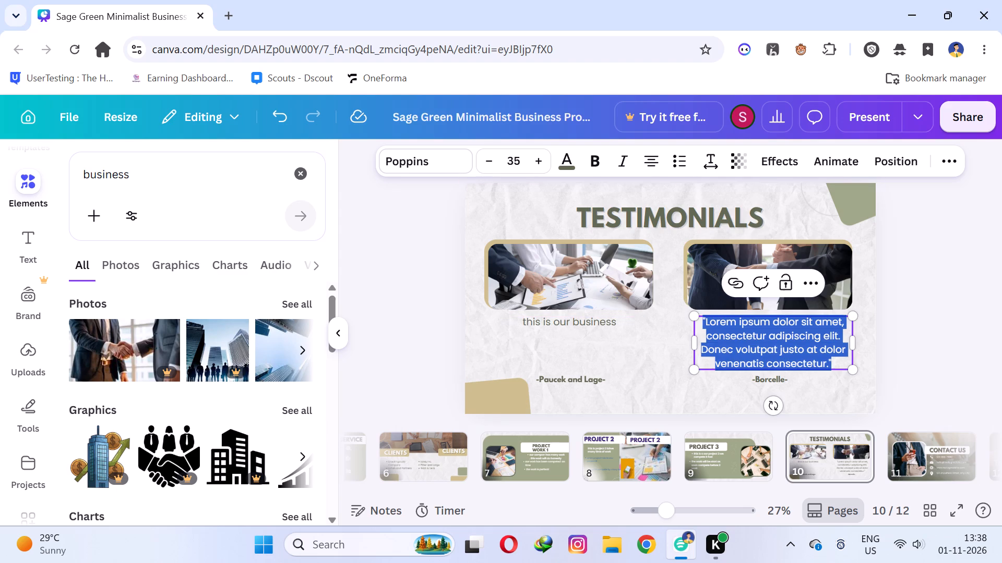
pyautogui.write('tha')
pyautogui.write('nk for work all people')
pyautogui.press('space')
pyautogui.write('who help him')
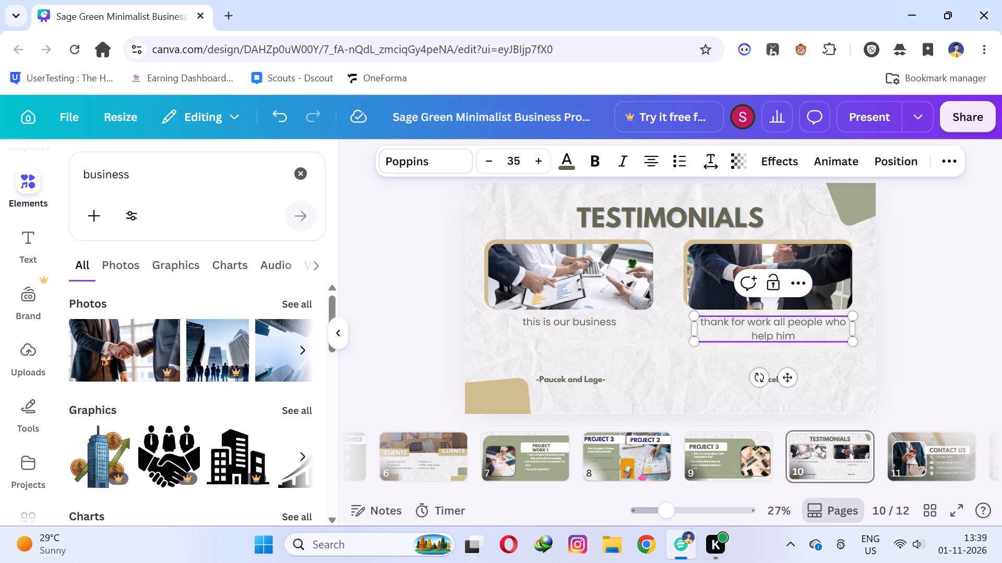
pyautogui.click(995, 304)
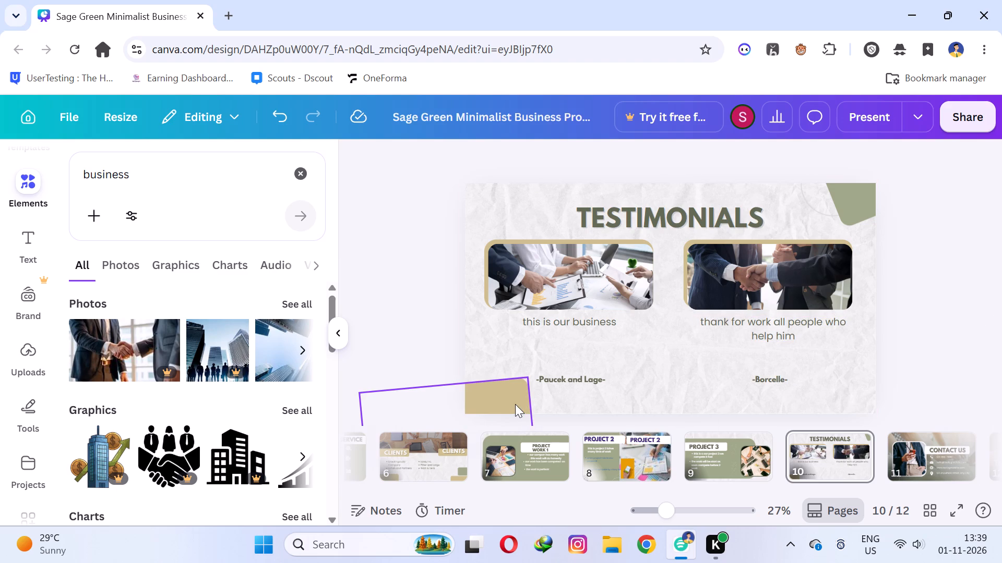
# Duplicate the tan corner shape on the Testimonials slide and move the copy to the slide's bottom-right corner.
pyautogui.click(515, 404)
pyautogui.rightClick(514, 399)
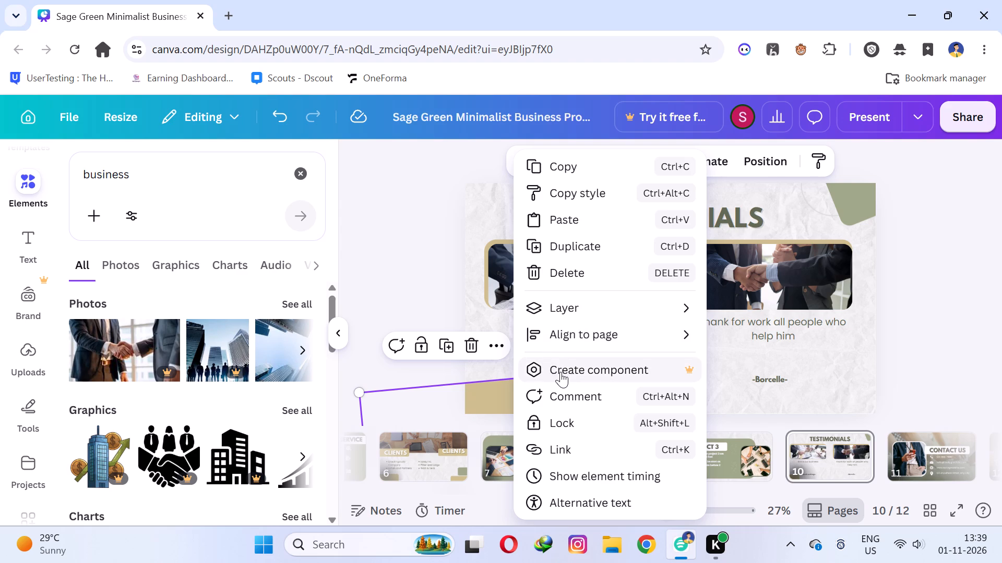
pyautogui.click(602, 248)
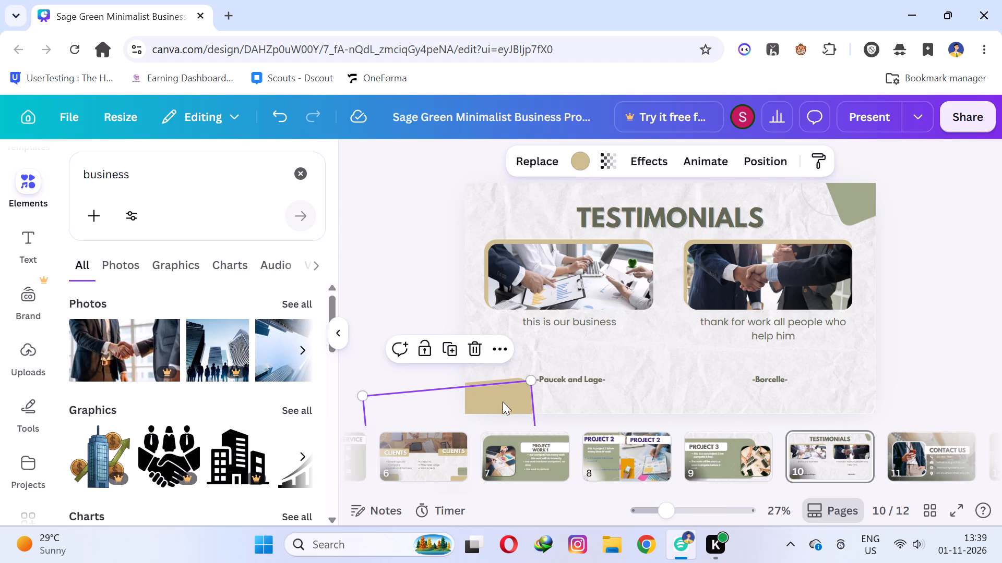
pyautogui.moveTo(504, 400); pyautogui.dragTo(915, 374)
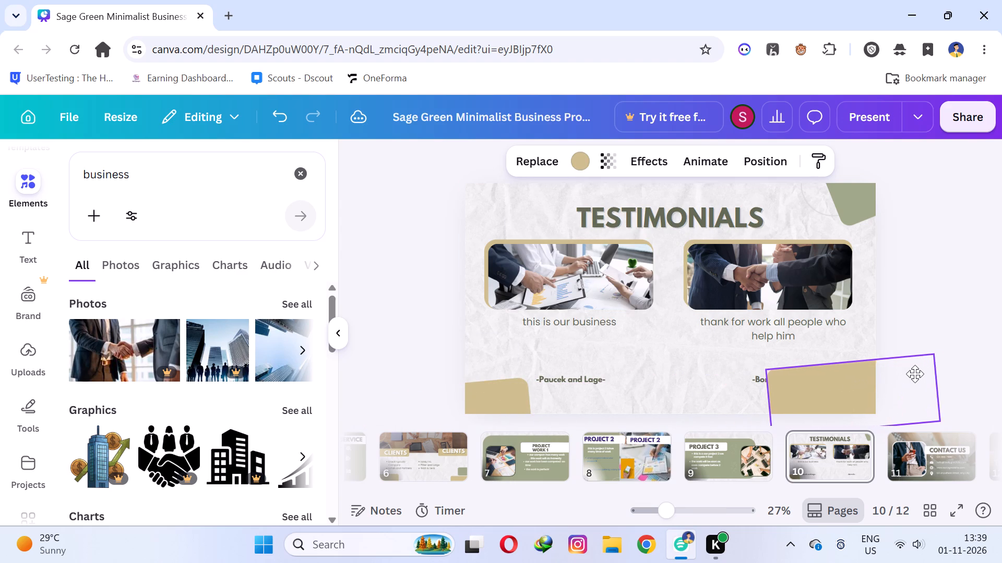
# Nudge the copied tan shape further past the Testimonials slide's right edge so it balances the bottom-left corner shape.
pyautogui.moveTo(915, 374); pyautogui.dragTo(951, 372)
pyautogui.click(961, 299)
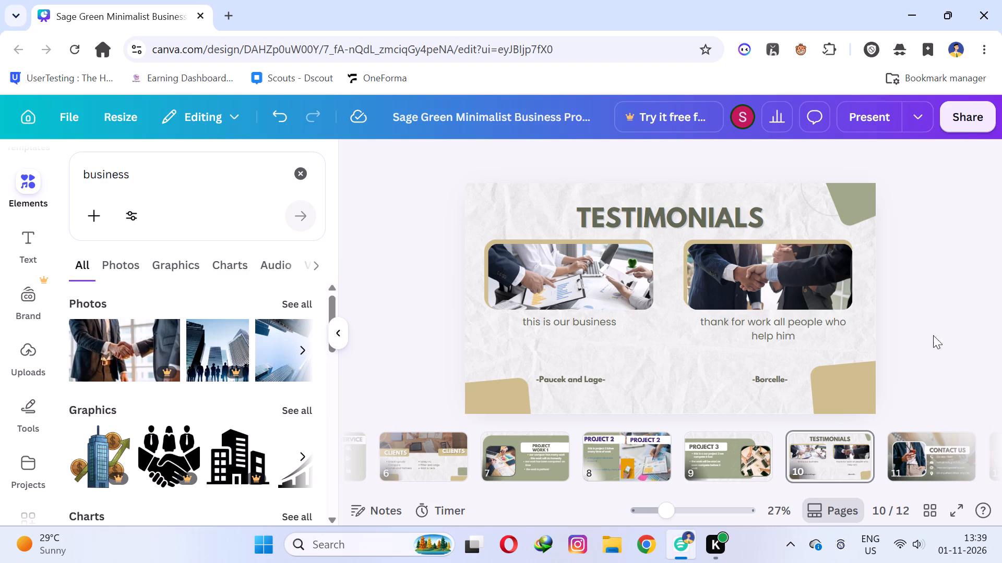
# Open the Contact Us slide, page 11.
pyautogui.click(935, 461)
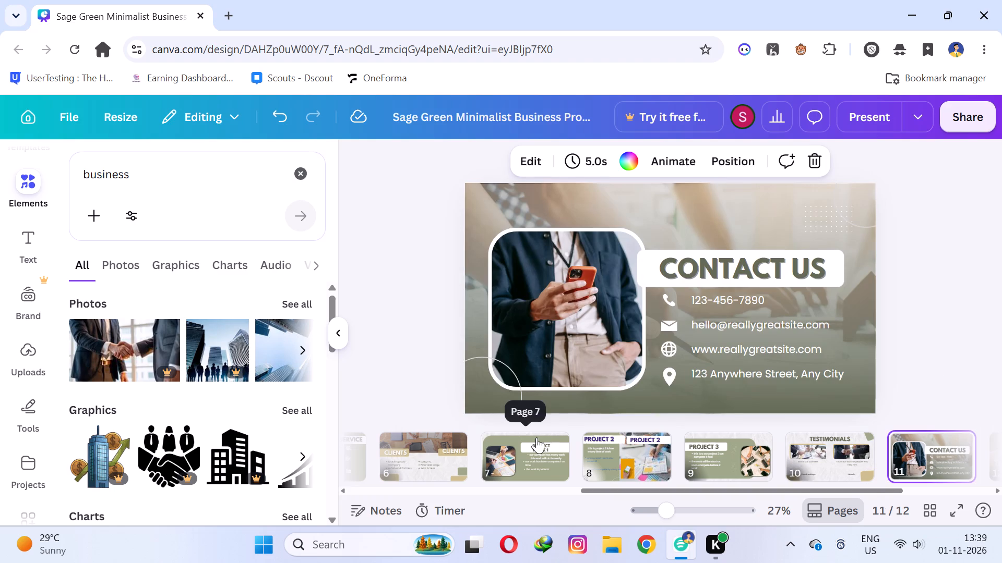
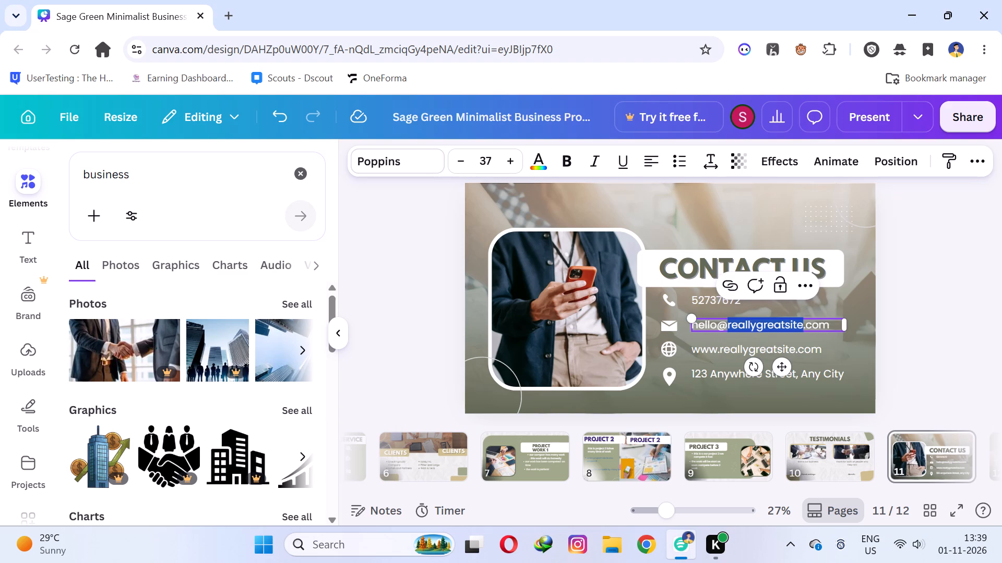
# On the Contact Us slide, replace the placeholder site name in the e-mail line with the business's own domain name.
pyautogui.moveTo(802, 319); pyautogui.dragTo(742, 324)
pyautogui.moveTo(727, 324); pyautogui.dragTo(729, 324)
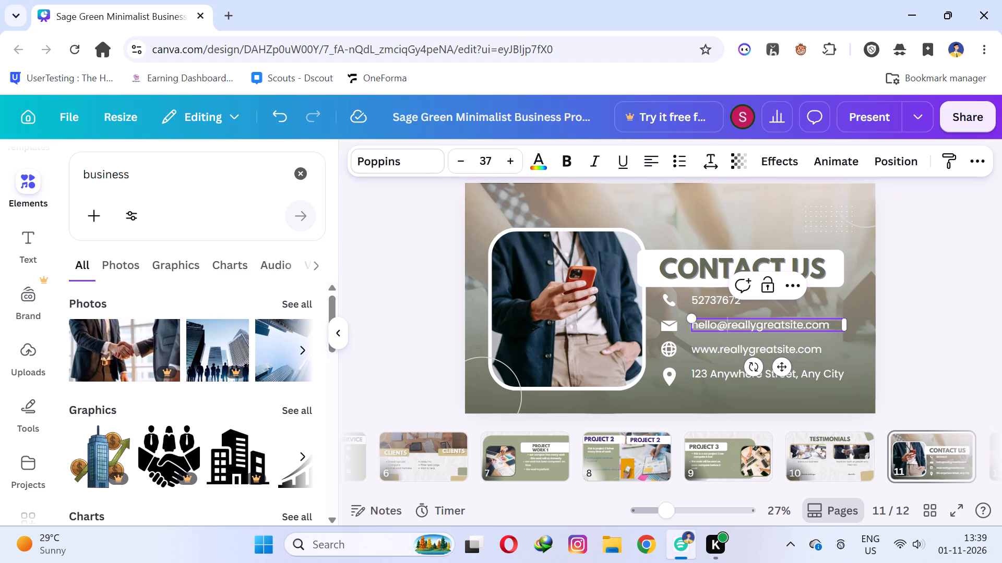
pyautogui.moveTo(729, 324); pyautogui.dragTo(804, 326)
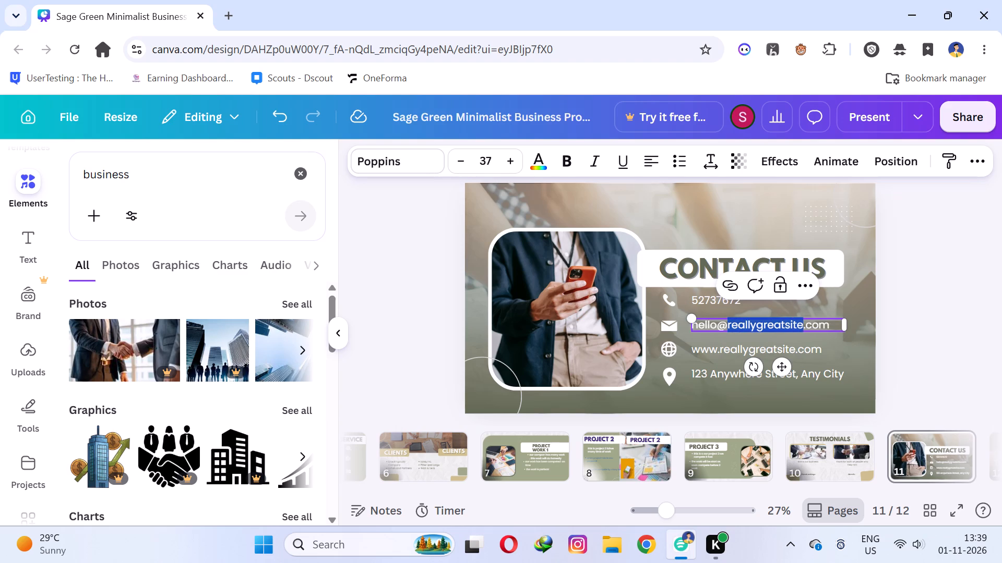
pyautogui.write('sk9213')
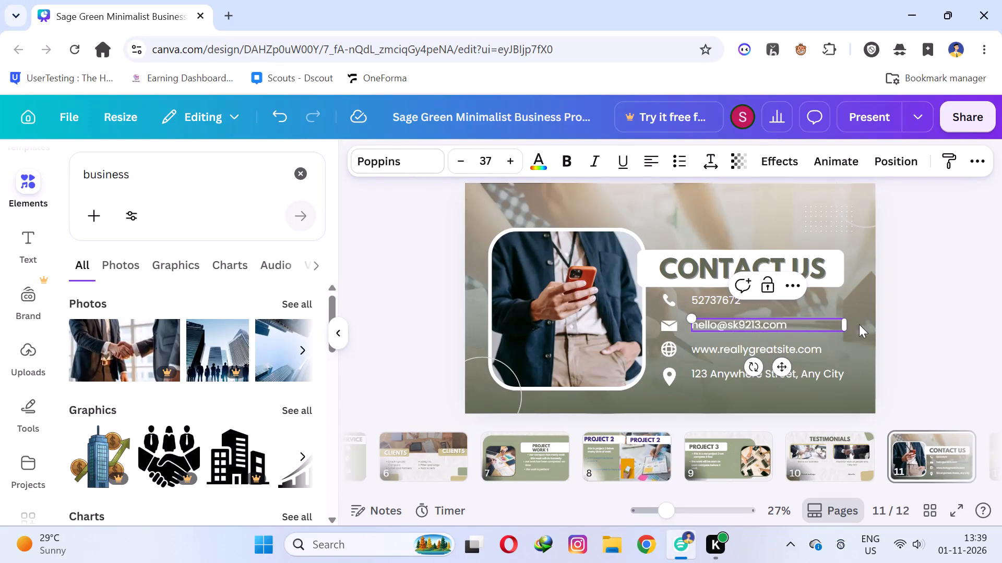
pyautogui.click(943, 309)
pyautogui.doubleClick(768, 348)
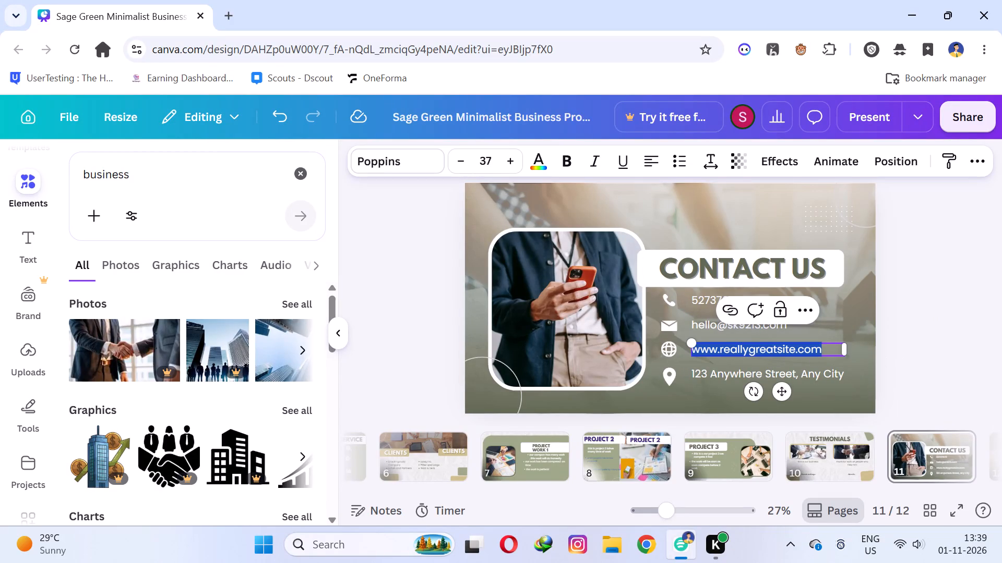
pyautogui.moveTo(793, 347); pyautogui.dragTo(766, 347)
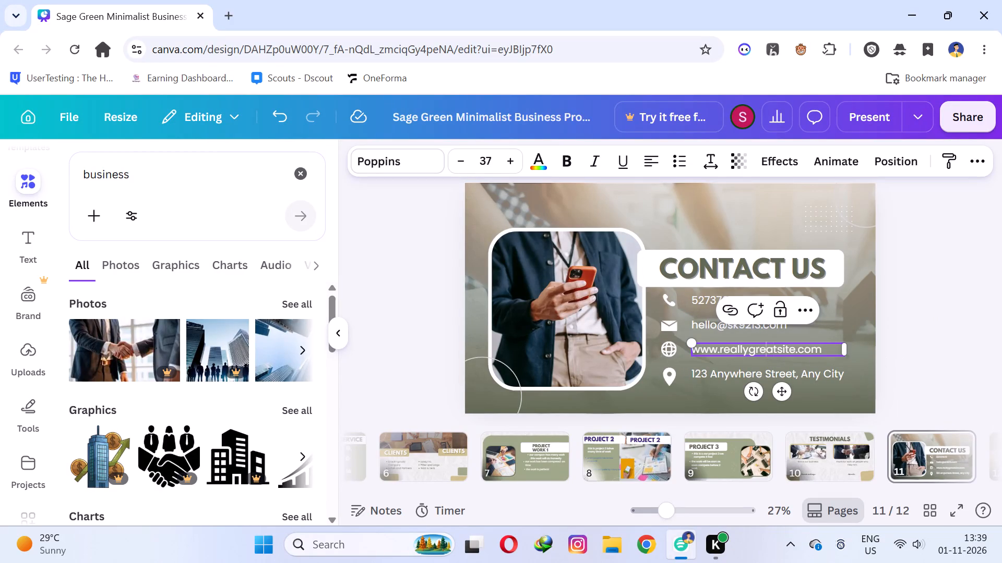
pyautogui.moveTo(766, 347); pyautogui.dragTo(745, 348)
pyautogui.moveTo(798, 345); pyautogui.dragTo(736, 348)
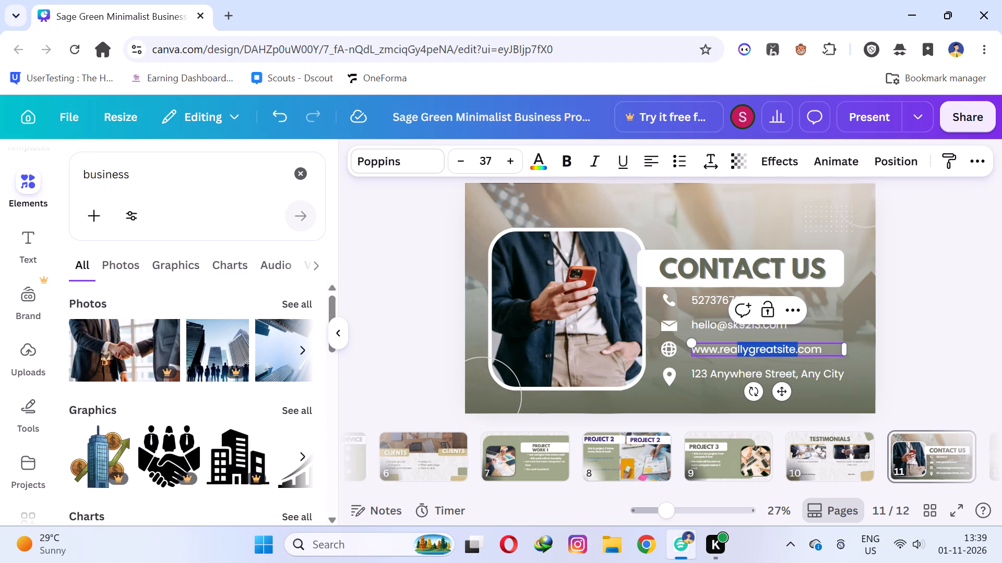
pyautogui.moveTo(736, 348); pyautogui.dragTo(722, 348)
pyautogui.press('BackSpace')
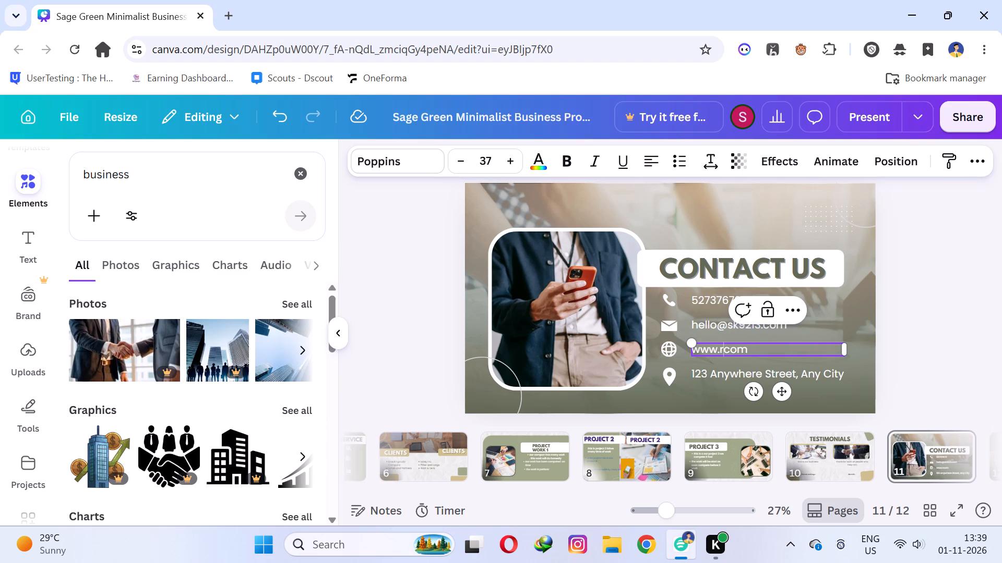
pyautogui.press('BackSpace')
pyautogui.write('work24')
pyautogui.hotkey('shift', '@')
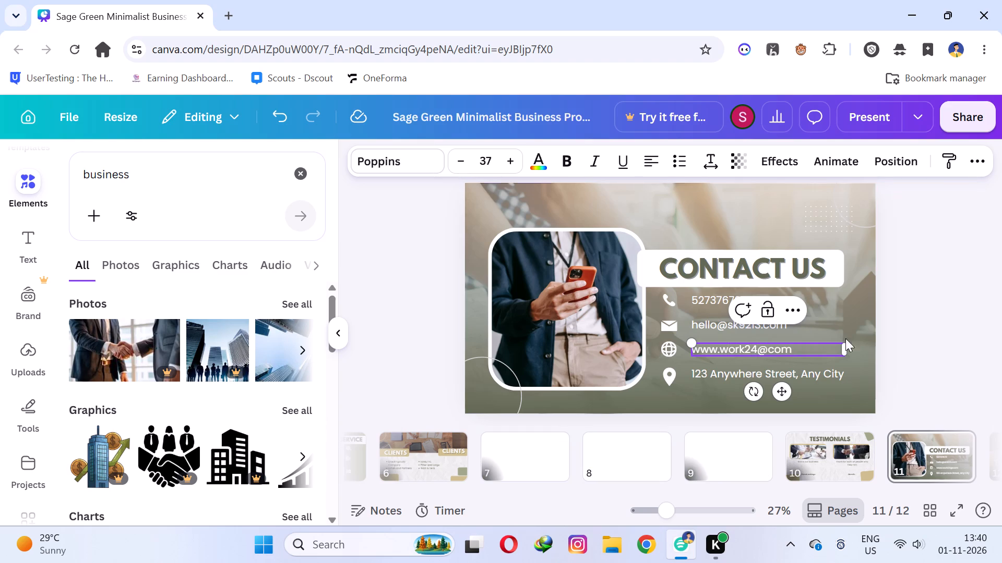
pyautogui.click(923, 310)
# Open the placeholder street address line on the Contact Us slide for editing, with all its text selected.
pyautogui.tripleClick(801, 372)
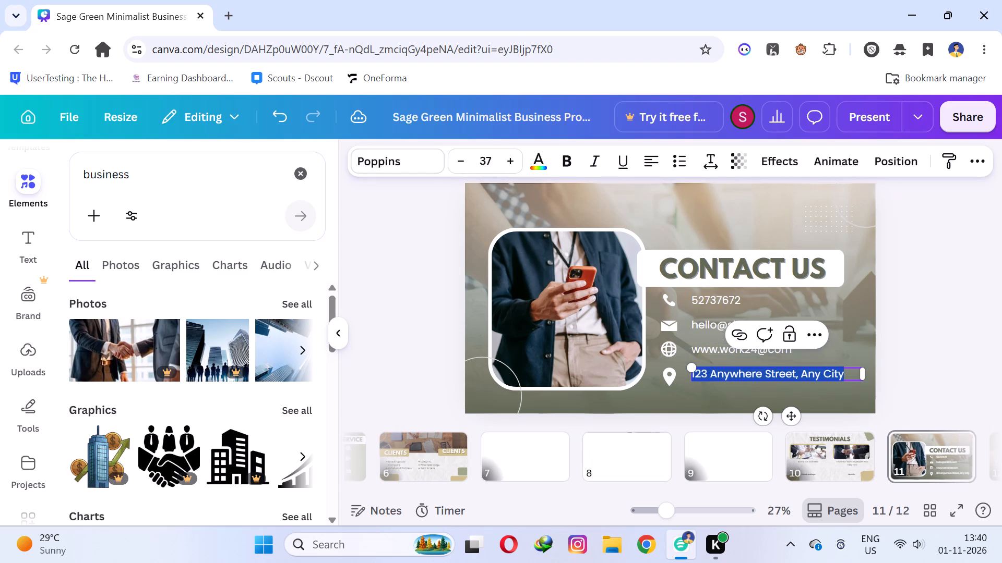
# Replace the placeholder street address on the Contact Us slide with the business's own address.
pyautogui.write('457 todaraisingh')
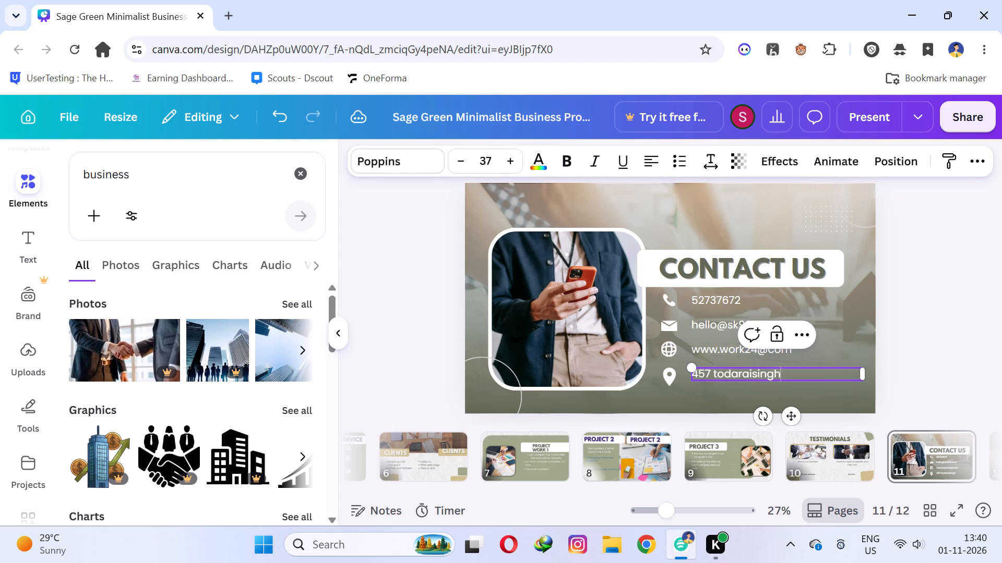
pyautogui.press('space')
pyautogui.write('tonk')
pyautogui.click(933, 301)
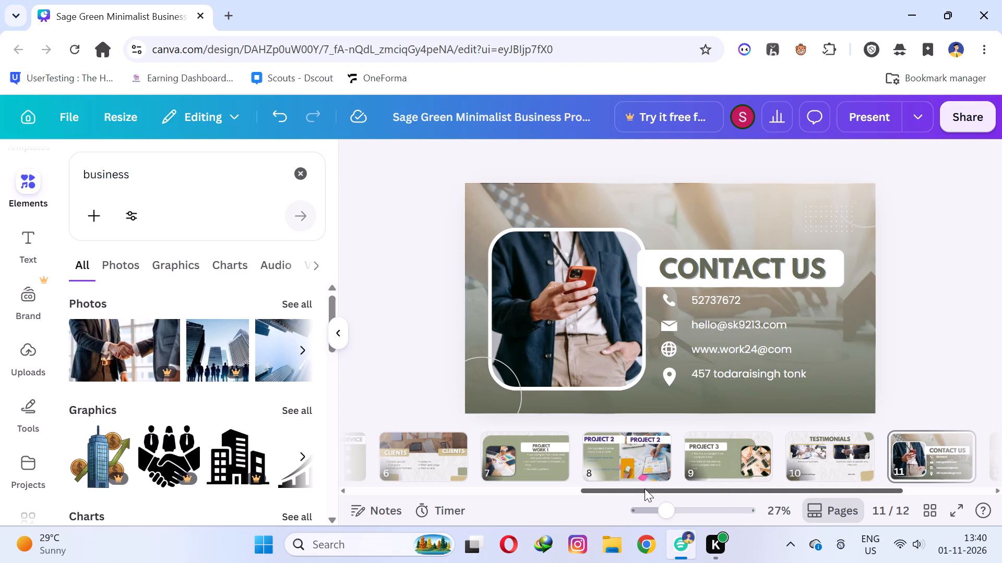
# On the closing Thank You slide, change the company line under the heading to "By sahil digital store".
pyautogui.moveTo(645, 488); pyautogui.dragTo(777, 478)
pyautogui.click(816, 444)
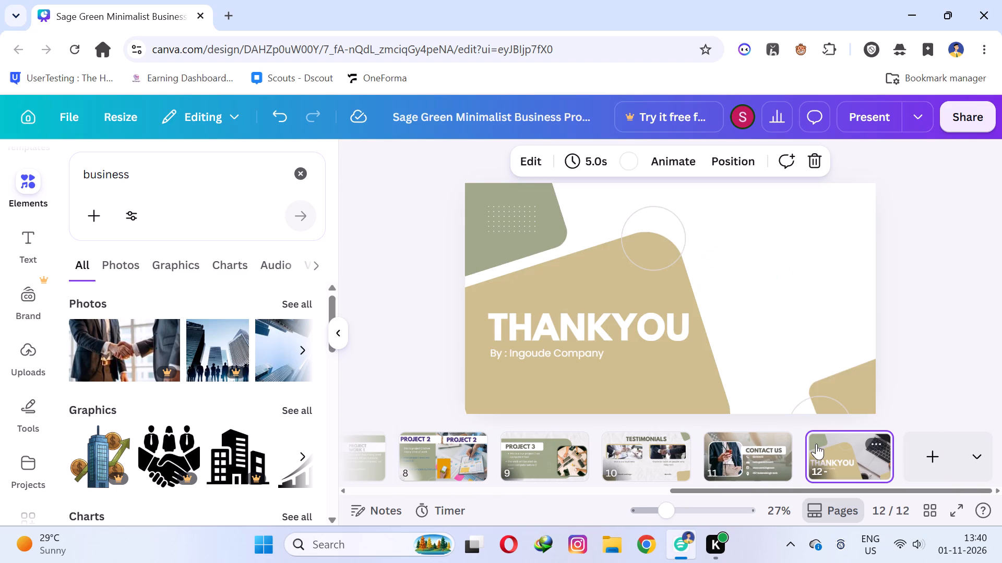
pyautogui.tripleClick(556, 353)
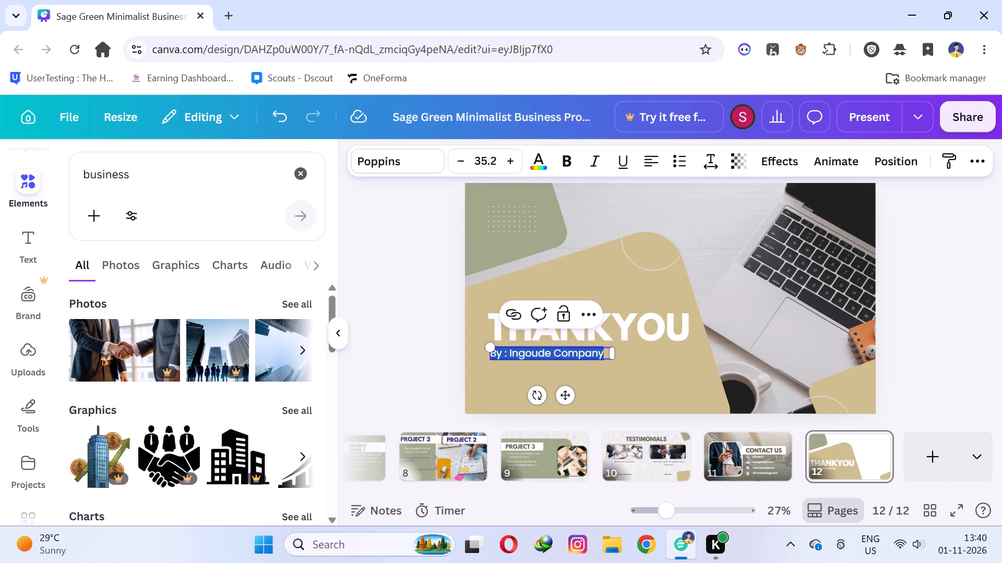
pyautogui.moveTo(508, 351); pyautogui.dragTo(512, 351)
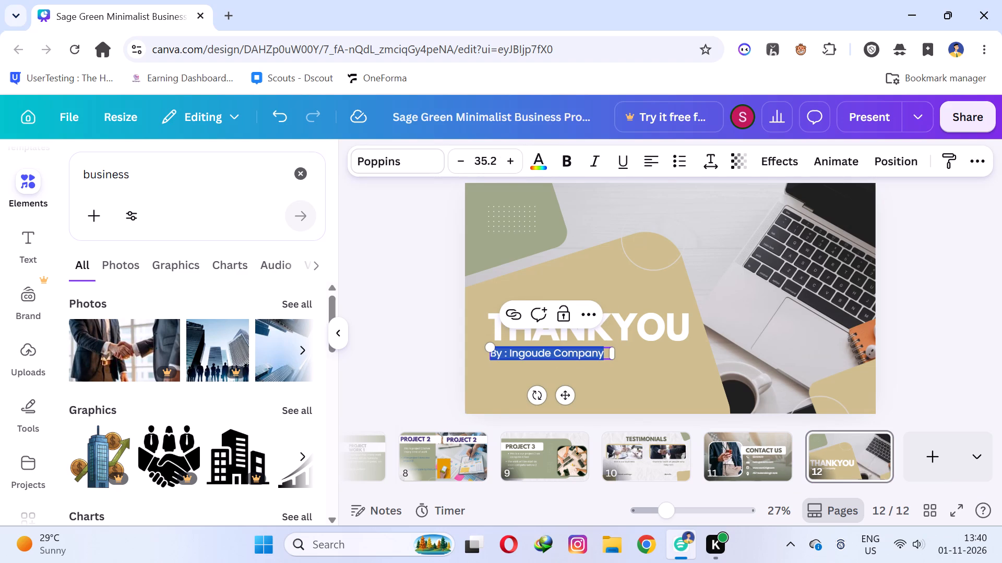
pyautogui.moveTo(512, 351); pyautogui.dragTo(586, 353)
pyautogui.tripleClick(603, 353)
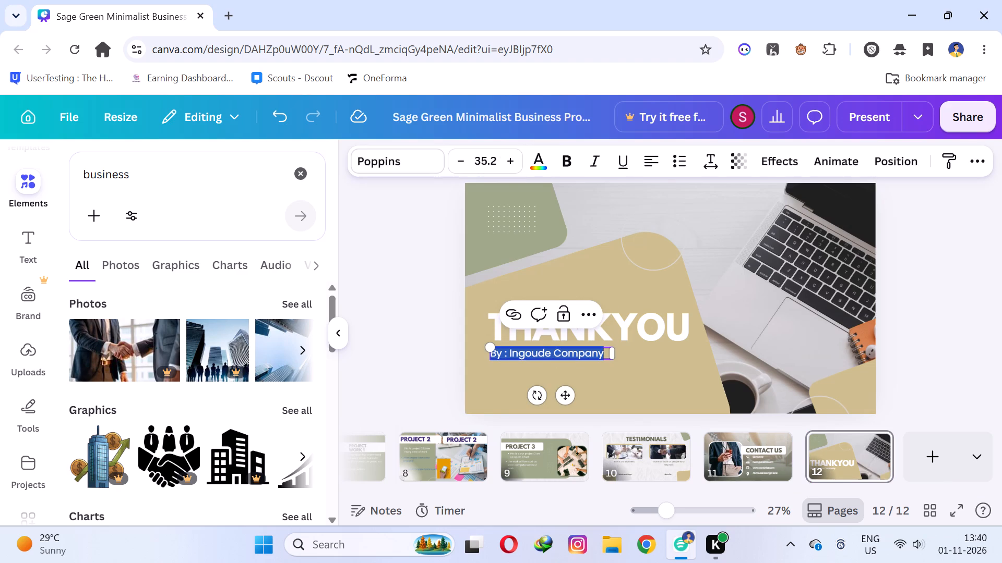
pyautogui.click(603, 353)
pyautogui.moveTo(603, 353); pyautogui.dragTo(593, 353)
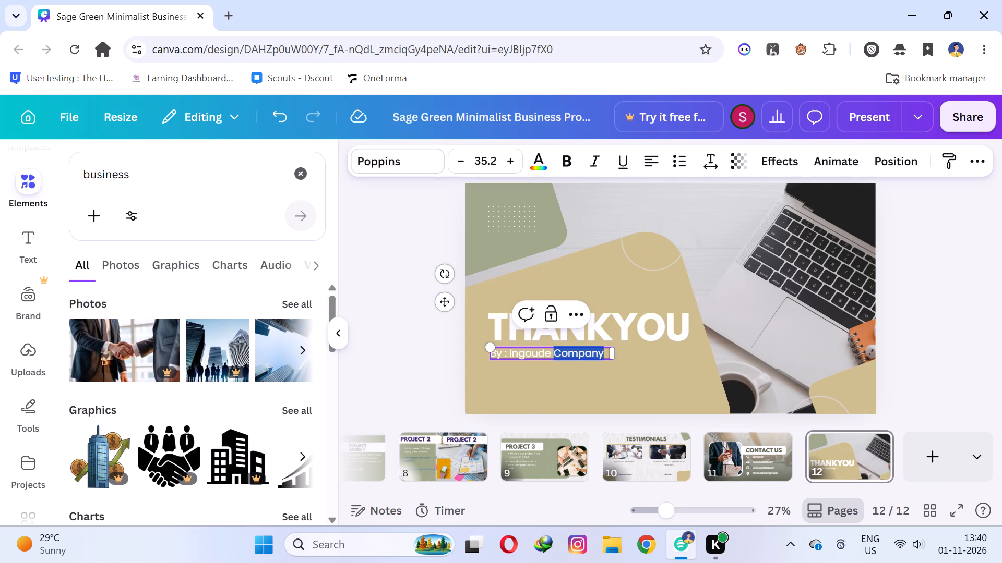
pyautogui.moveTo(593, 353); pyautogui.dragTo(548, 352)
pyautogui.press('BackSpace')
pyautogui.press('BackSpace')
pyautogui.press('BackSpace')
pyautogui.press('BackSpace')
pyautogui.press('BackSpace')
pyautogui.press('BackSpace')
pyautogui.press('BackSpace')
pyautogui.press('BackSpace')
pyautogui.press('BackSpace')
pyautogui.press('BackSpace')
pyautogui.press('BackSpace')
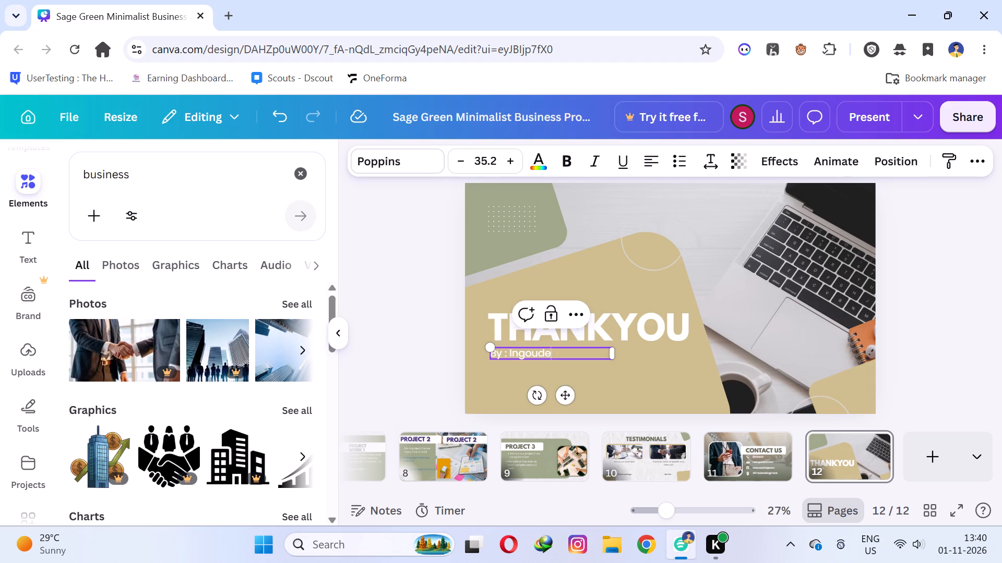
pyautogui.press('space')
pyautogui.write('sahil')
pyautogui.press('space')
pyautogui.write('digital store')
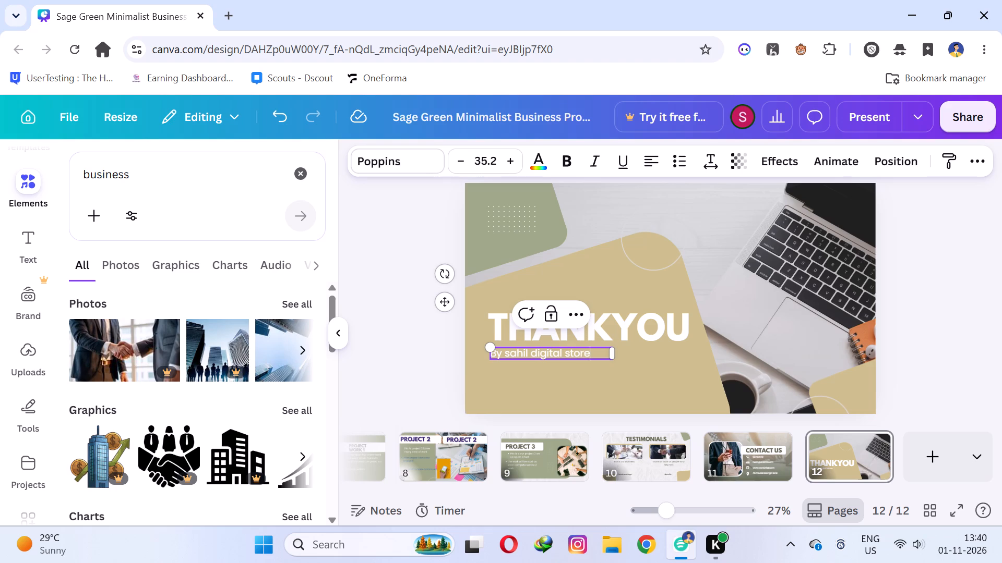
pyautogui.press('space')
pyautogui.click(778, 303)
# Colour the THANKYOU heading with the dark green from the Sweet and Citrus palette.
pyautogui.click(642, 320)
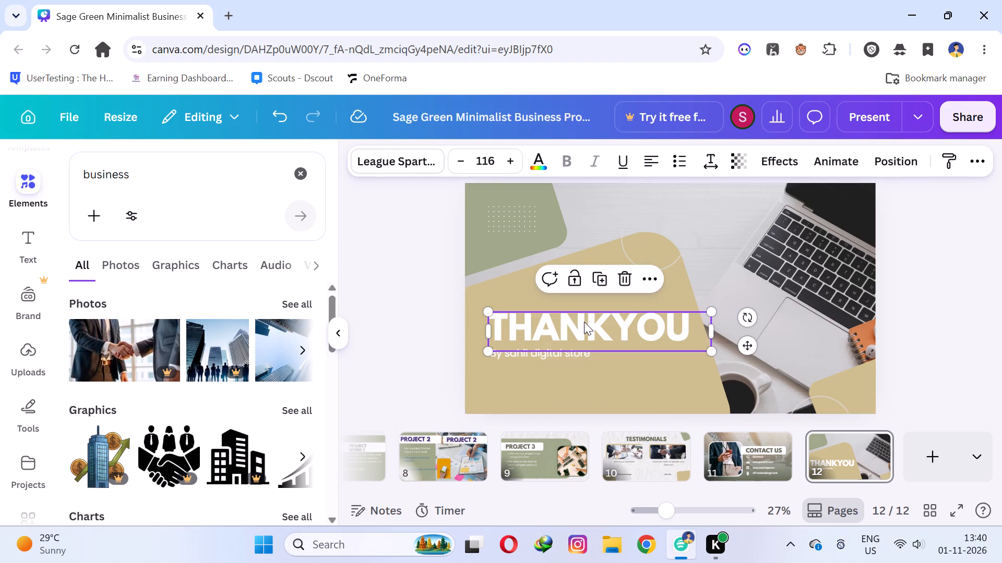
pyautogui.click(534, 157)
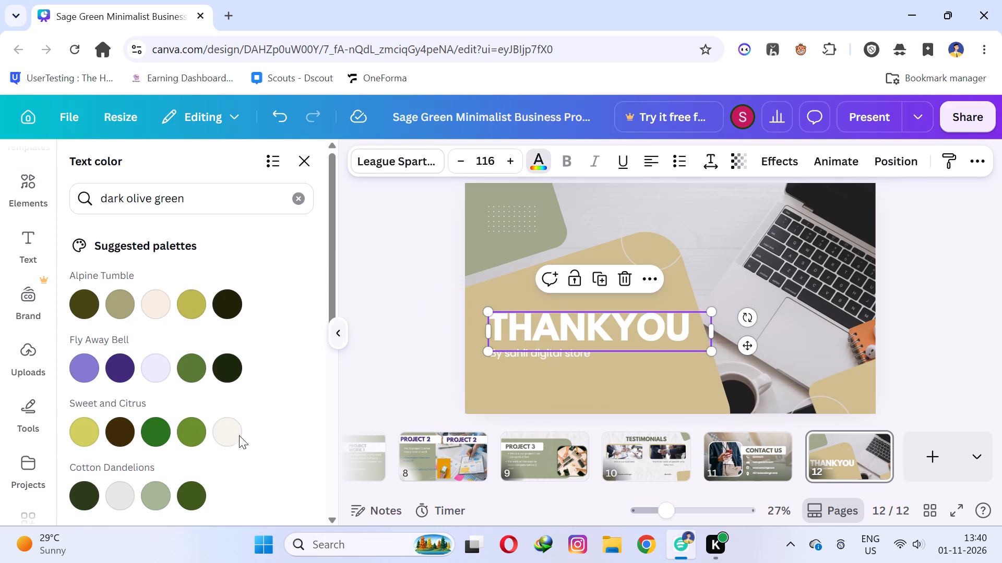
pyautogui.click(168, 428)
pyautogui.click(385, 240)
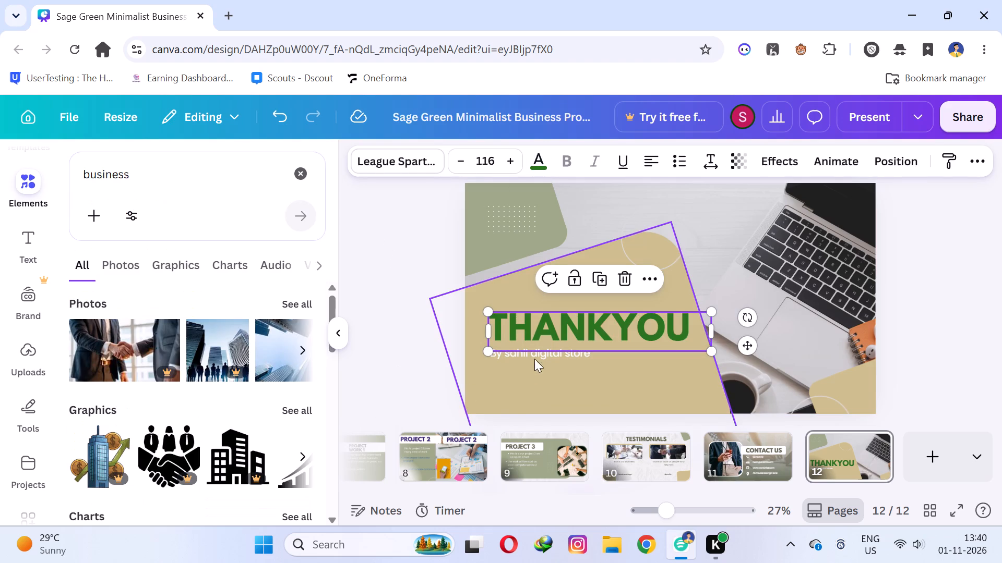
# Move the "By sahil digital store" line down and to the right, leaving a gap below the THANKYOU heading.
pyautogui.click(535, 365)
pyautogui.moveTo(534, 347); pyautogui.dragTo(606, 377)
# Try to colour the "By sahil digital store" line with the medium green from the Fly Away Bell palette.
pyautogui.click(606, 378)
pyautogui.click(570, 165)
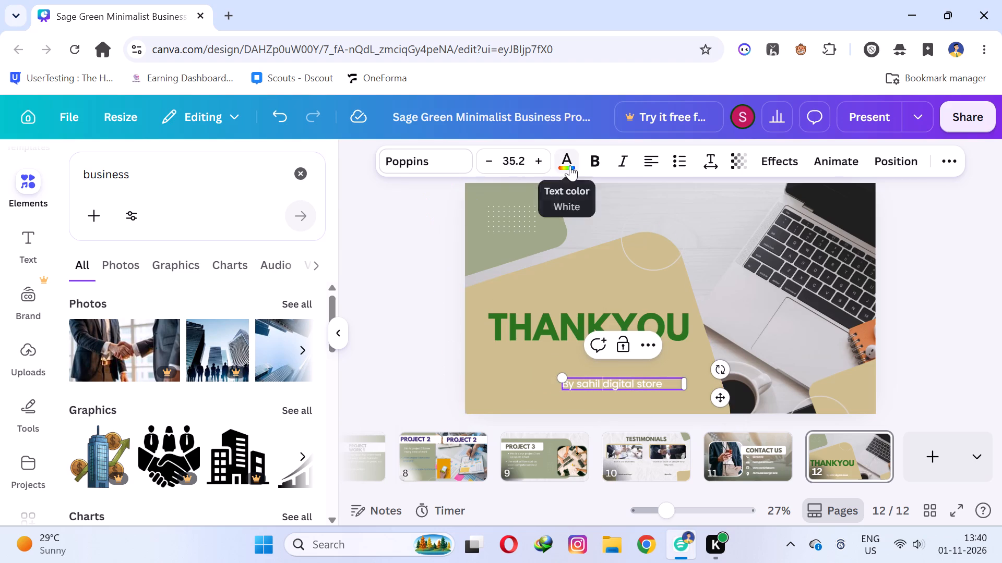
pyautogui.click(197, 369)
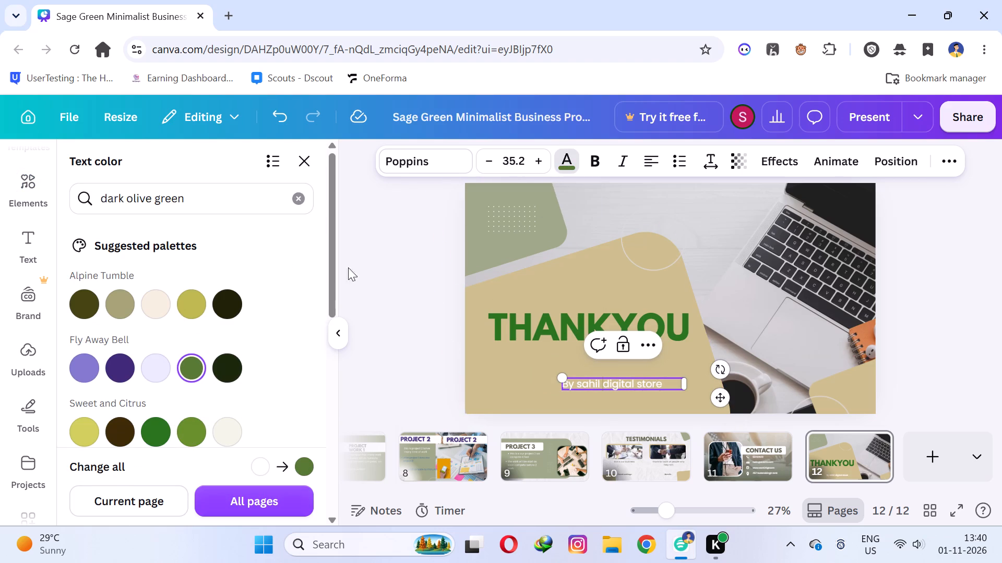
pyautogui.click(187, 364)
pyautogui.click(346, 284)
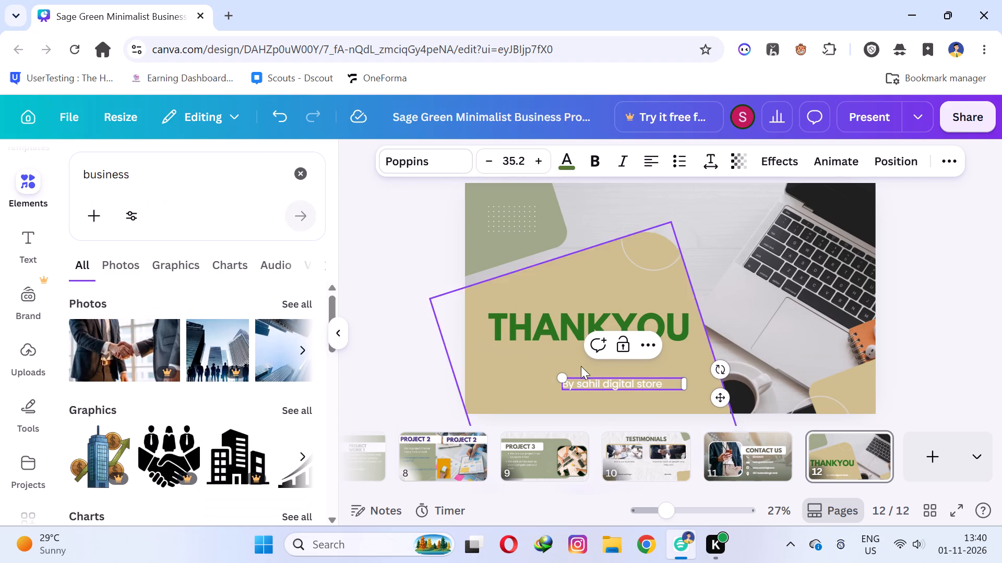
# Select the whole "By sahil digital store" line and colour it with the dark green from the Sweet and Citrus palette.
pyautogui.click(587, 386)
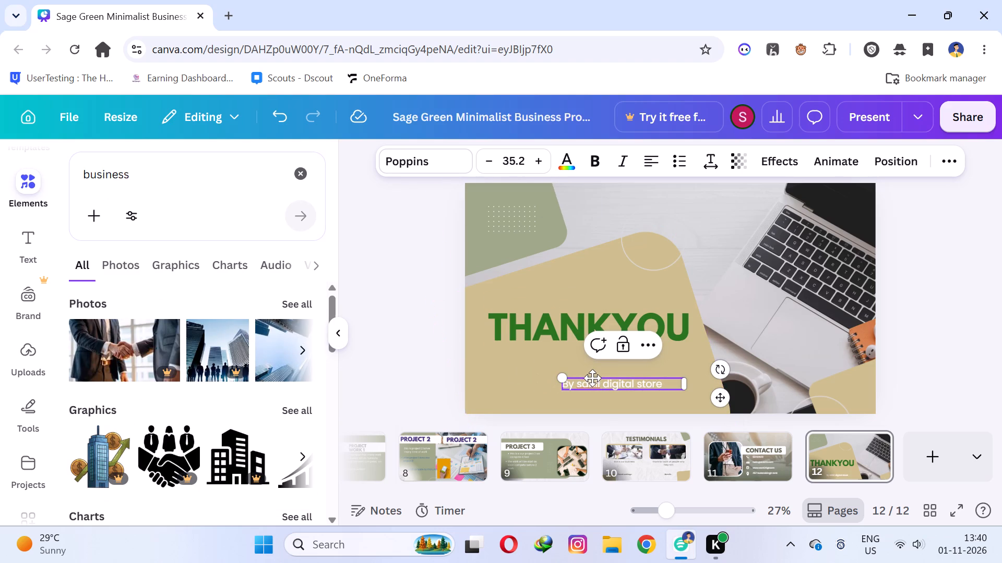
pyautogui.tripleClick(593, 384)
pyautogui.click(593, 384)
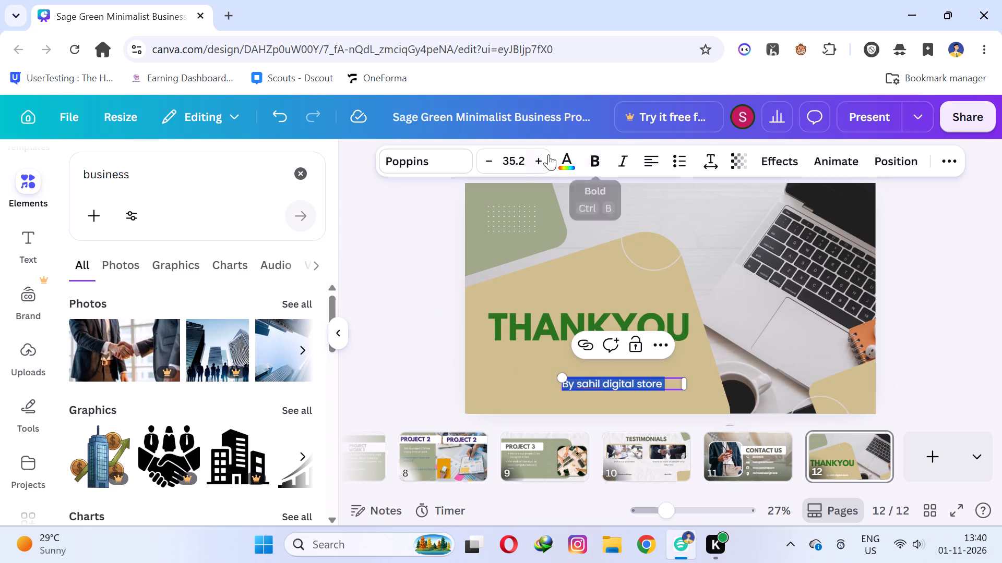
pyautogui.click(564, 160)
pyautogui.click(162, 420)
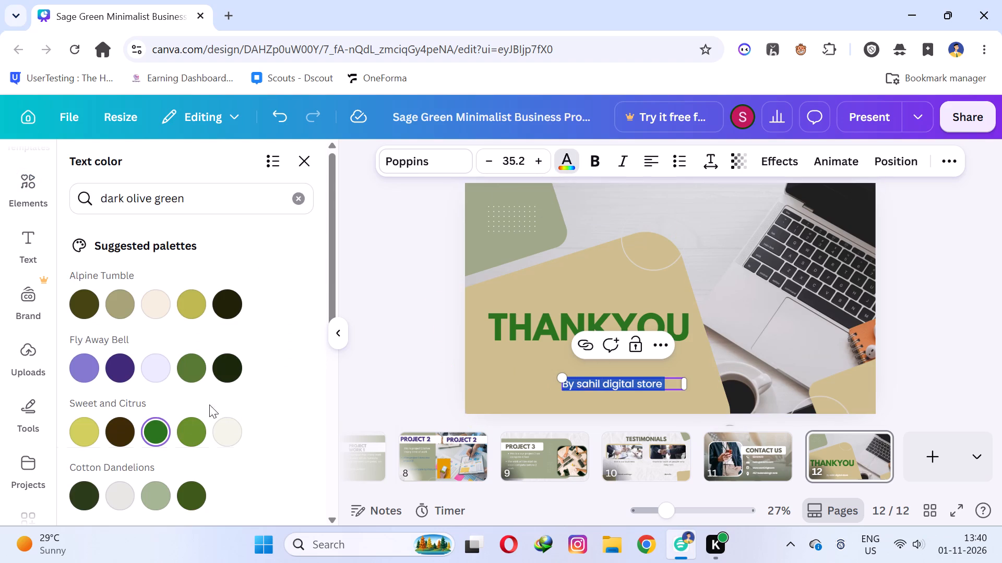
pyautogui.click(393, 275)
pyautogui.click(815, 309)
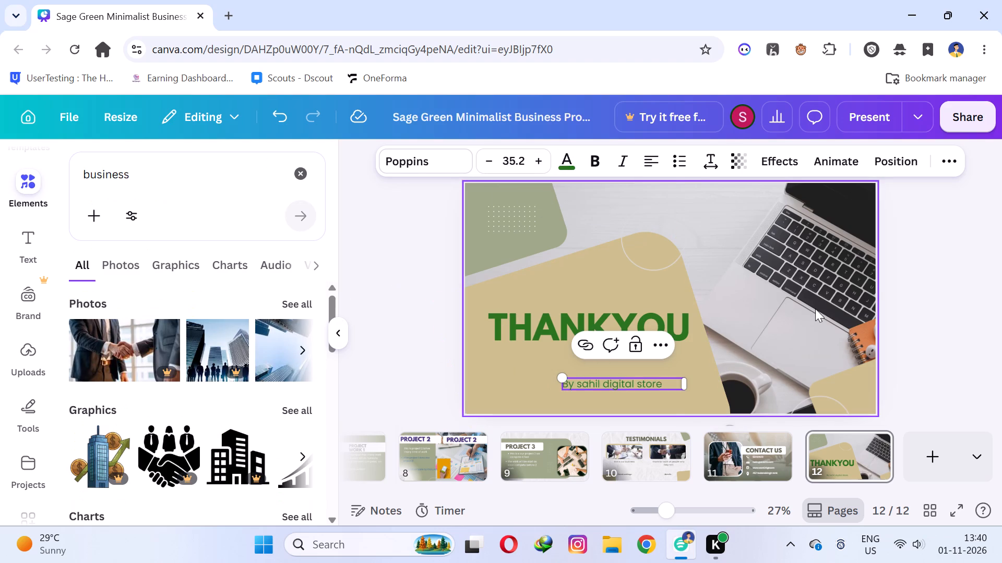